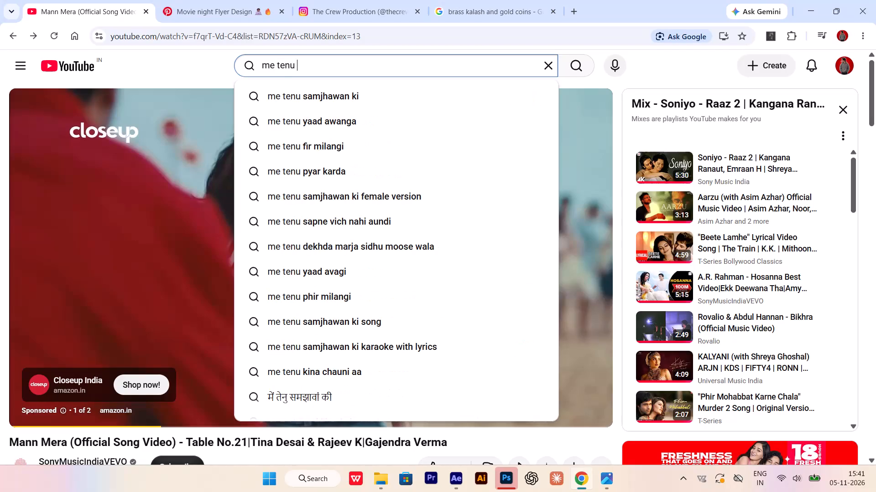
Search YouTube for "me tenu samjhawan ki" and play the Arijit Singh, Shreya Ghoshal "Samjhawan" lyric video.
key("Down")
key("Return")
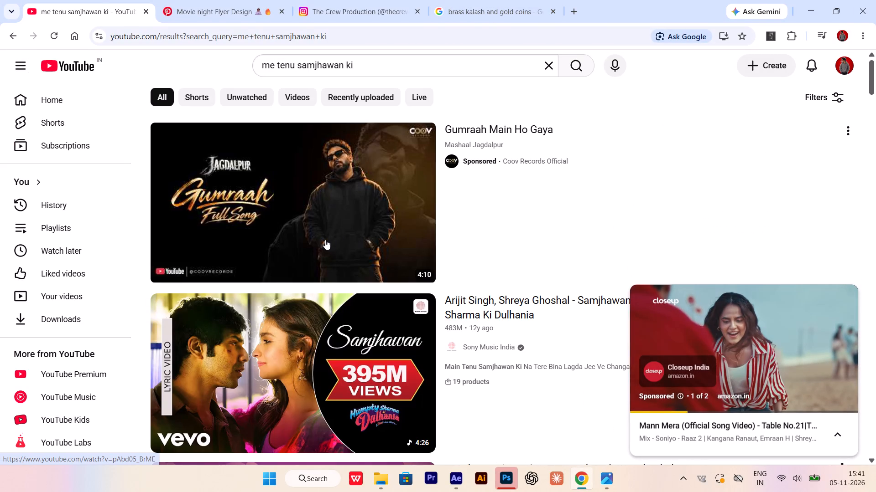
left_click(334, 338)
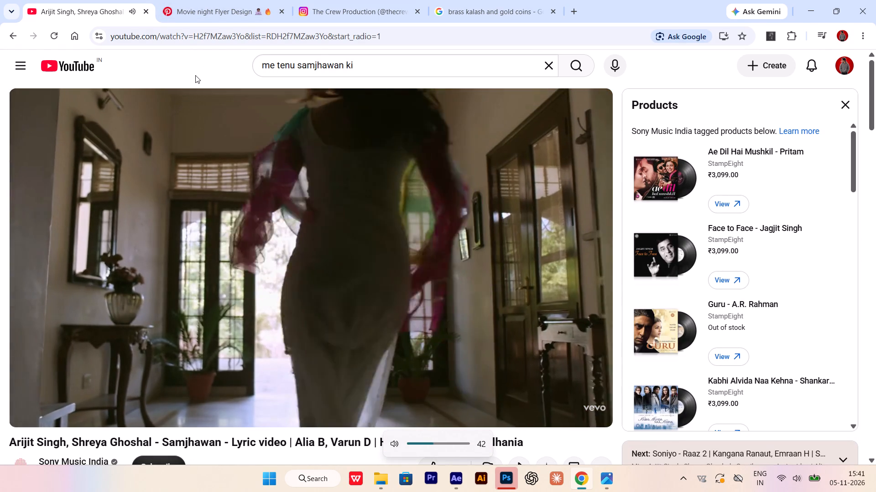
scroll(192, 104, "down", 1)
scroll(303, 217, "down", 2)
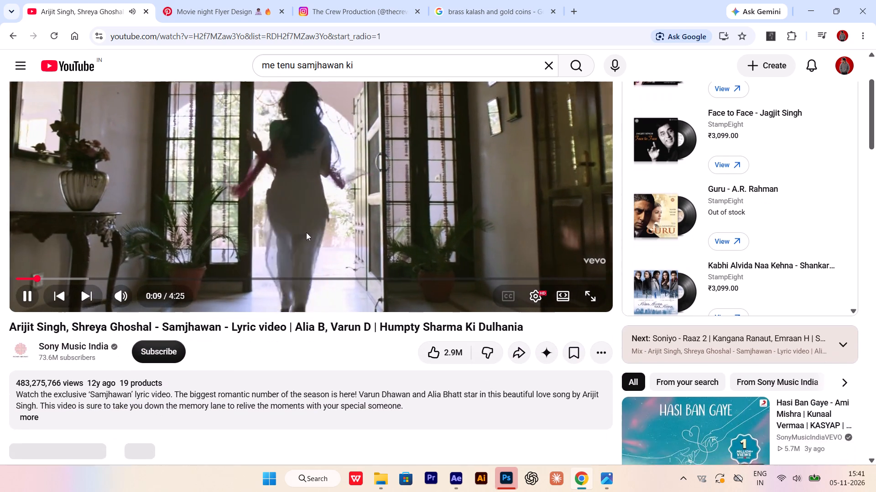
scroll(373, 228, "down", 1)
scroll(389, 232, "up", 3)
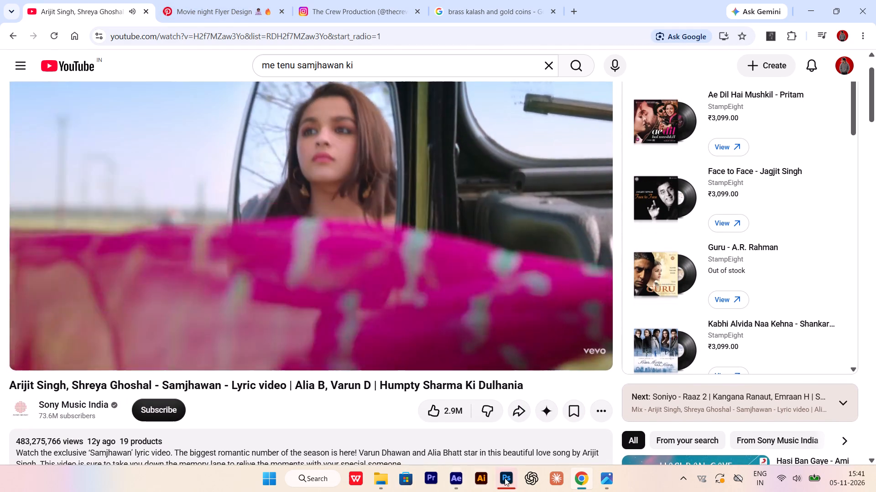
Switch to Photoshop and open the recent file Project 01.psd showing the red theater image.
left_click(511, 479)
scroll(430, 428, "down", 1)
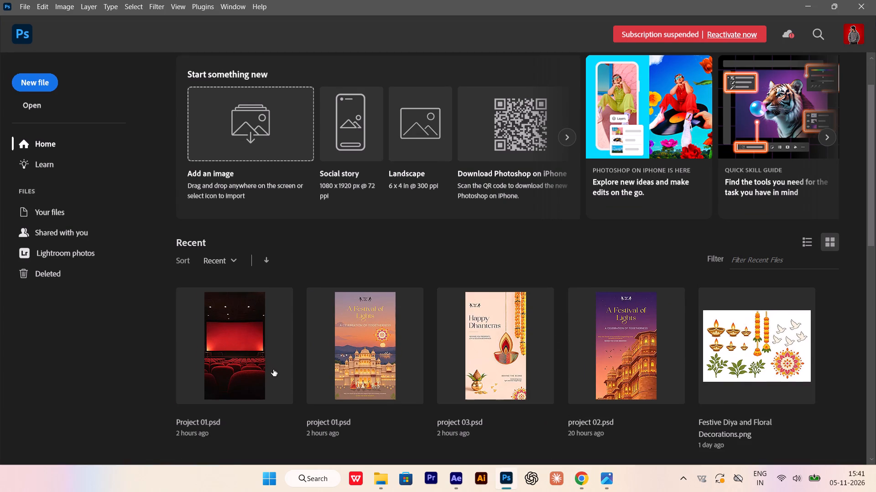
left_click(272, 369)
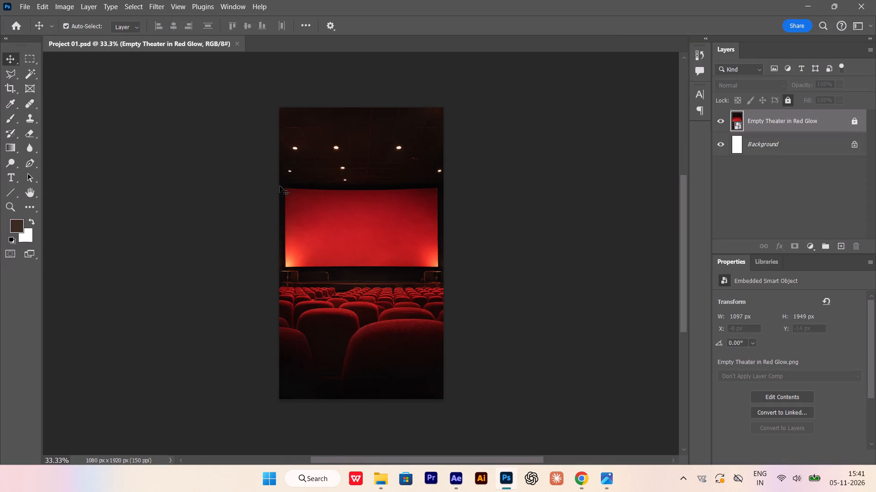
Switch to Chrome and open a new browser tab alongside the brass kalash image search.
left_click(580, 484)
left_click(478, 9)
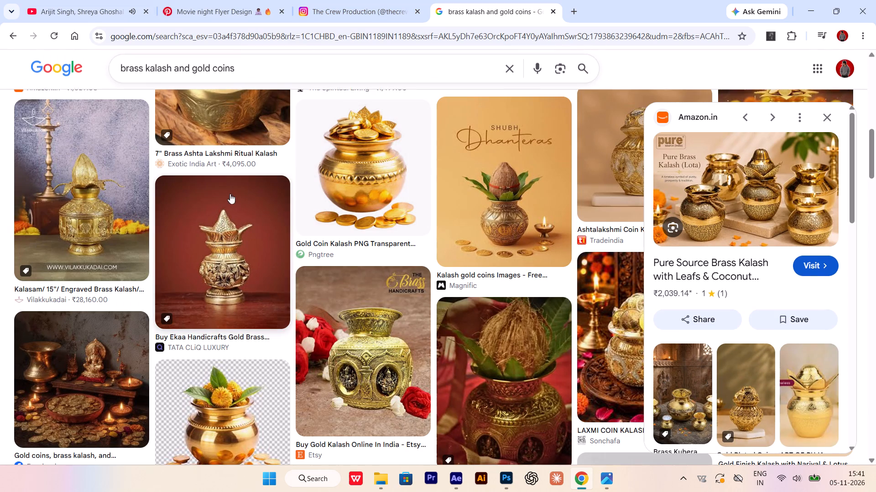
left_click(570, 4)
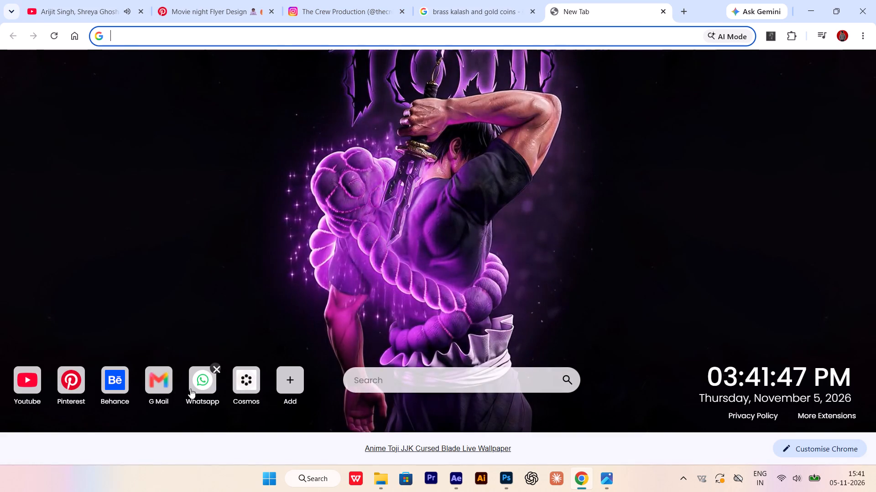
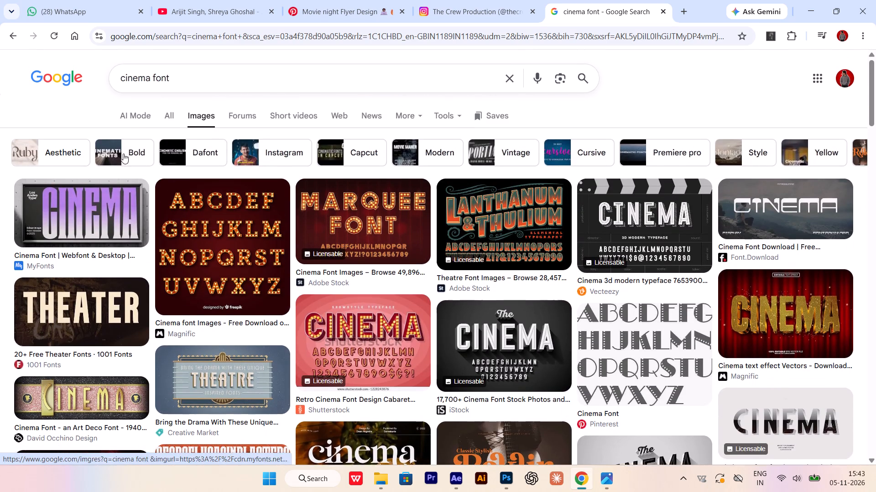
Switch the "cinema font" search from images to all results and open the 1001 Fonts page of cinema fonts.
left_click(171, 120)
left_click(189, 180)
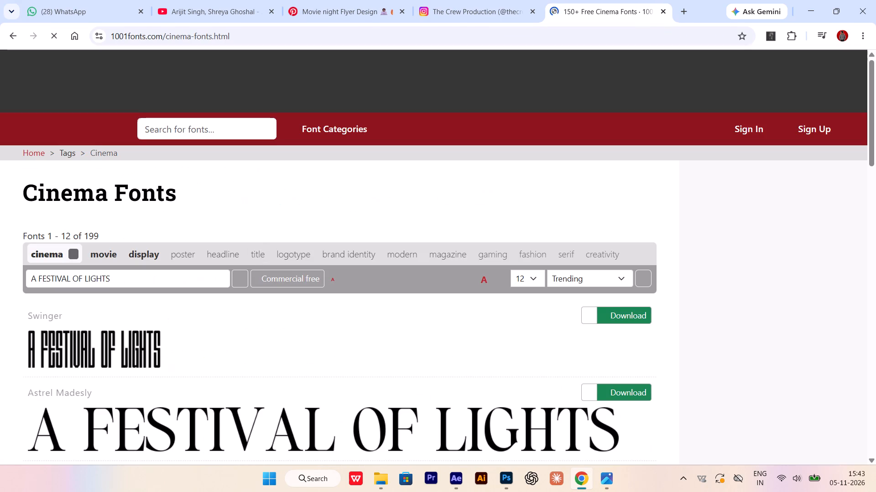
Set the sample preview text for the cinema fonts to "Lights, Camera, Prosperity!".
left_click(163, 283)
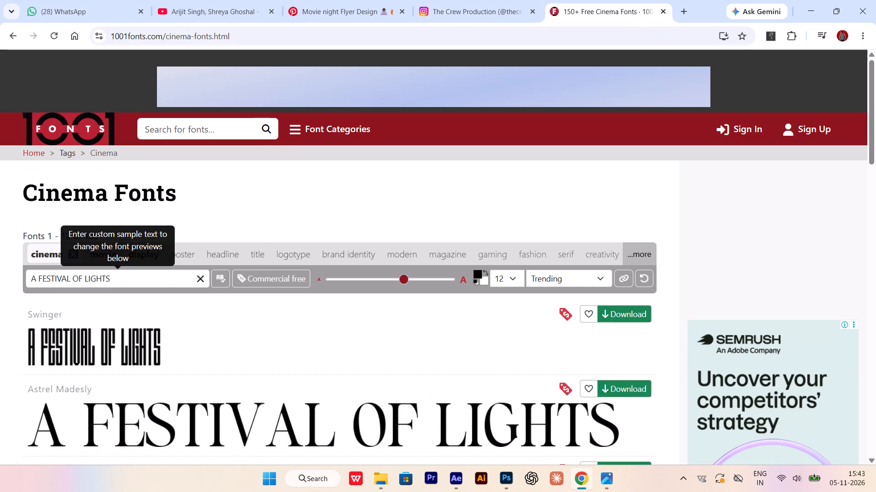
key("ctrl+a")
key("ctrl+v")
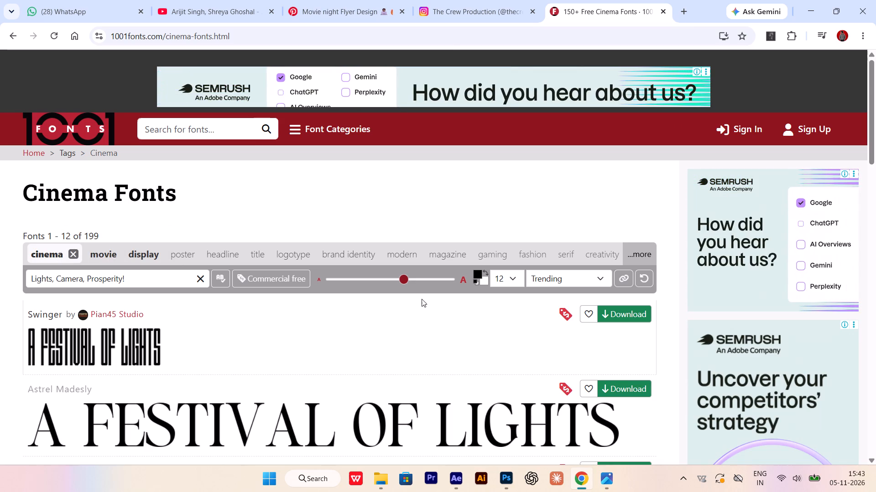
Compare the font previews on the first results page and download the Marathon font.
scroll(302, 311, "down", 3)
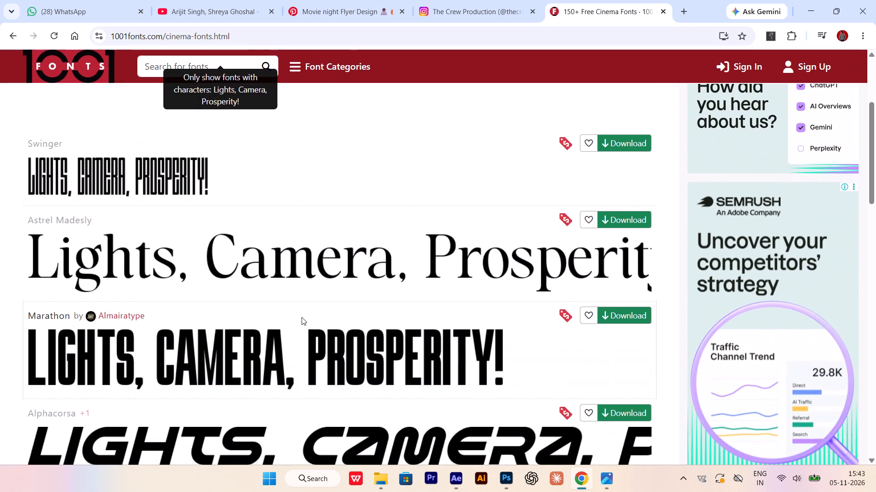
scroll(302, 317, "down", 2)
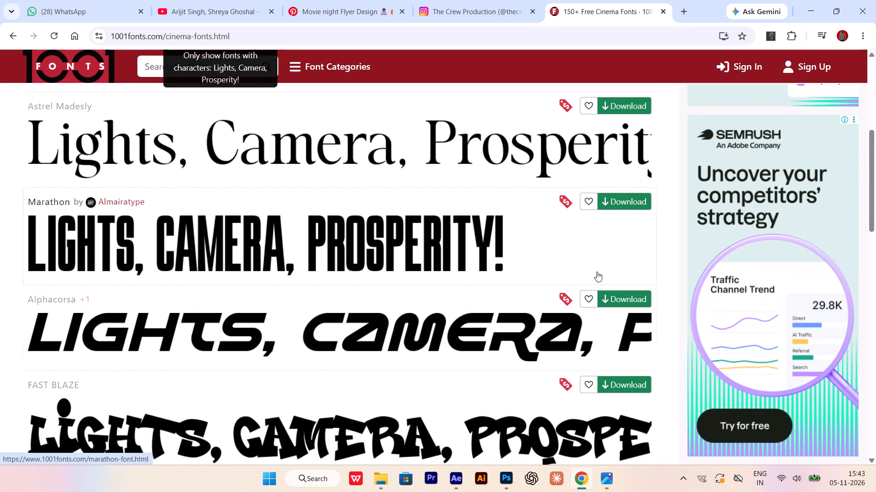
scroll(537, 236, "down", 1)
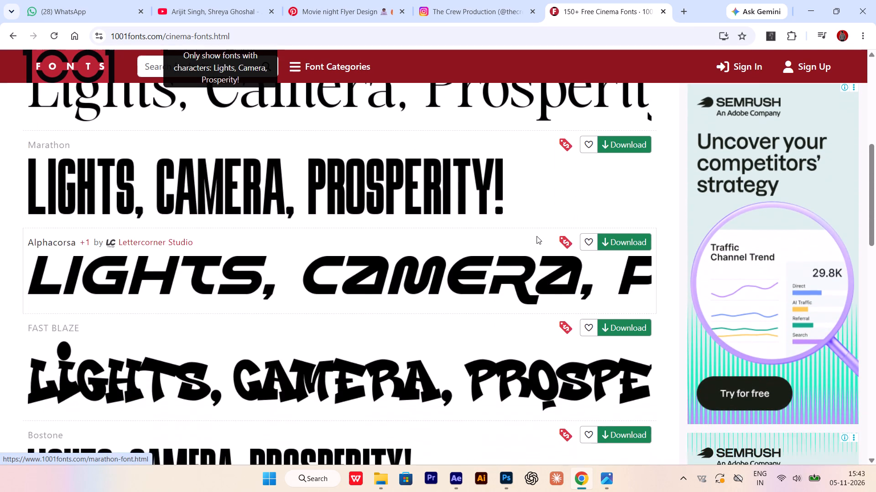
scroll(536, 237, "down", 1)
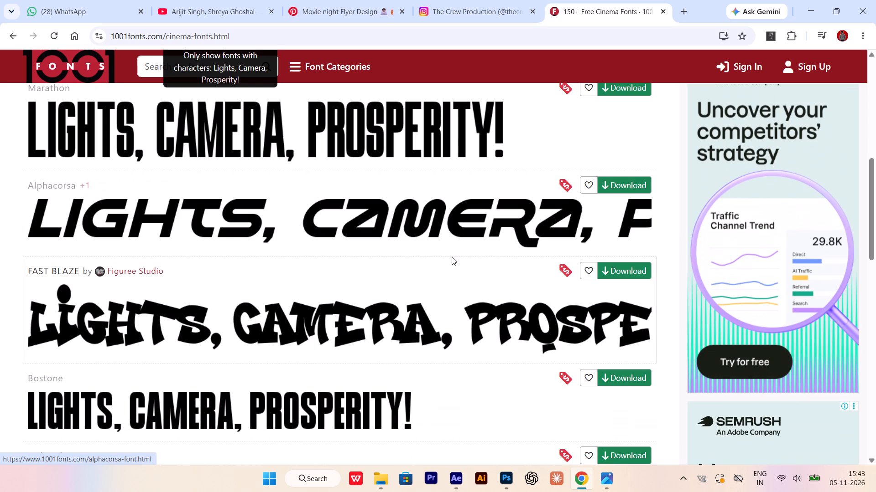
scroll(452, 257, "down", 1)
scroll(452, 257, "up", 3)
left_click(631, 204)
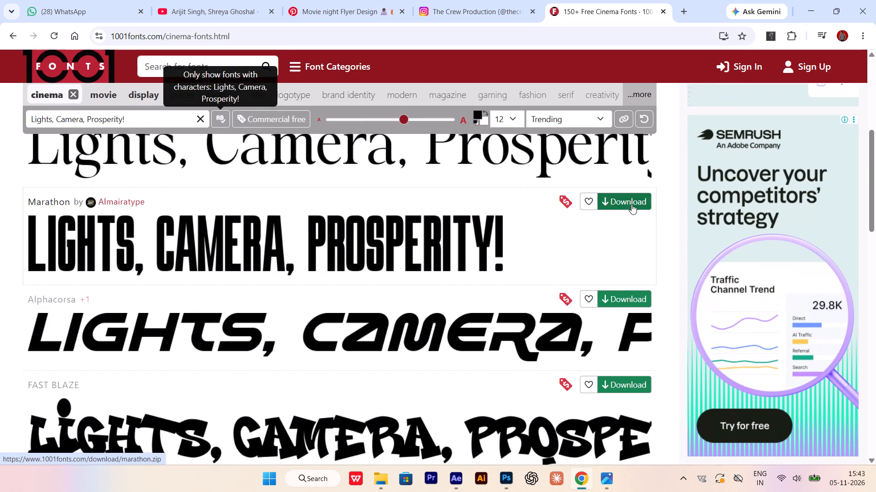
Examine the remaining cinema font previews on the first results page and those on page 2.
scroll(393, 278, "down", 12)
left_click(477, 408)
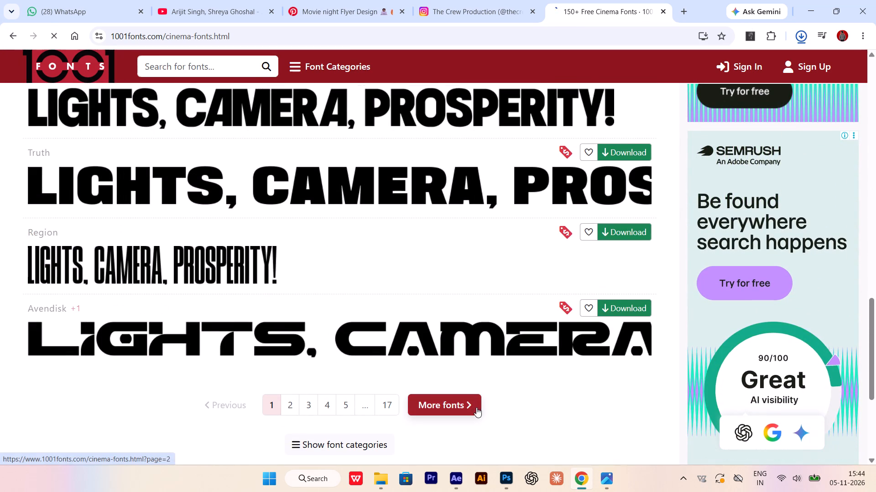
scroll(386, 364, "down", 3)
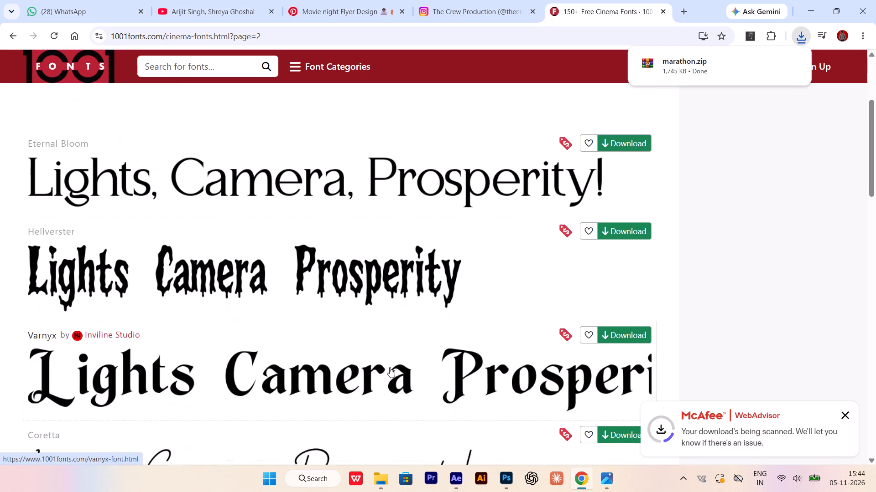
scroll(390, 367, "down", 5)
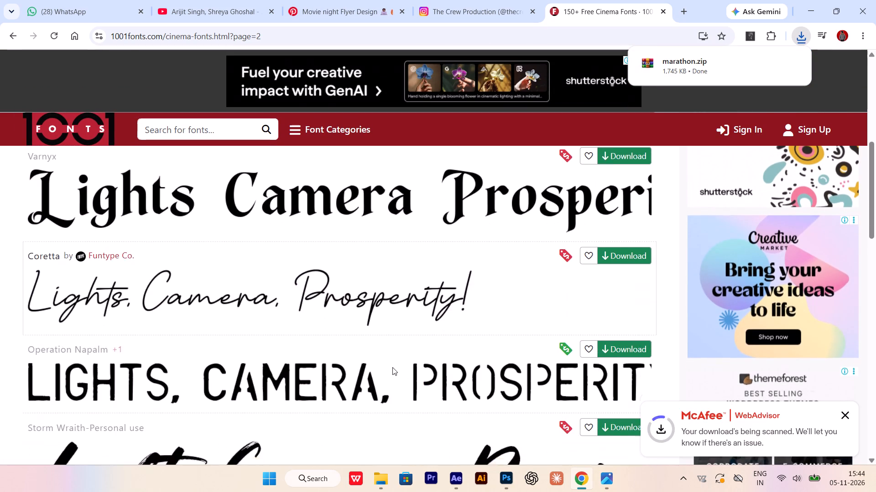
scroll(392, 367, "down", 4)
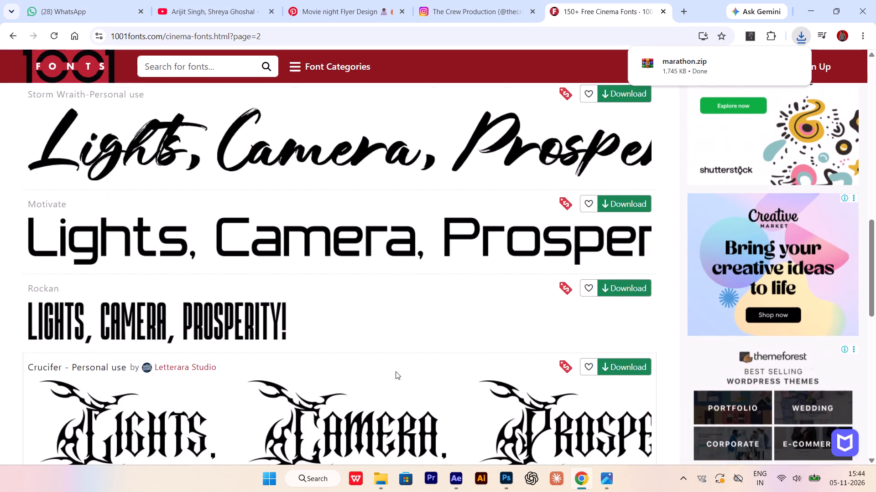
scroll(553, 259, "down", 2)
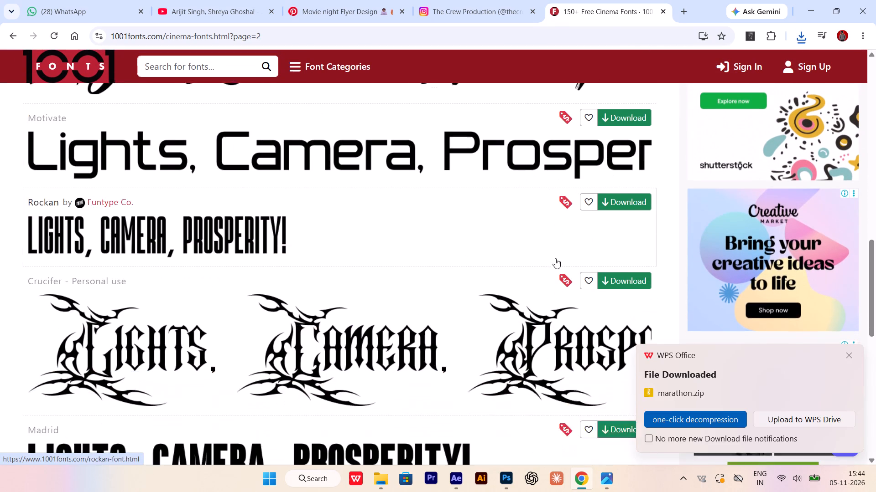
scroll(428, 269, "down", 1)
scroll(336, 372, "down", 2)
scroll(377, 350, "down", 2)
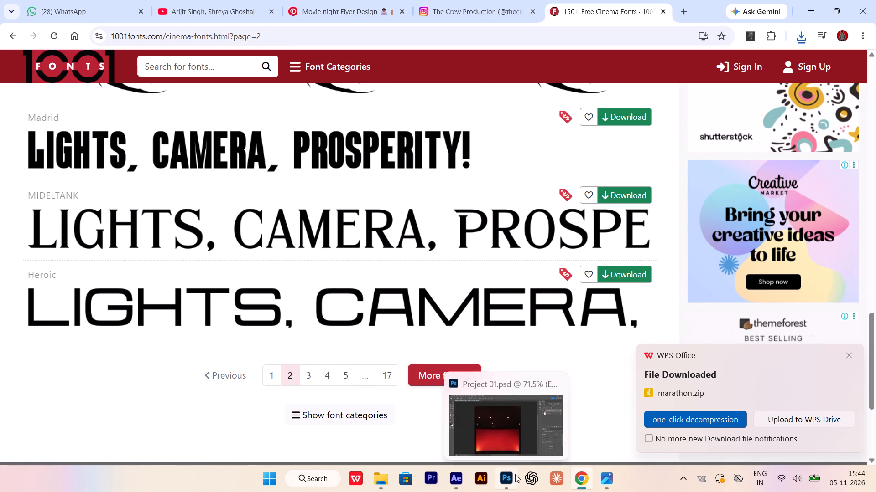
Review the "Movie night Flyer Design" reference on Pinterest.
left_click(336, 4)
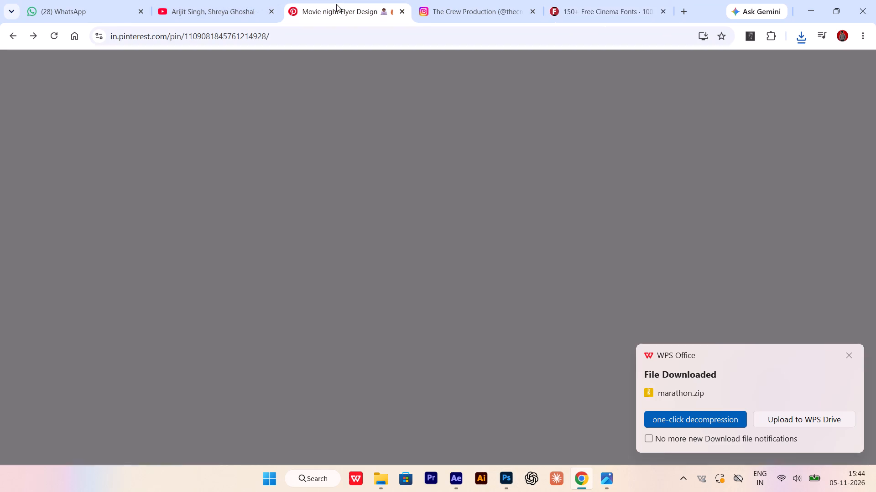
scroll(266, 293, "up", 20)
scroll(266, 293, "up", 7)
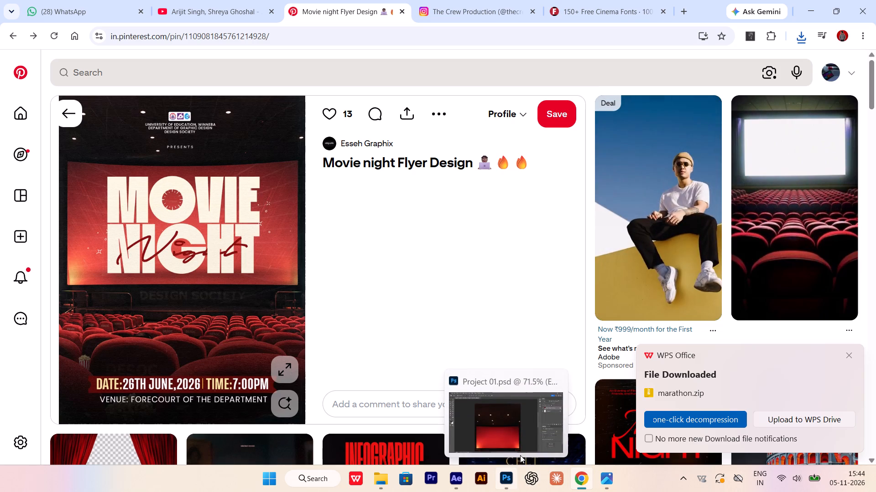
In Photoshop, add a white (#ffffff) text layer reading "Lights, Camera, Prosperity!" on the red cinema screen in Project 01.psd.
left_click(520, 452)
scroll(423, 350, "up", 1)
scroll(423, 344, "down", 4)
scroll(398, 257, "up", 3)
scroll(398, 257, "down", 4)
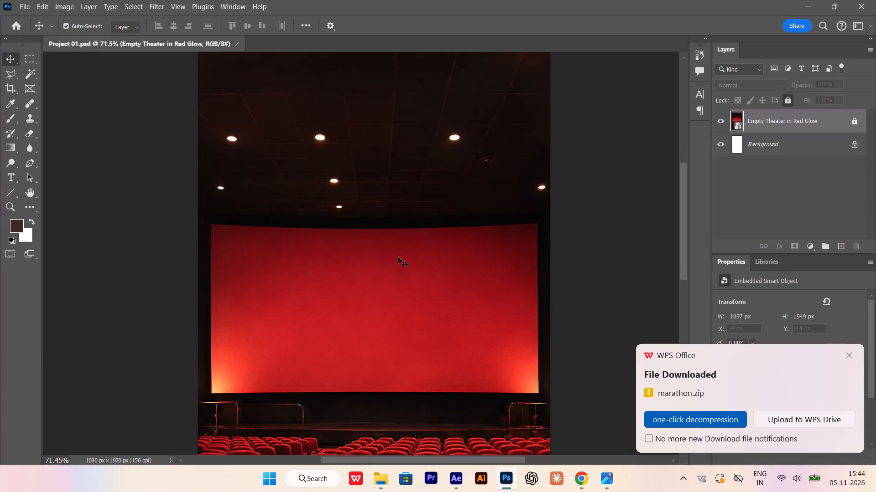
scroll(341, 190, "up", 20, "alt")
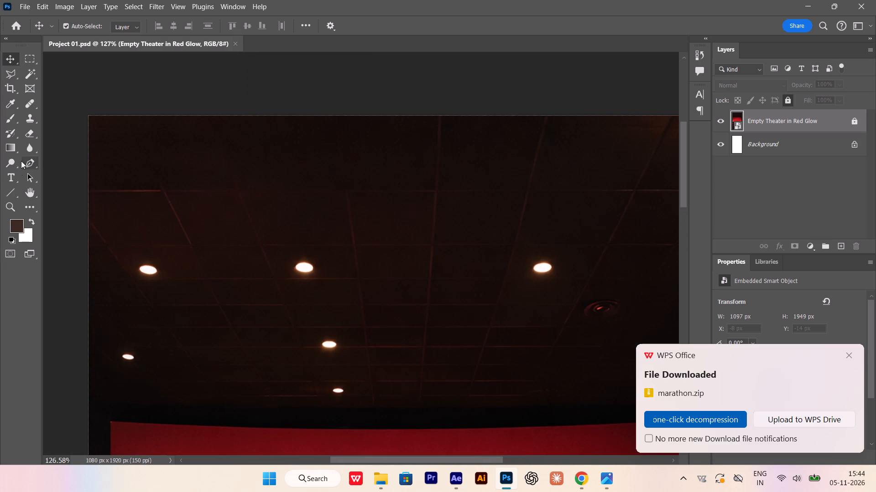
left_click(10, 178)
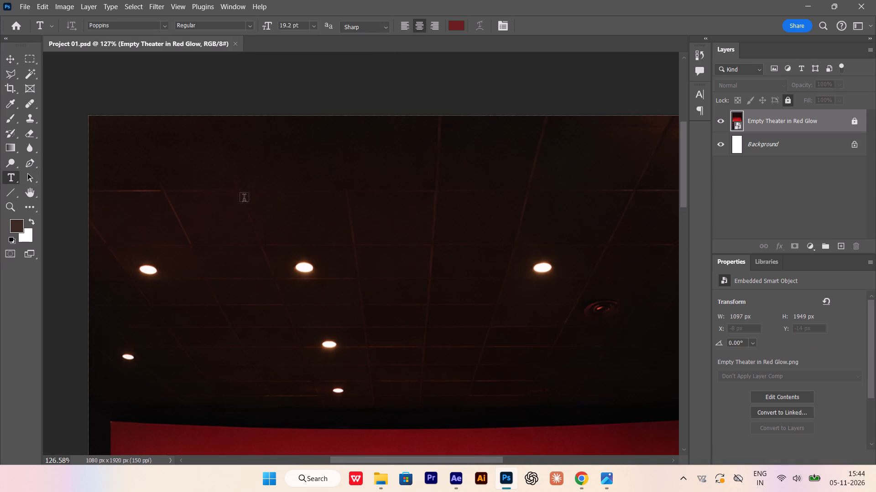
scroll(267, 193, "down", 20)
scroll(267, 193, "down", 1)
scroll(280, 300, "up", 7, "alt")
left_click(175, 283)
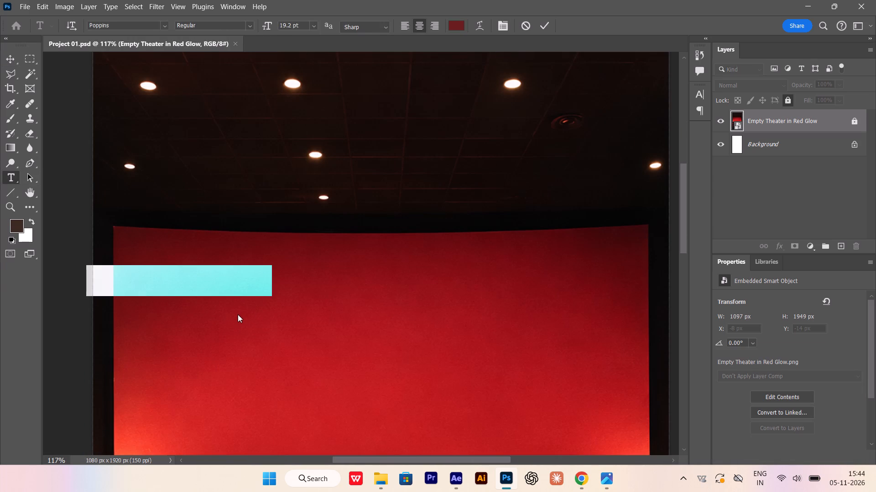
left_click(453, 25)
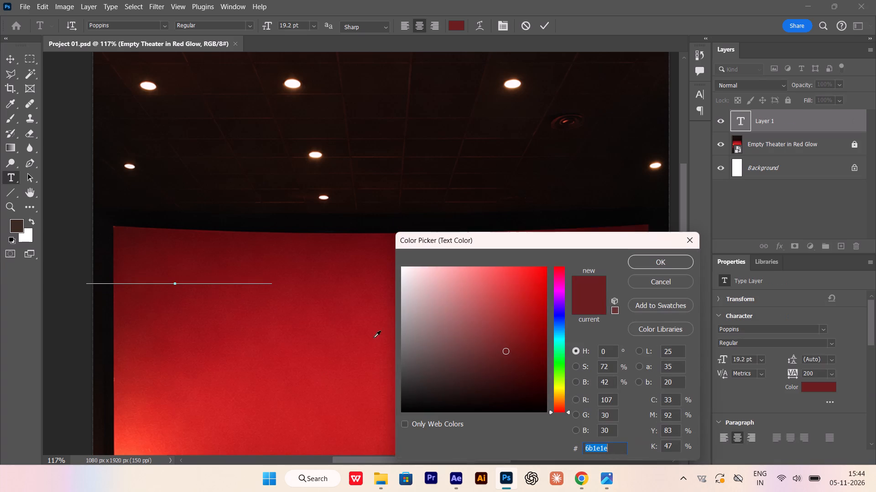
left_click_drag(438, 323, 319, 221)
left_click_drag(482, 290, 376, 253)
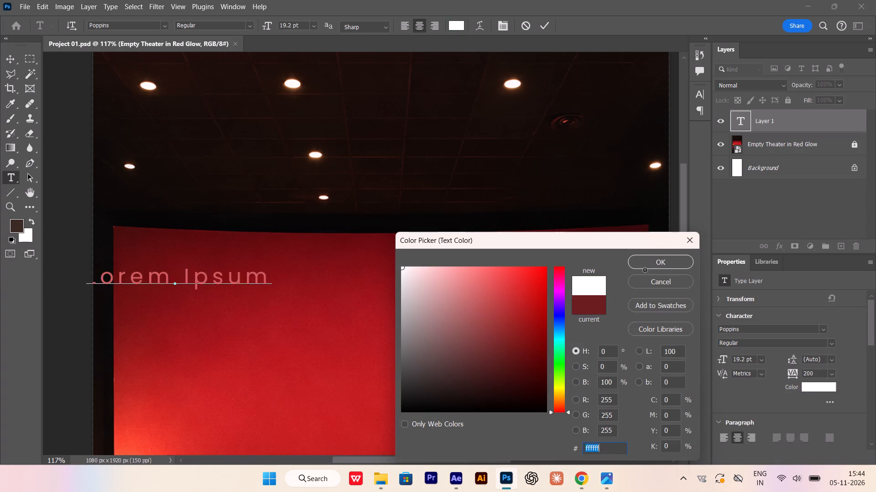
left_click(645, 270)
left_click(649, 266)
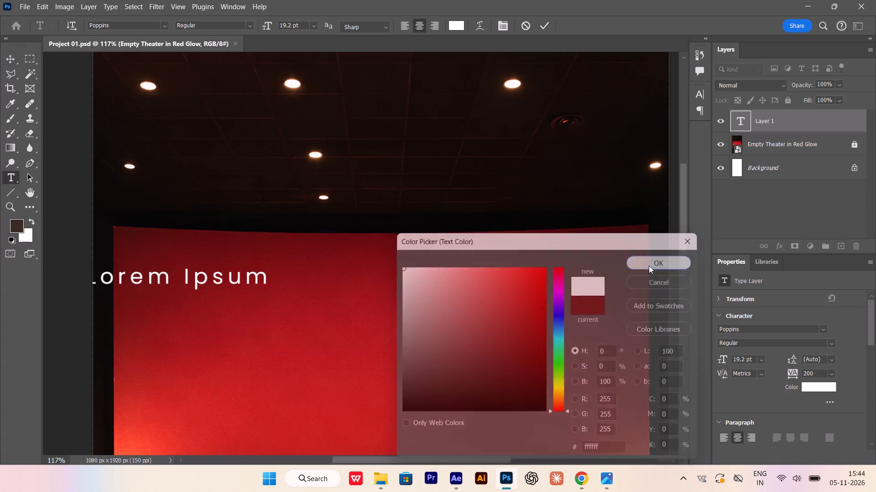
key("ctrl+v")
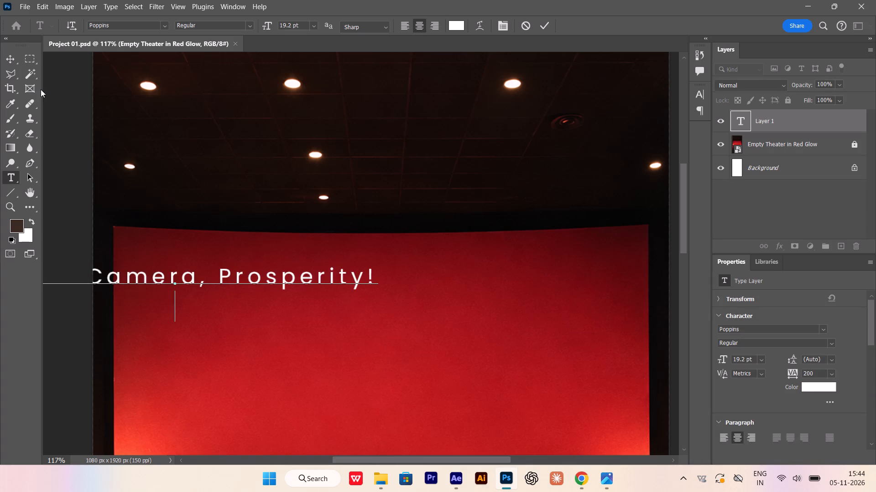
key("BackSpace")
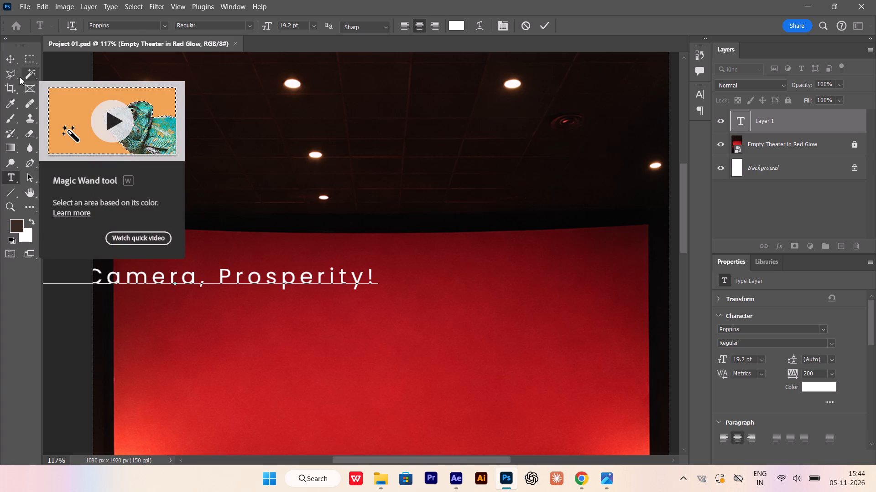
Move the "Lights, Camera, Prosperity!" text so it sits roughly centred near the upper edge of the red cinema screen.
left_click(12, 60)
left_click_drag(228, 274, 441, 280)
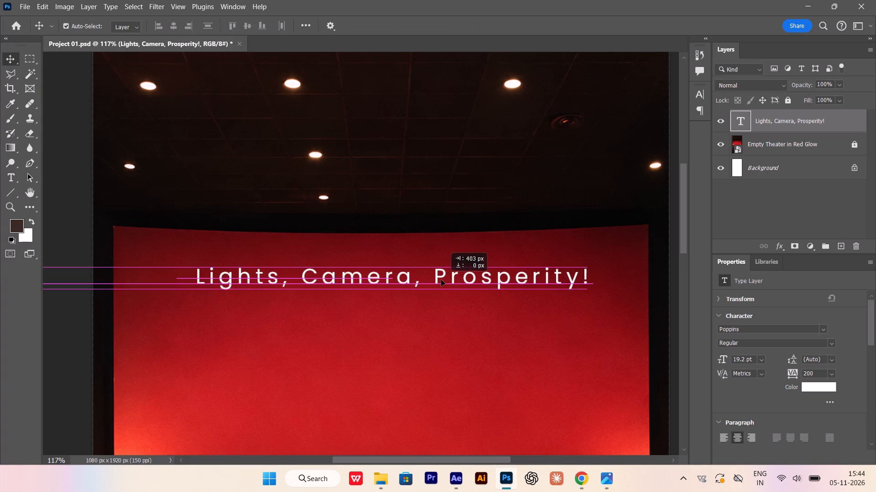
left_click_drag(441, 280, 435, 280)
scroll(321, 274, "up", 2, "alt")
left_click_drag(316, 277, 258, 251)
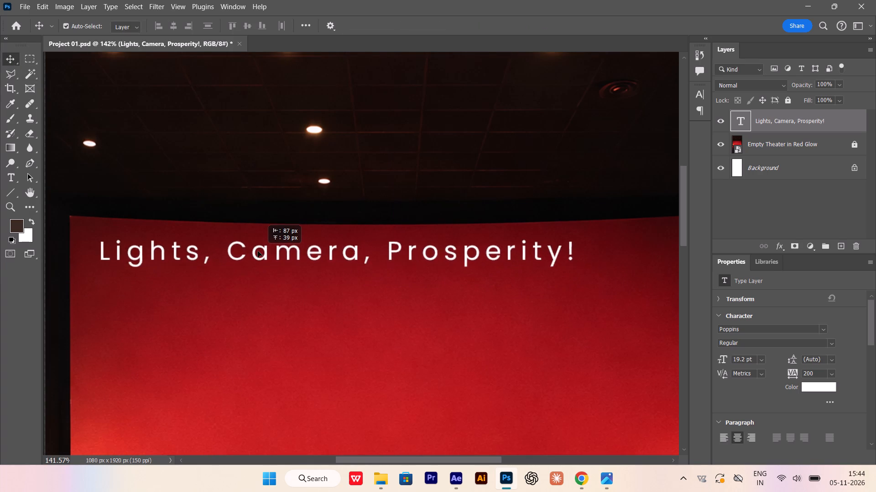
left_click_drag(258, 251, 254, 251)
scroll(406, 285, "down", 3, "alt")
scroll(447, 267, "up", 2, "alt")
left_click_drag(448, 267, 464, 277)
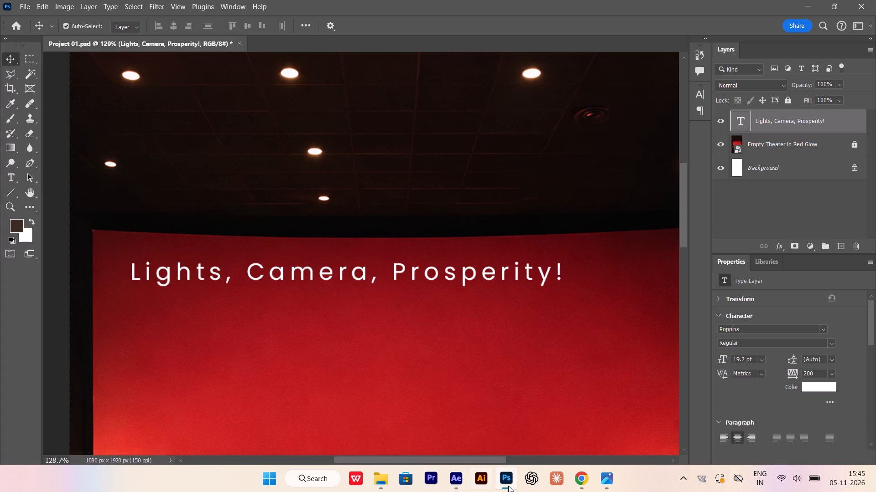
Look through the recent files in File Explorer for the downloaded font archive.
left_click(381, 482)
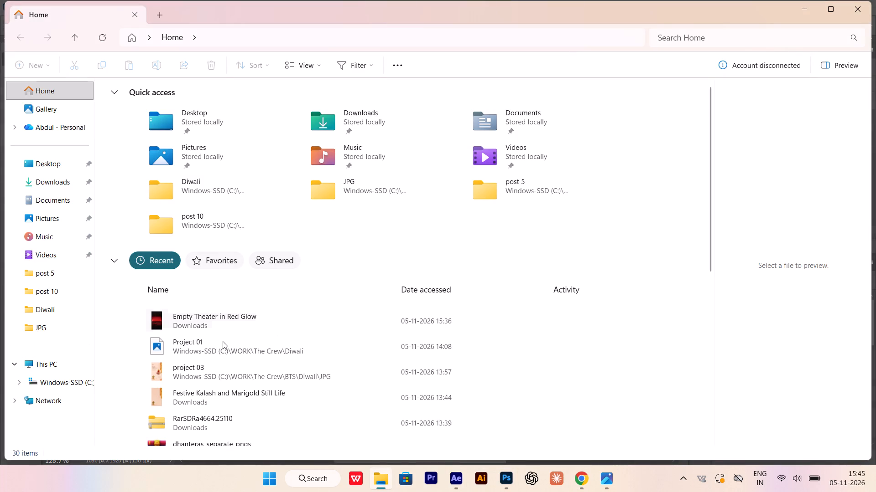
scroll(229, 336, "down", 4)
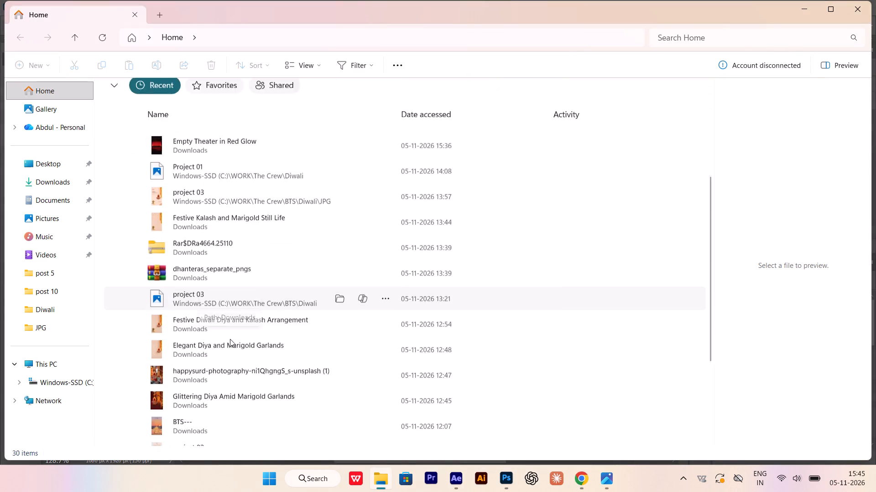
scroll(230, 339, "down", 5)
scroll(235, 357, "up", 7)
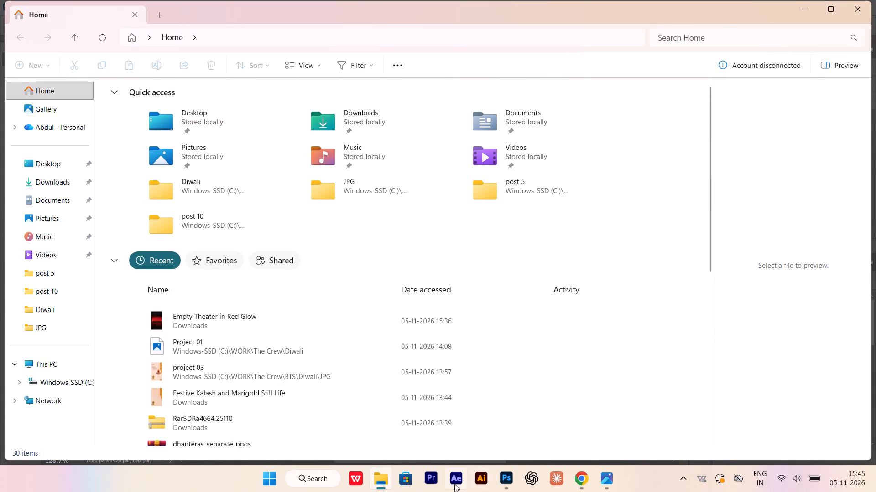
Locate marathon.zip through Chrome's download history and open the archive in WinRAR.
left_click(577, 482)
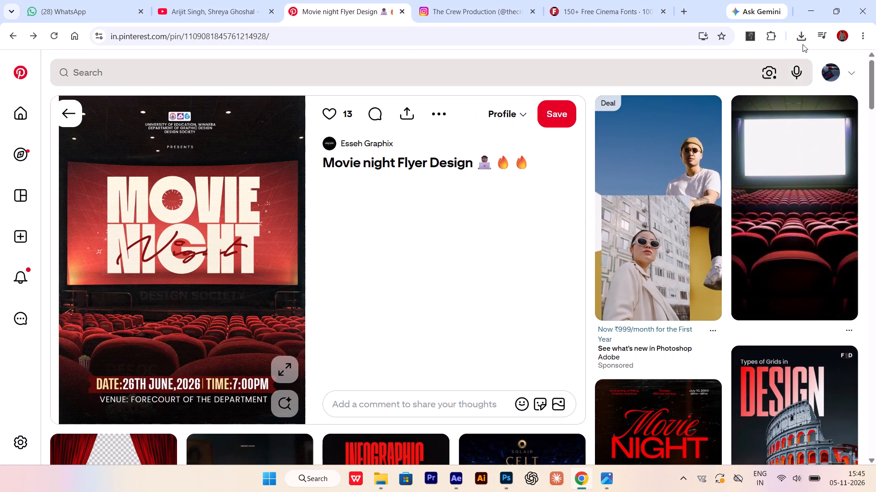
left_click(801, 38)
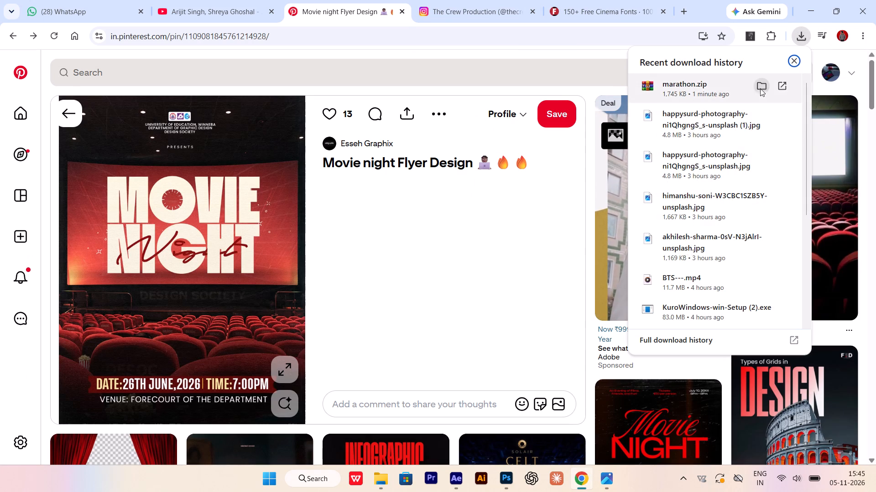
left_click(757, 87)
double_click(206, 163)
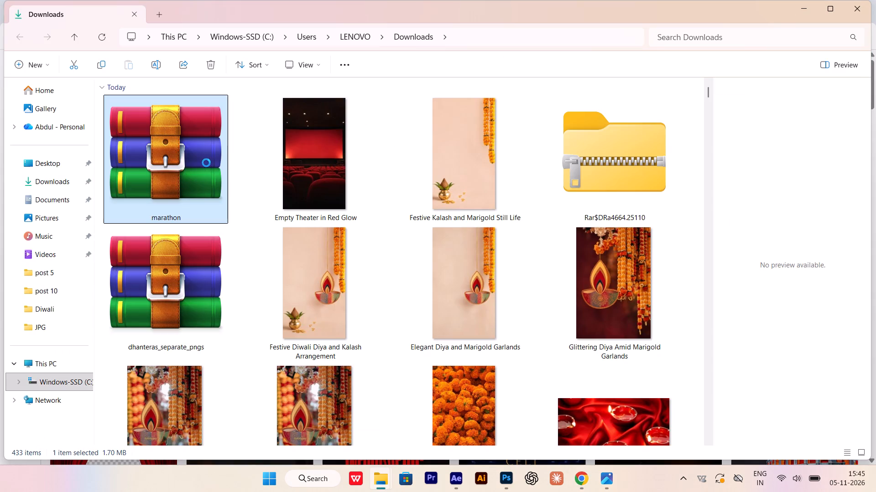
left_click(674, 52)
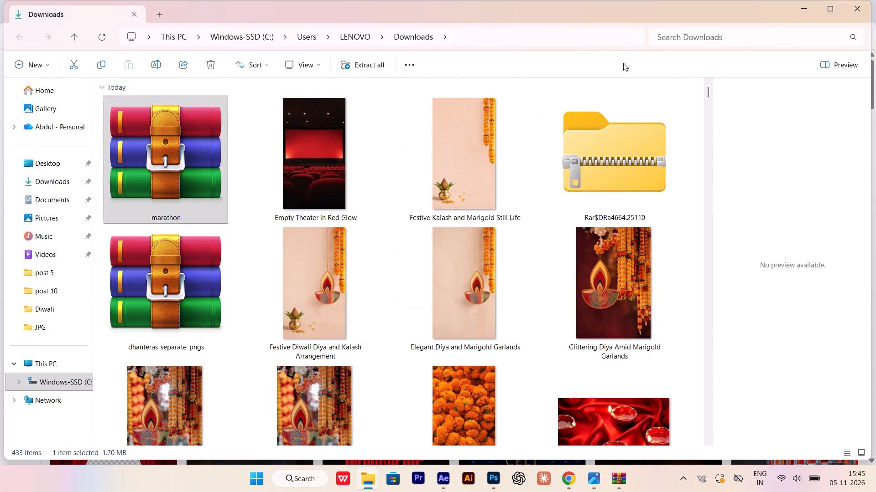
double_click(192, 156)
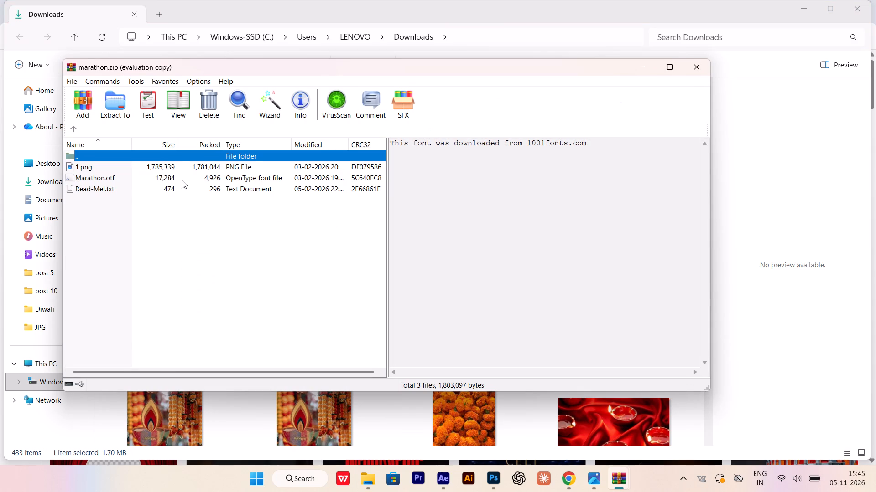
Install the Marathon Regular font from Marathon.otf in the archive, then close the font preview and clear away the archive windows.
triple_click(182, 180)
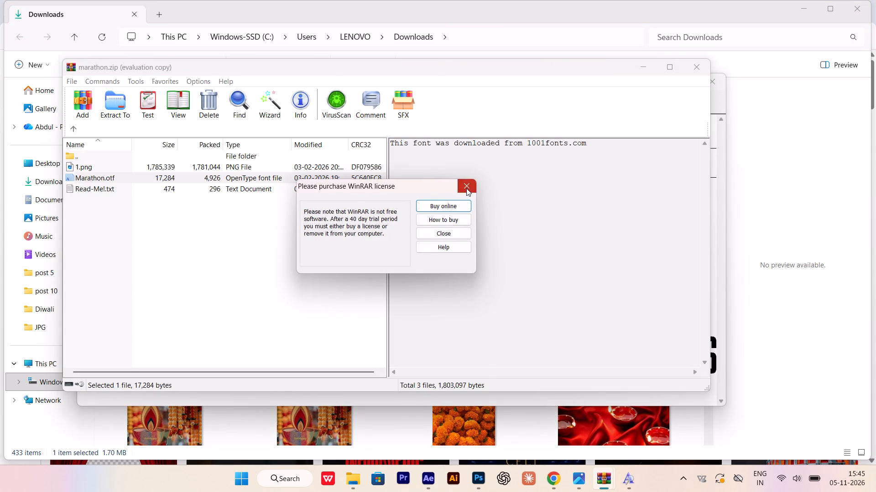
left_click(466, 188)
double_click(236, 176)
left_click(161, 120)
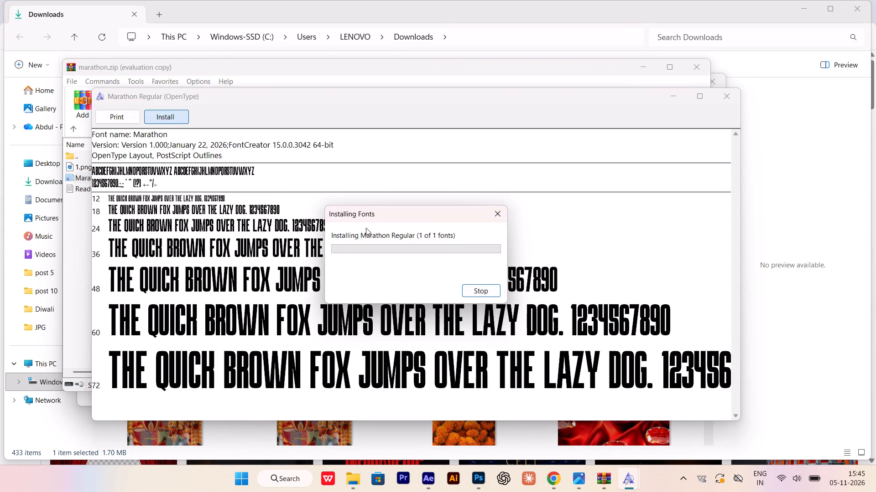
left_click(717, 100)
left_click(645, 66)
left_click(649, 85)
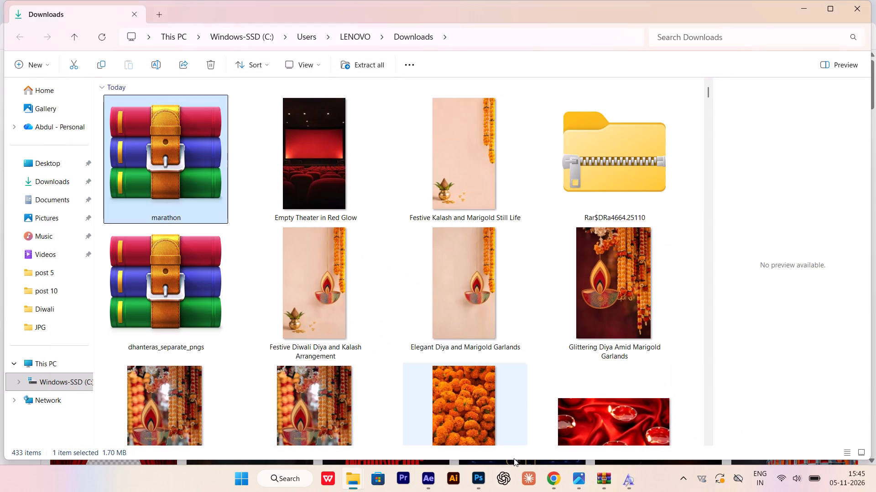
Switch to Photoshop and change the "Lights, Camera, Prosperity!" headline's font to Marathon Regular.
left_click(491, 446)
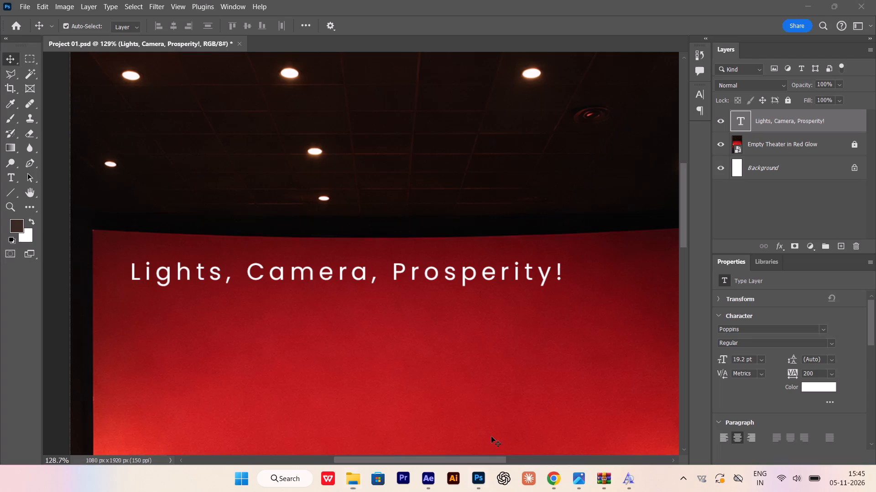
left_click(399, 276)
left_click(399, 276)
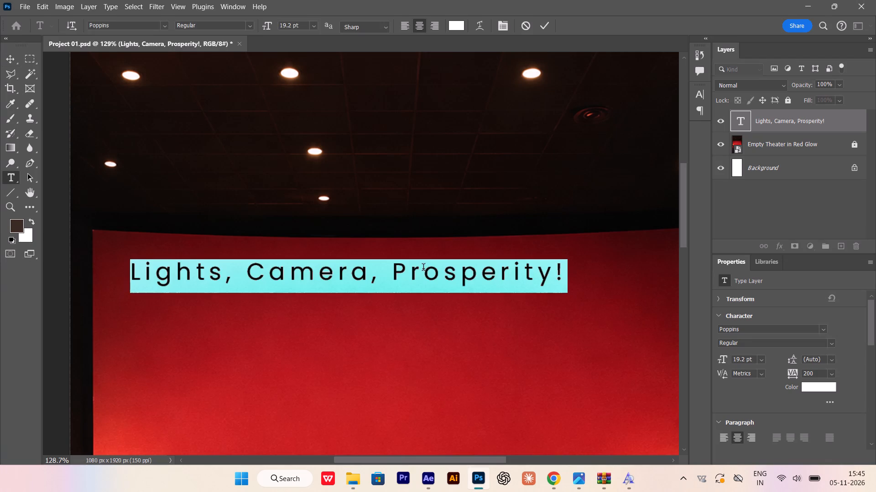
left_click(749, 329)
type("marathan")
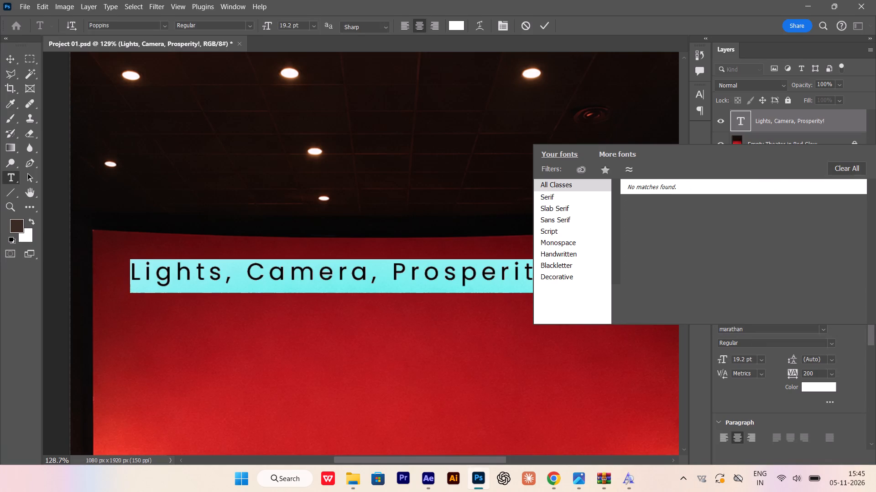
key("BackSpace")
key("BackSpace")
key("BackSpace")
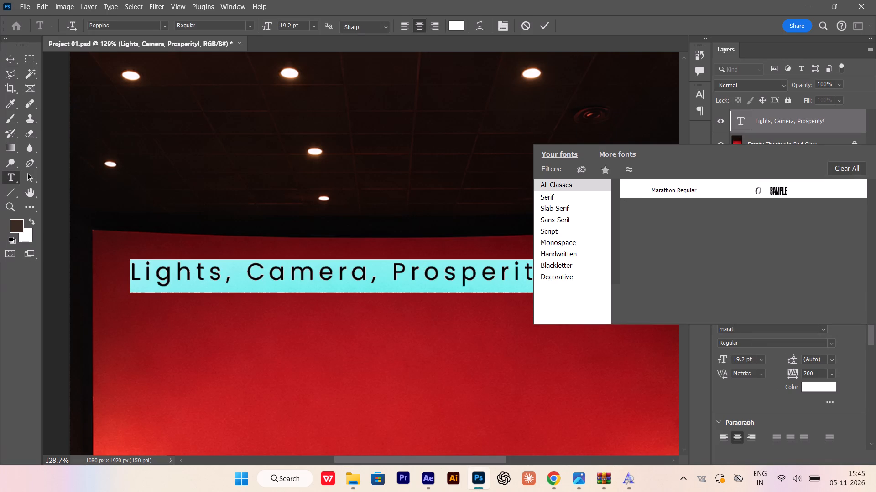
key("Return")
left_click(748, 327)
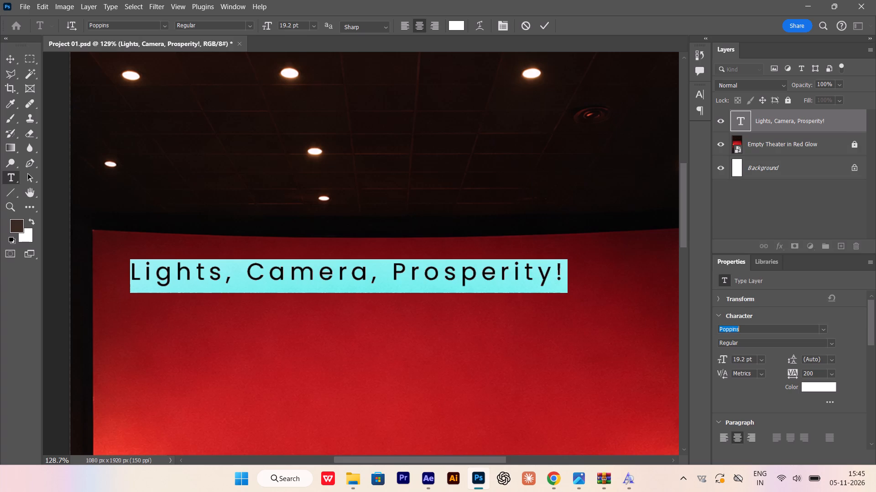
type("mara")
key("Right")
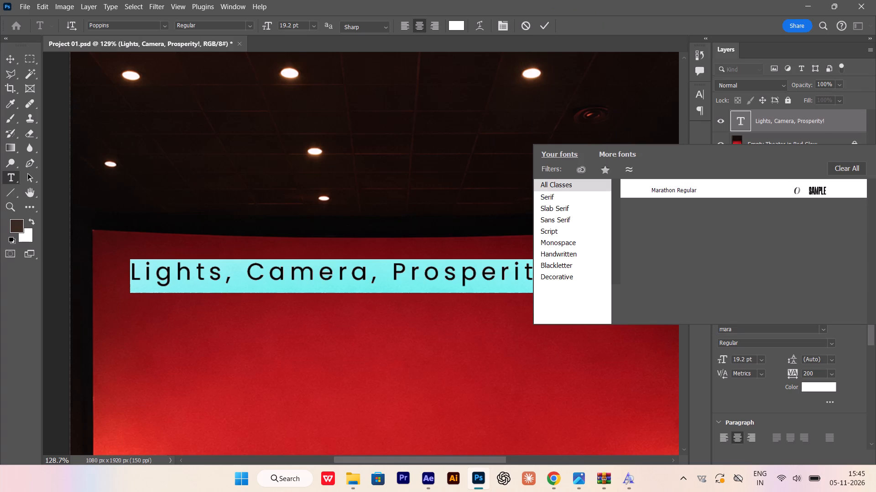
key("Down")
key("Down")
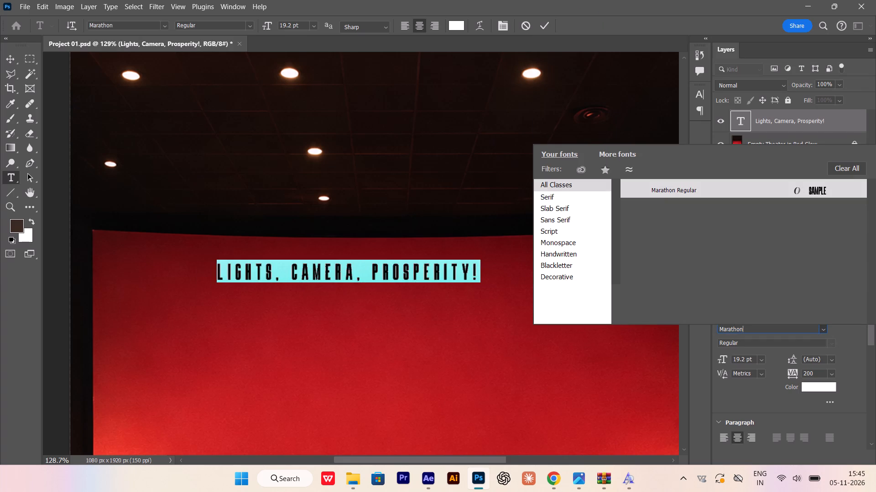
key("Return")
left_click(16, 59)
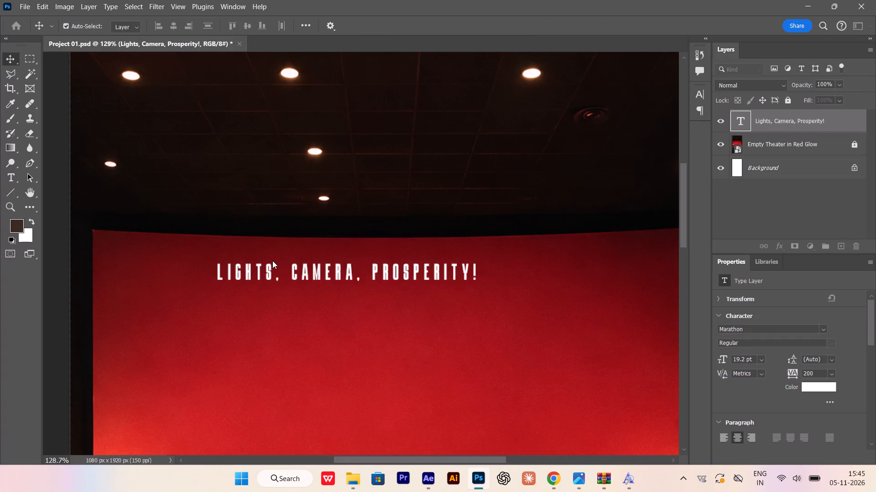
Shift the headline about 85 px left and scale it proportionally to about 169% so it spans most of the red screen.
scroll(317, 265, "up", 4, "alt")
scroll(325, 270, "down", 2, "alt")
left_click_drag(325, 270, 265, 265)
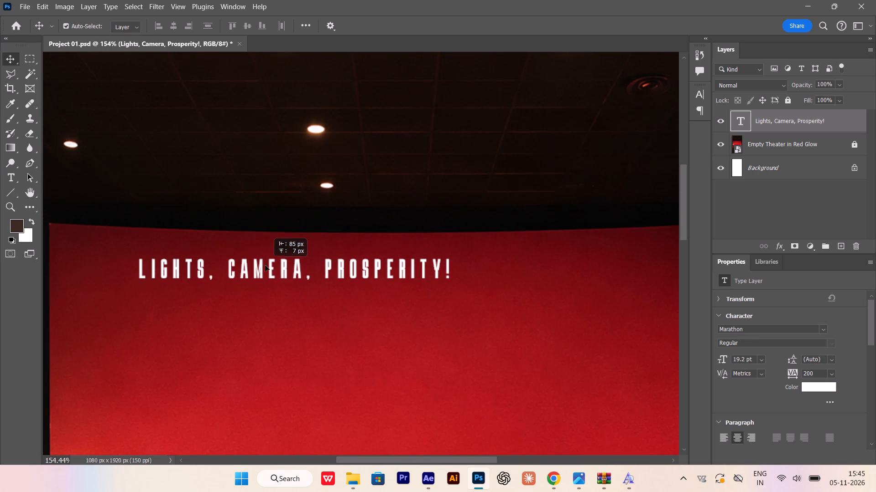
key("ctrl+t")
left_click_drag(455, 285, 626, 332, "shift")
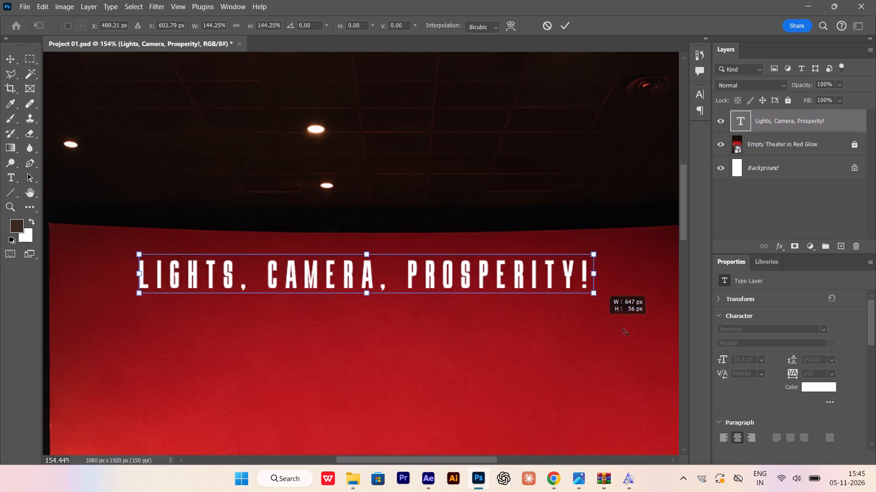
left_click_drag(626, 332, 668, 355, "shift")
scroll(178, 308, "down", 3, "alt")
scroll(476, 301, "up", 3, "alt")
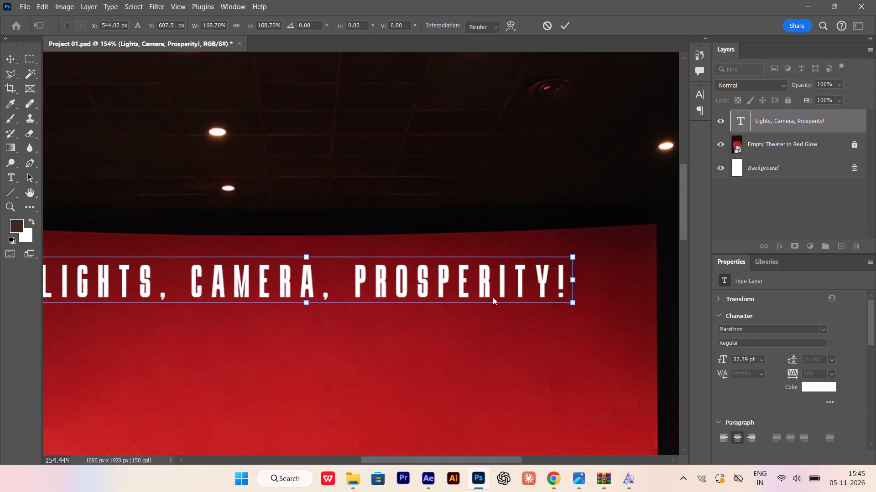
left_click(493, 297)
key("Return")
Switch to the 1001fonts cinema fonts page in Chrome and compare the headline previews on page 2.
left_click(548, 484)
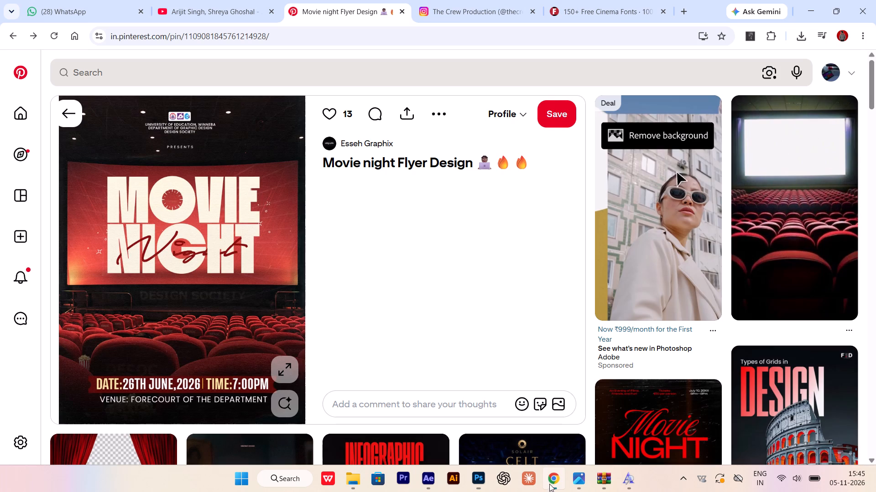
left_click(606, 5)
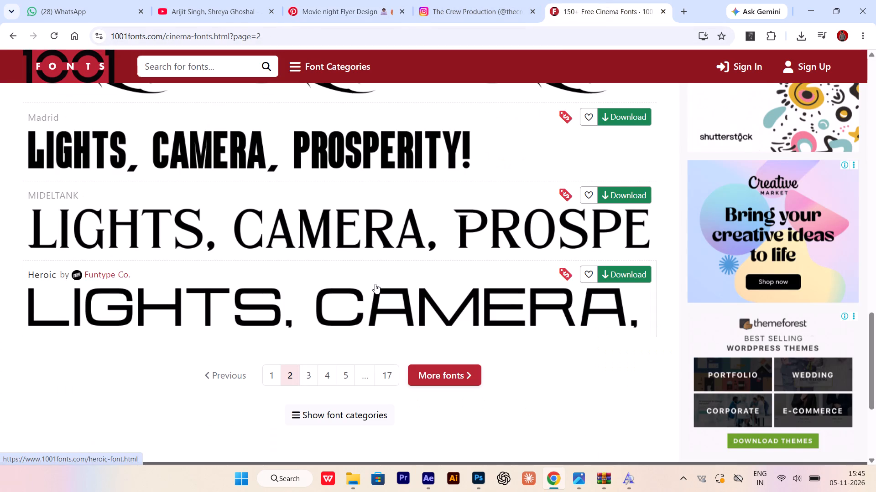
scroll(380, 285, "up", 14)
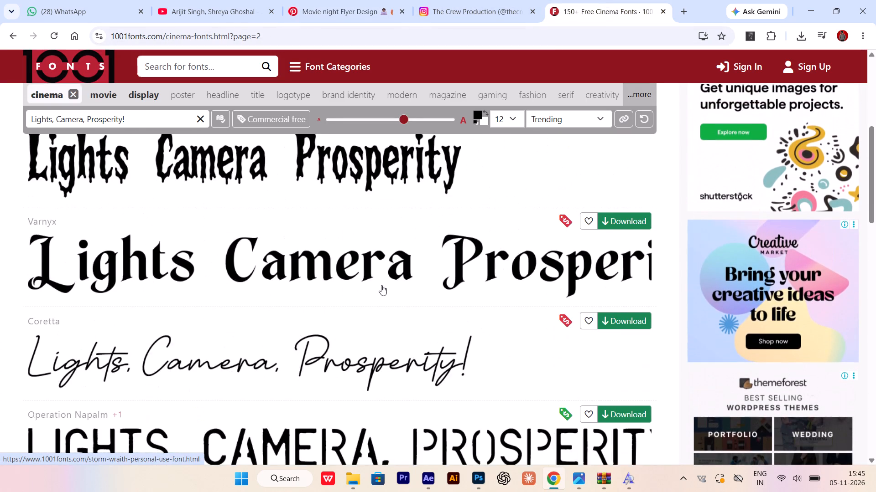
scroll(381, 285, "up", 8)
scroll(385, 284, "down", 17)
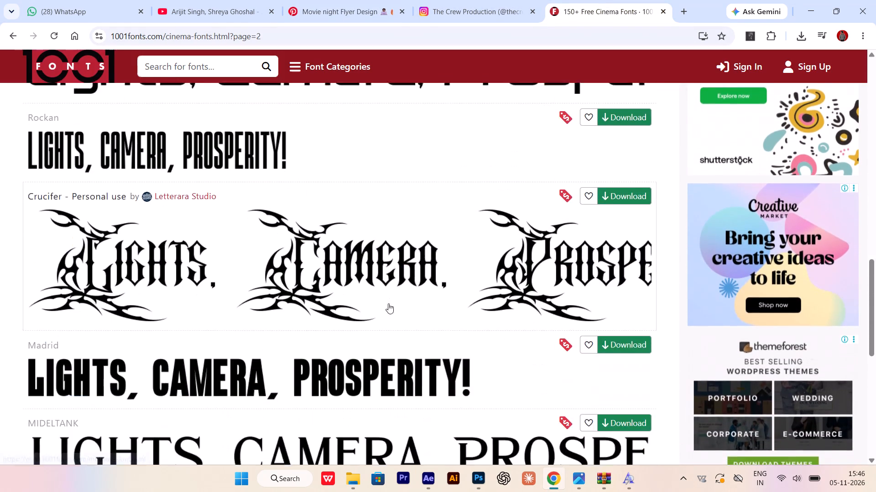
scroll(388, 303, "down", 1)
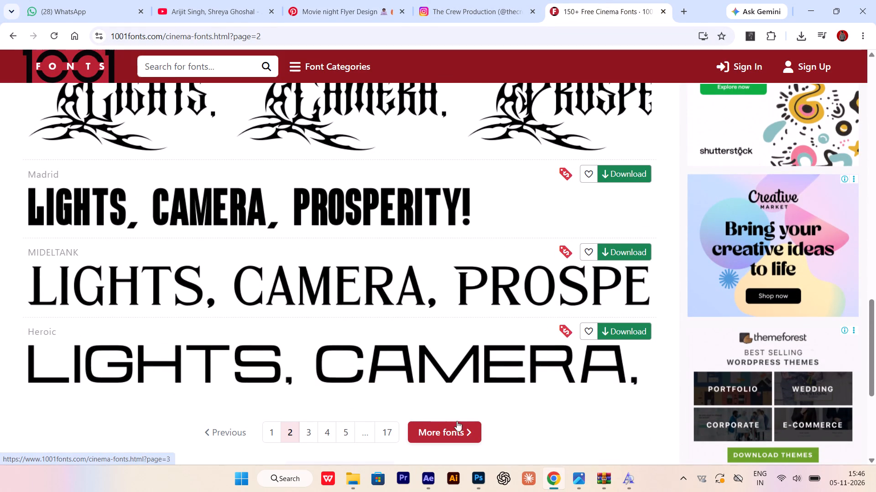
Examine the headline previews on page 3 of the cinema fonts for a suitable poster typeface.
left_click(464, 435)
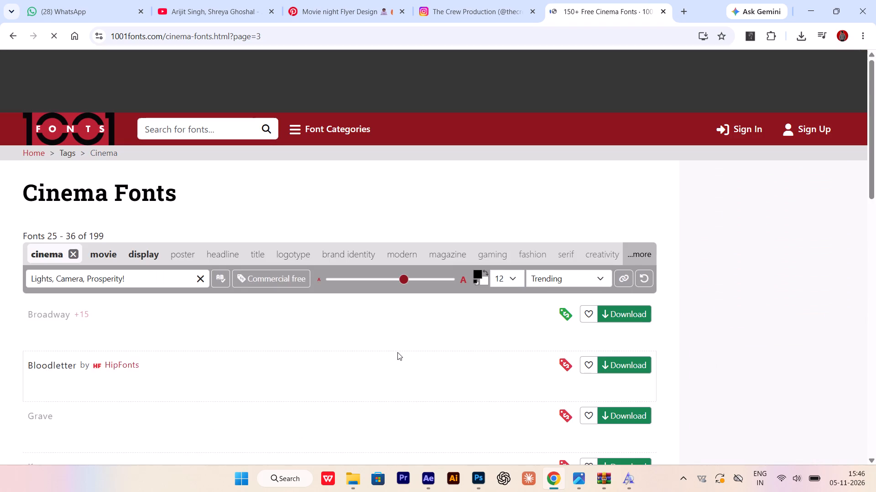
scroll(397, 352, "down", 3)
scroll(338, 311, "down", 4)
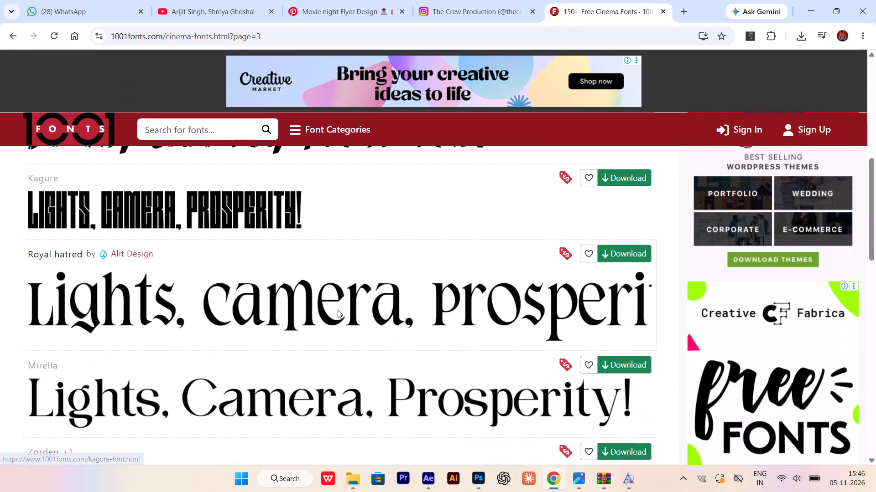
scroll(338, 310, "down", 7)
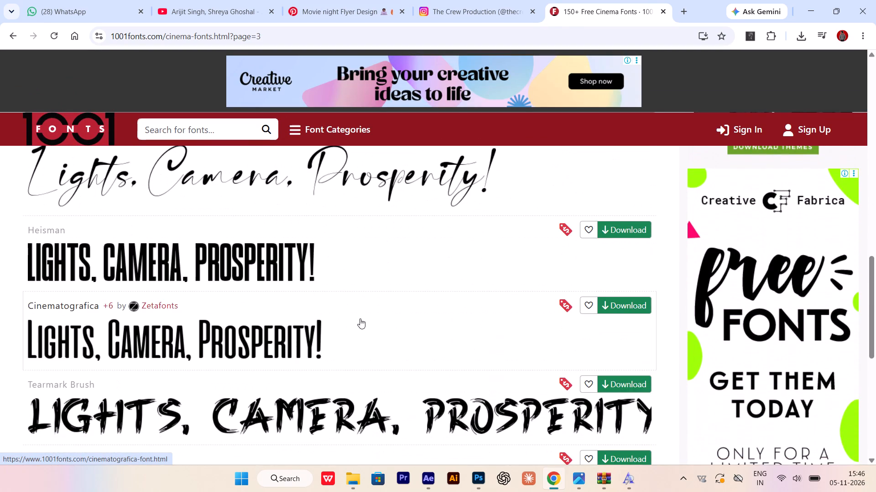
scroll(360, 318, "down", 2)
scroll(544, 354, "down", 3)
Browse page 4 of the cinema fonts, download the Committed font and dismiss the download notification.
left_click(465, 292)
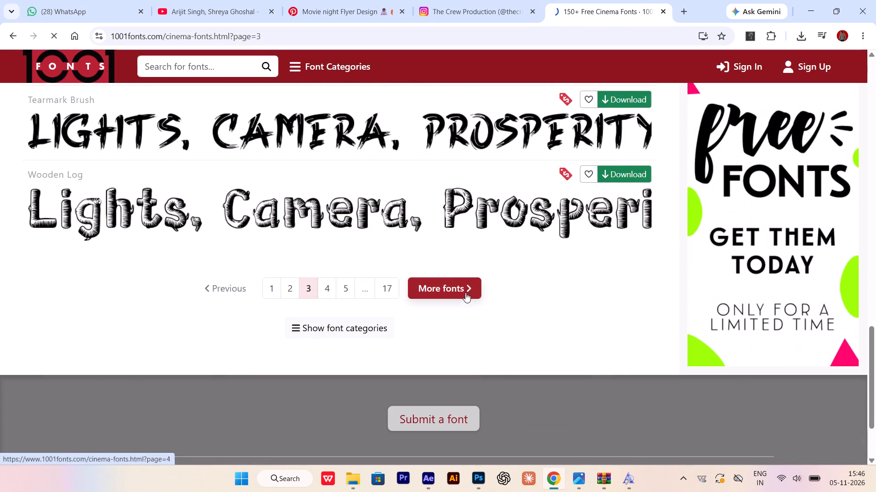
scroll(350, 326, "down", 4)
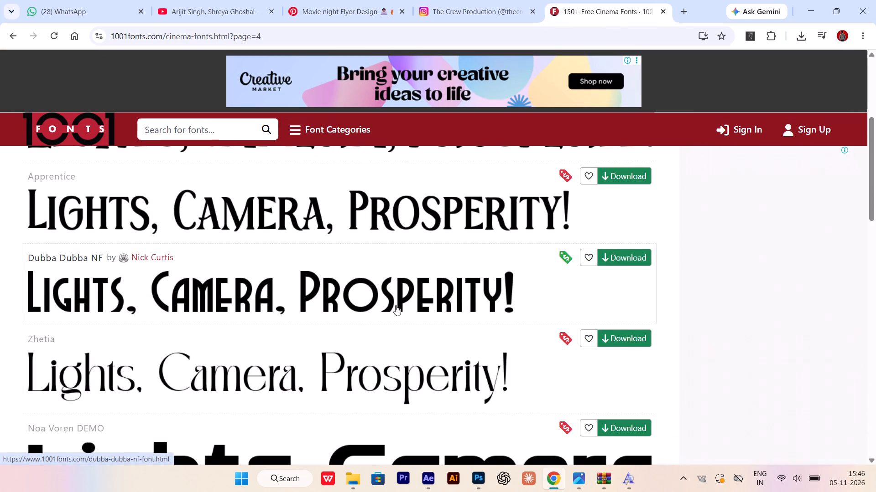
scroll(396, 305, "down", 2)
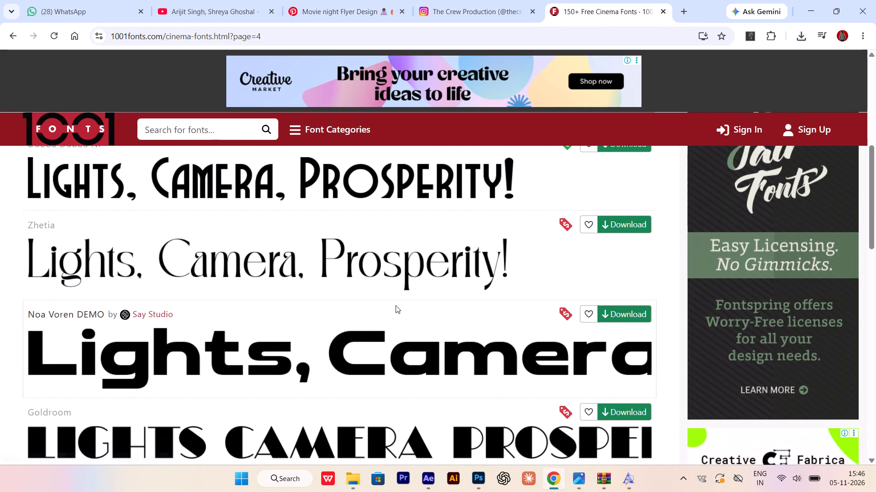
scroll(396, 305, "down", 4)
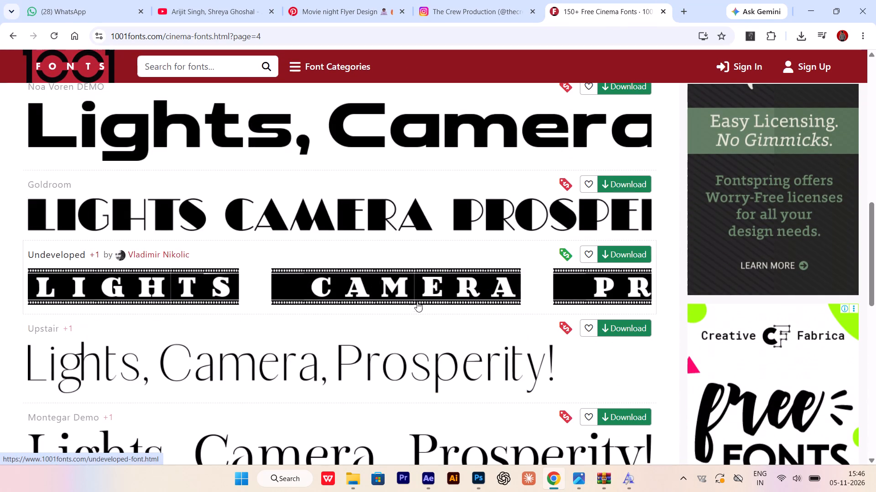
scroll(347, 272, "down", 4)
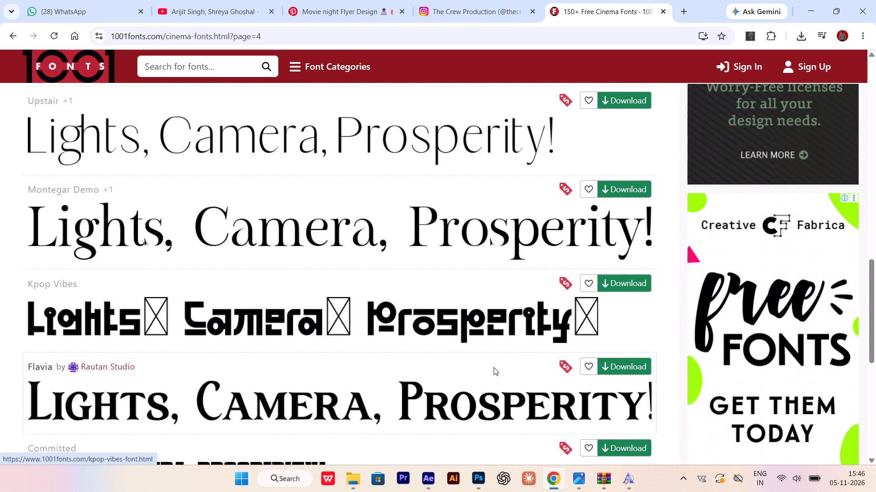
left_click(620, 446)
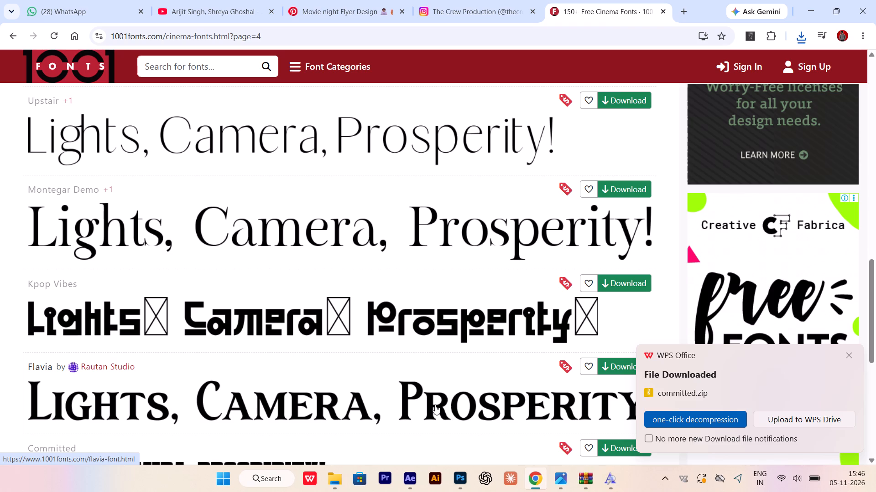
scroll(464, 310, "down", 2)
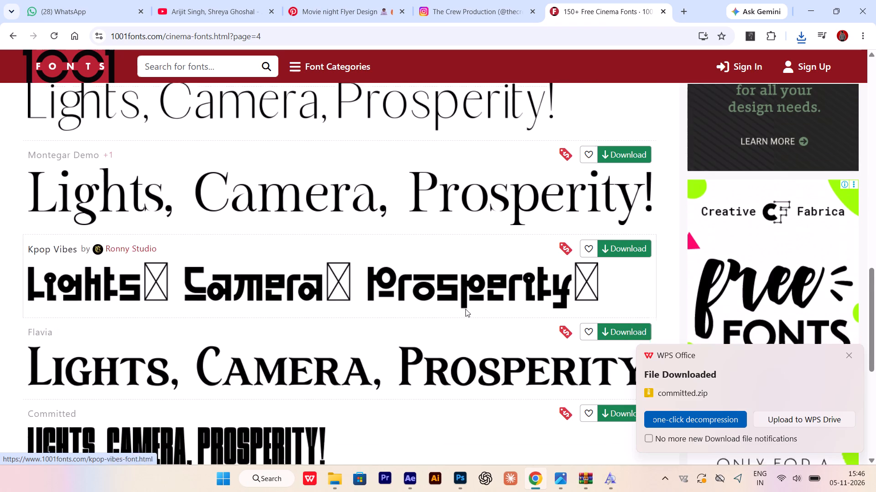
left_click(848, 354)
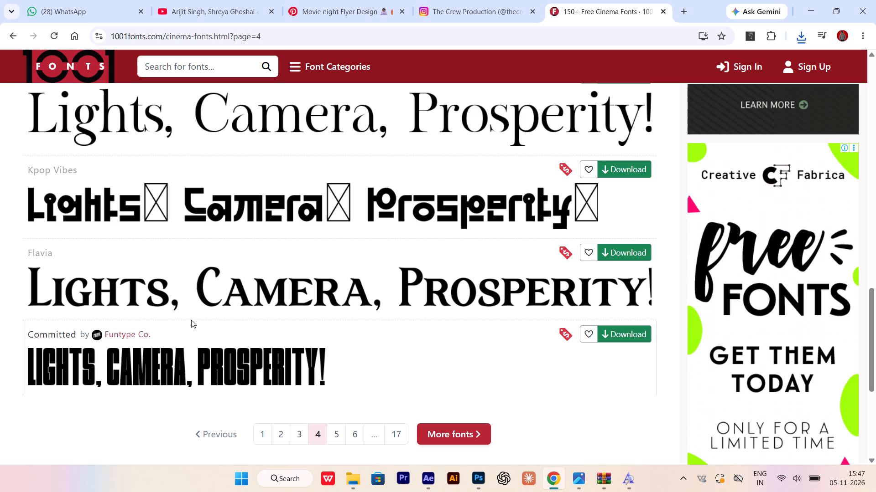
Browse page 5 of the cinema fonts, download the AMPELA Demo font and check the browser's downloads.
left_click(466, 436)
scroll(396, 319, "down", 4)
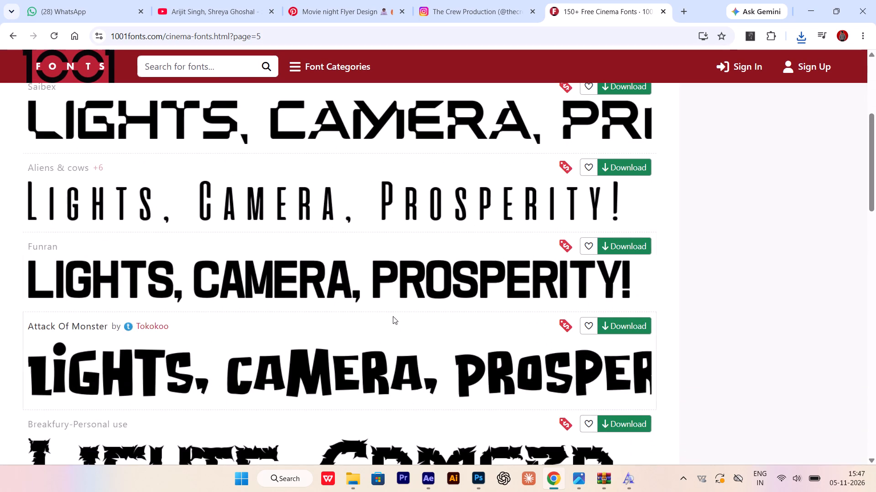
scroll(277, 273, "down", 4)
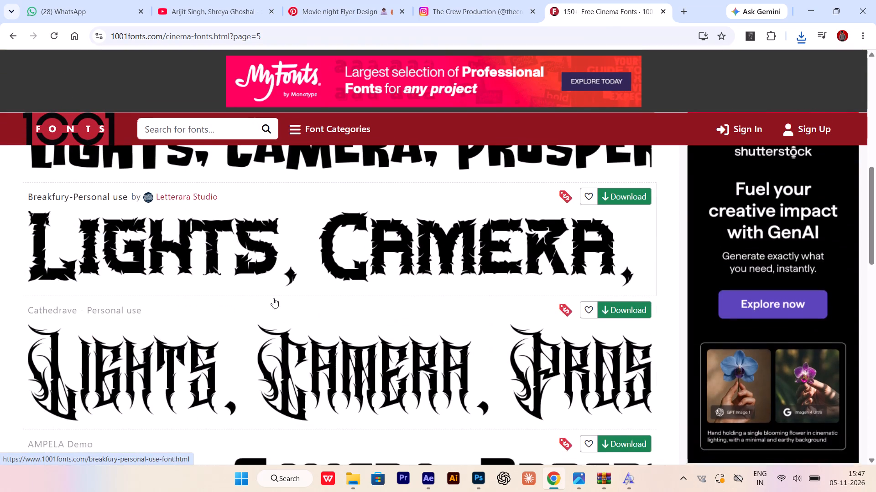
scroll(272, 307, "down", 4)
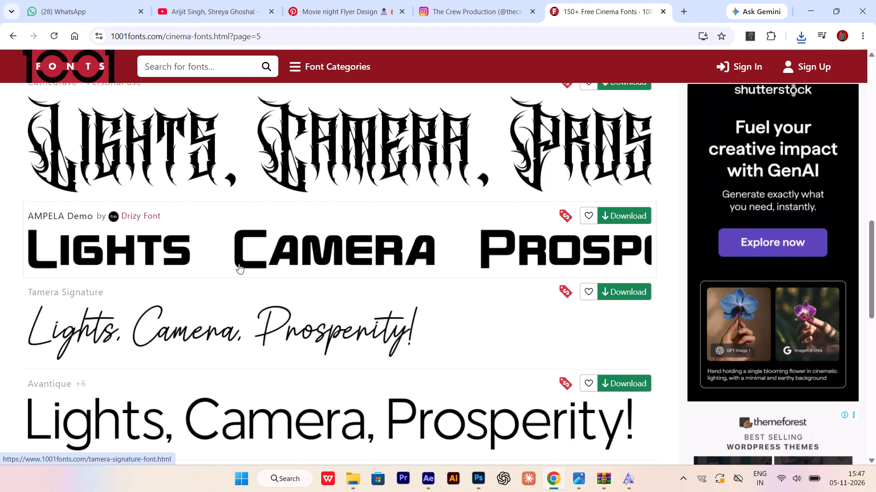
left_click(627, 213)
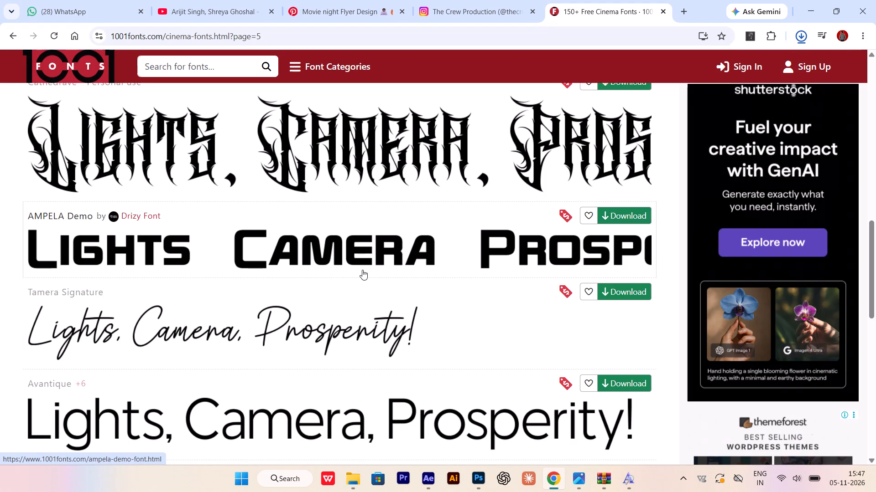
left_click(797, 37)
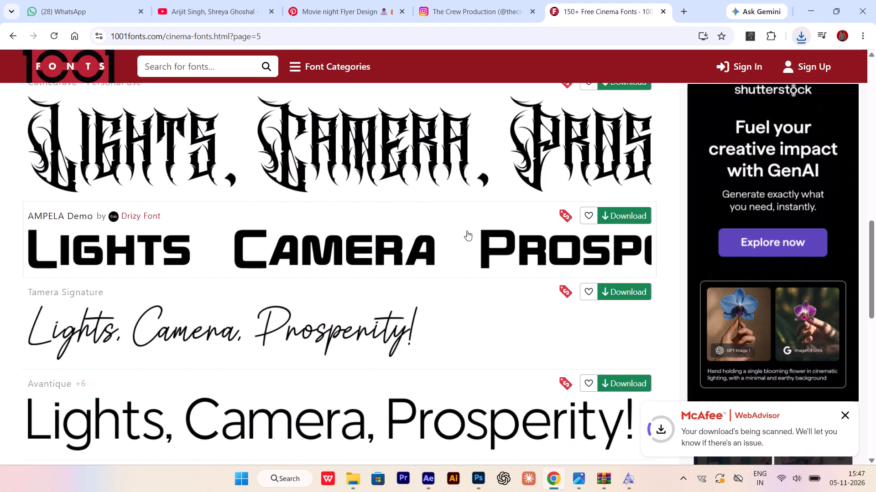
Open the downloaded ampela-demo archive from the Downloads folder and install the OpenType font AMPELA.otf.
left_click(802, 36)
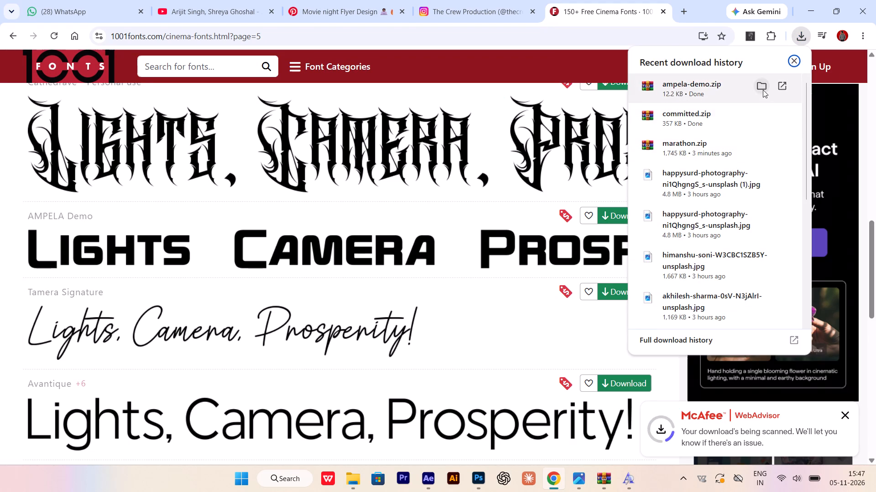
left_click(763, 90)
double_click(139, 366)
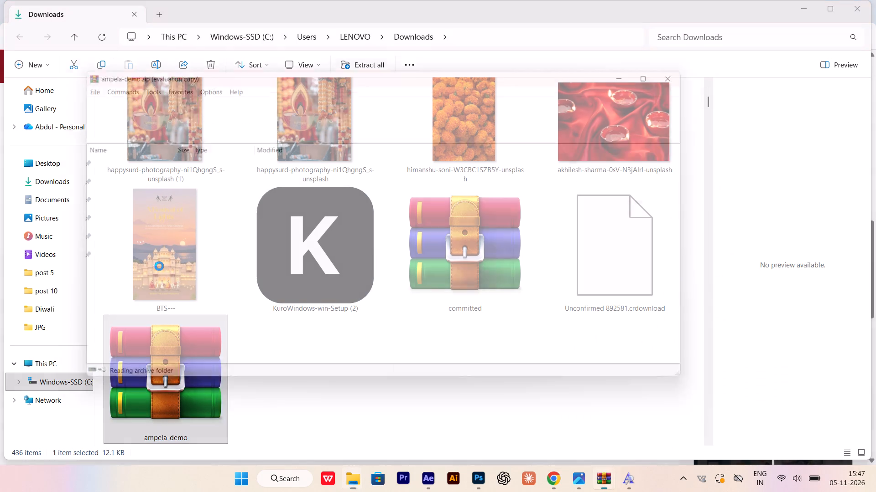
left_click(659, 59)
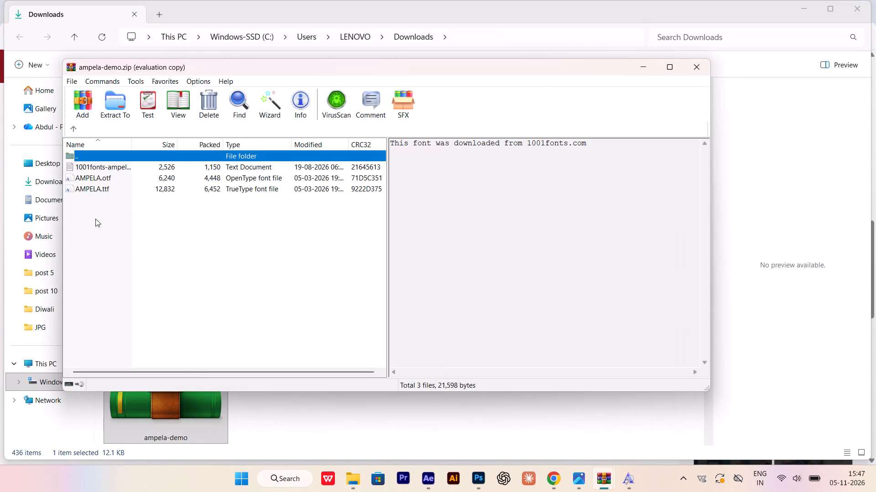
triple_click(99, 181)
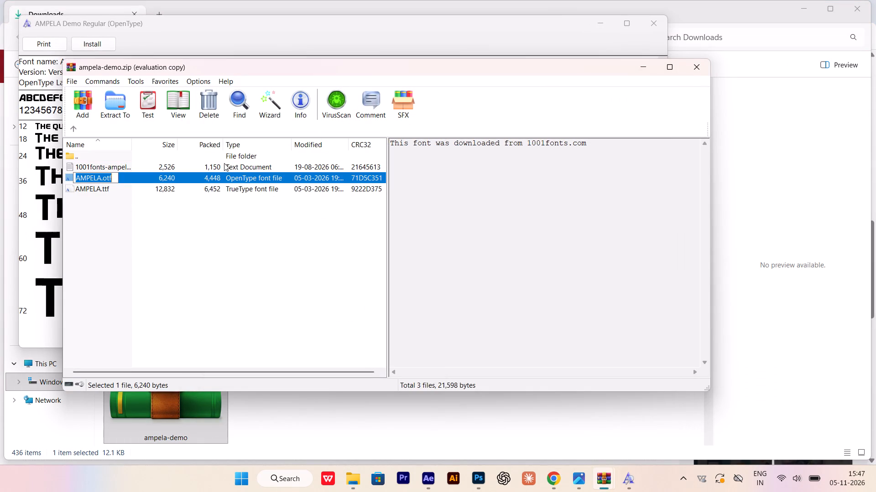
left_click(646, 65)
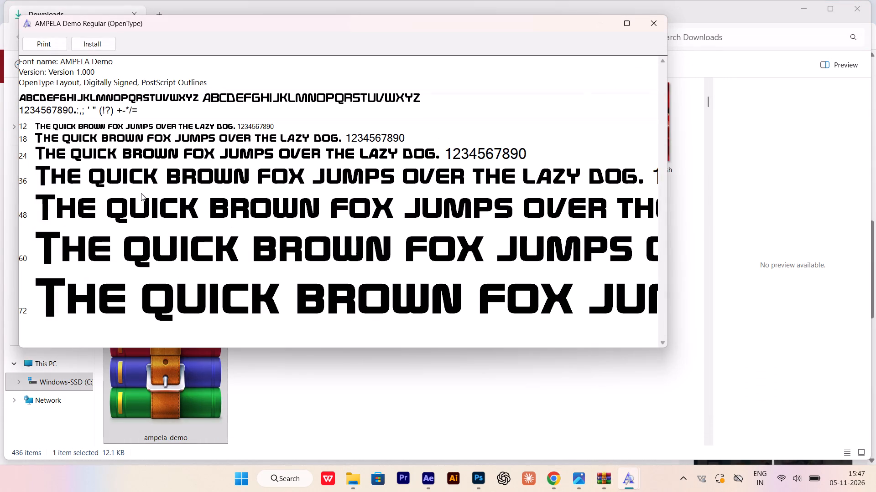
left_click(89, 46)
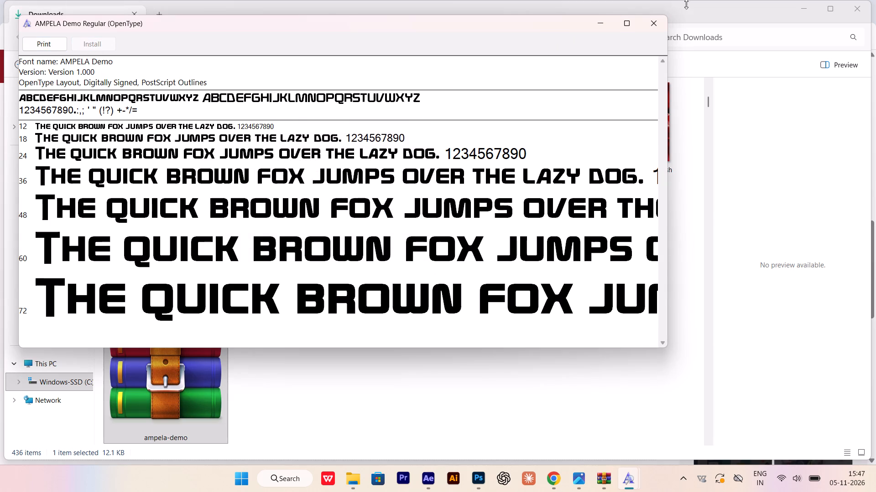
left_click(592, 27)
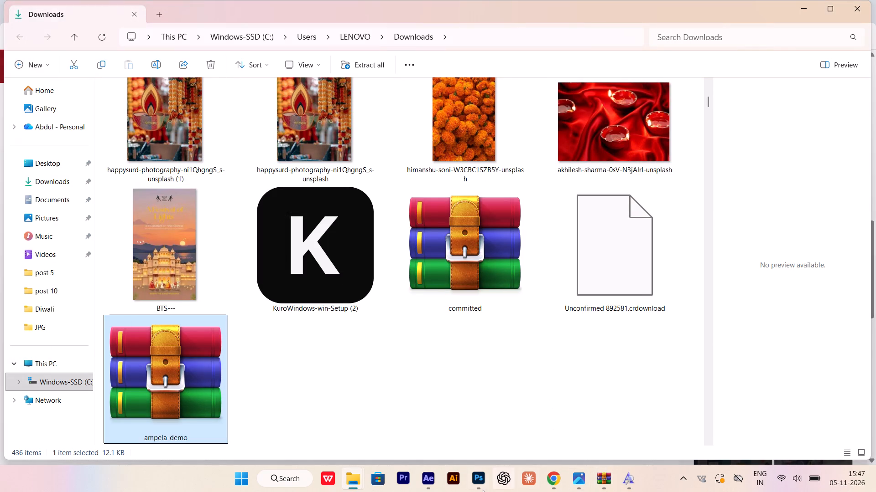
Switch to Photoshop and change the font of the "Lights, Camera, Prosperity!" headline to AMPELA Demo.
left_click(486, 452)
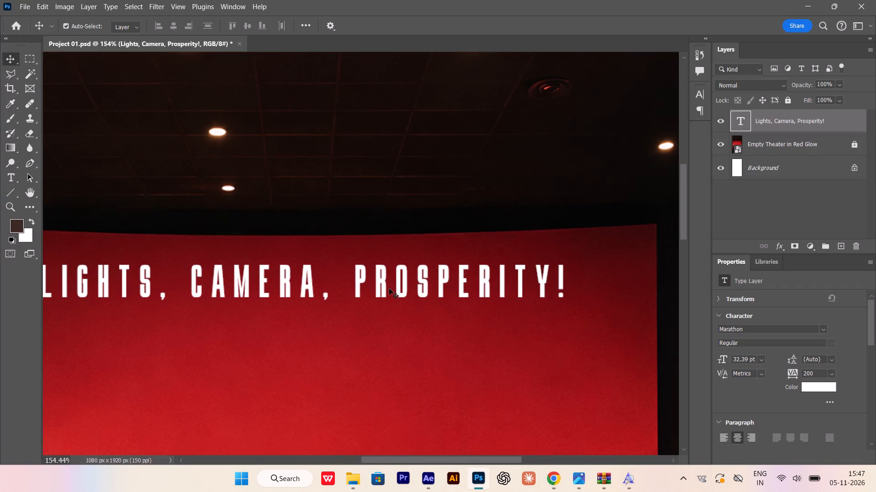
double_click(389, 288)
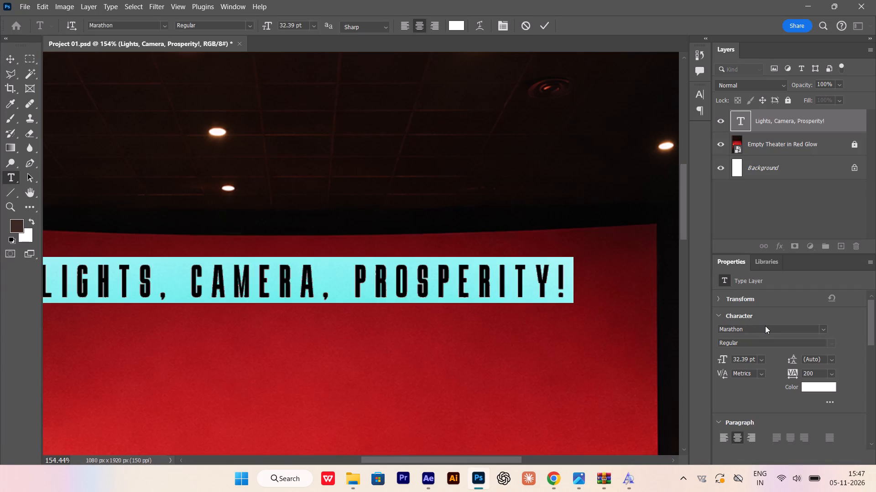
left_click(765, 326)
type("ampe")
key("Down")
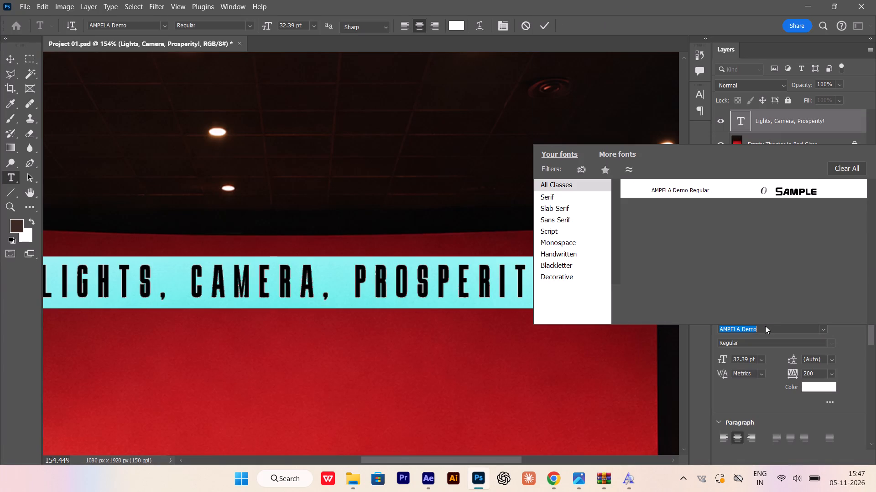
key("Return")
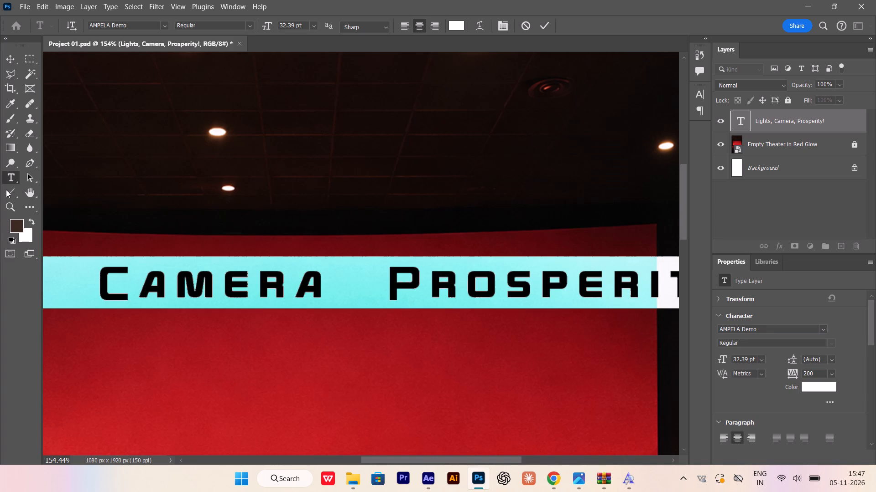
left_click(20, 59)
Scale the headline down to about 56% and centre it near the upper edge of the red cinema screen.
scroll(322, 213, "down", 4)
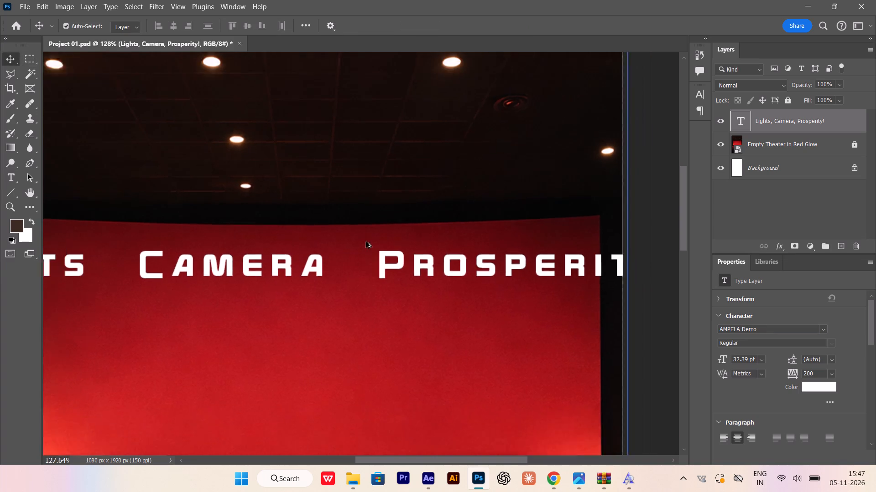
scroll(366, 242, "down", 4)
scroll(321, 258, "up", 4, "alt")
left_click_drag(317, 256, 401, 242)
key("ctrl+t")
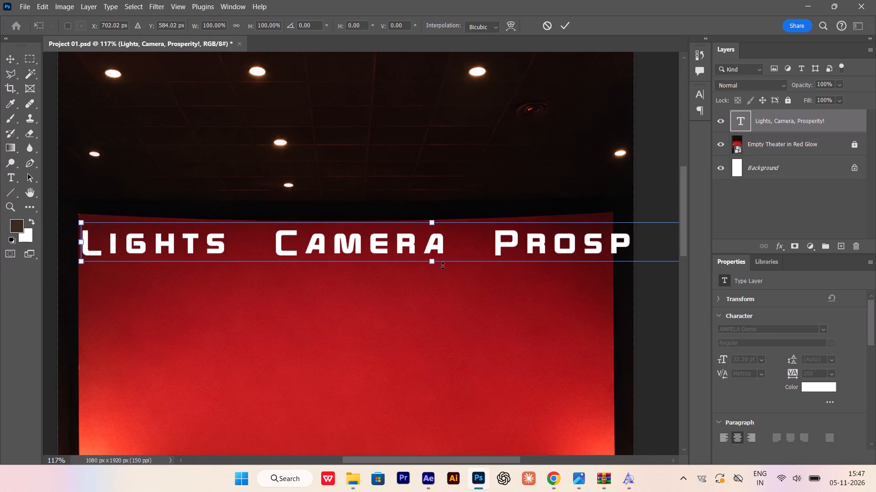
left_click_drag(433, 265, 427, 256, "alt+shift")
left_click_drag(468, 244, 448, 248)
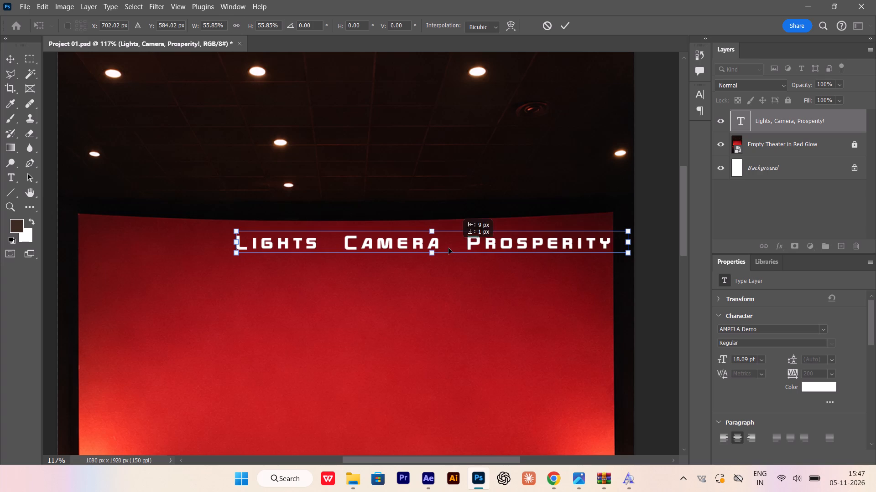
left_click_drag(448, 248, 380, 251)
key("Return")
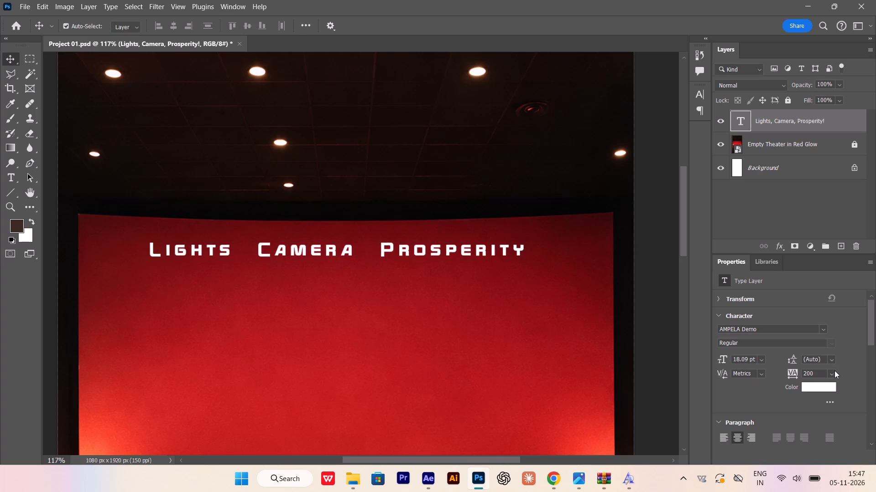
Try a tracking of 0 on the headline, then set the tracking to 50.
left_click(830, 374)
left_click(823, 295)
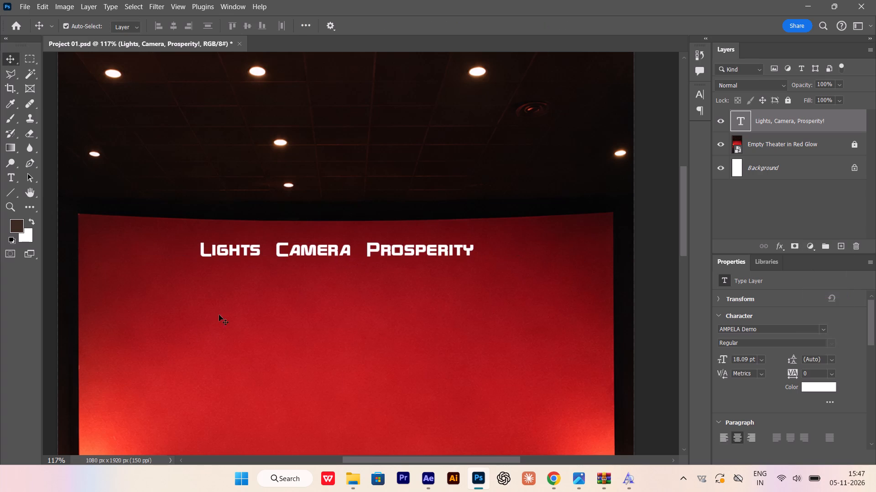
scroll(216, 259, "up", 3, "alt")
scroll(253, 242, "down", 1, "alt")
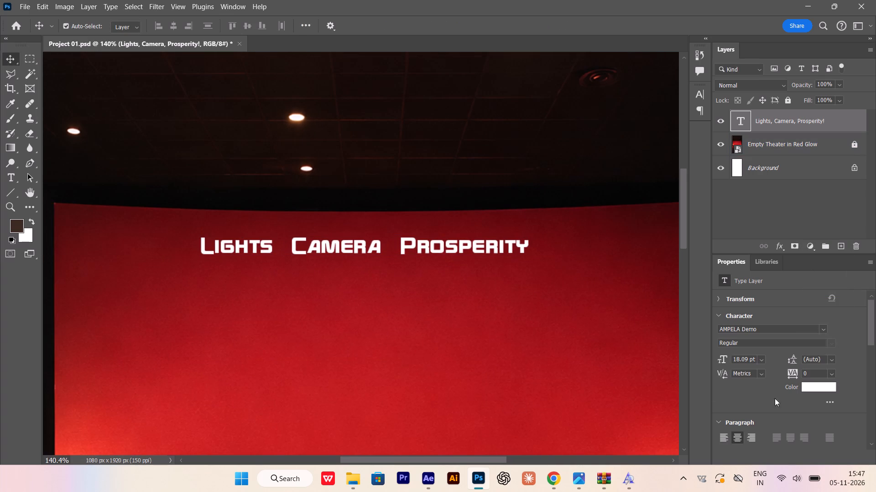
left_click(832, 377)
left_click(825, 345)
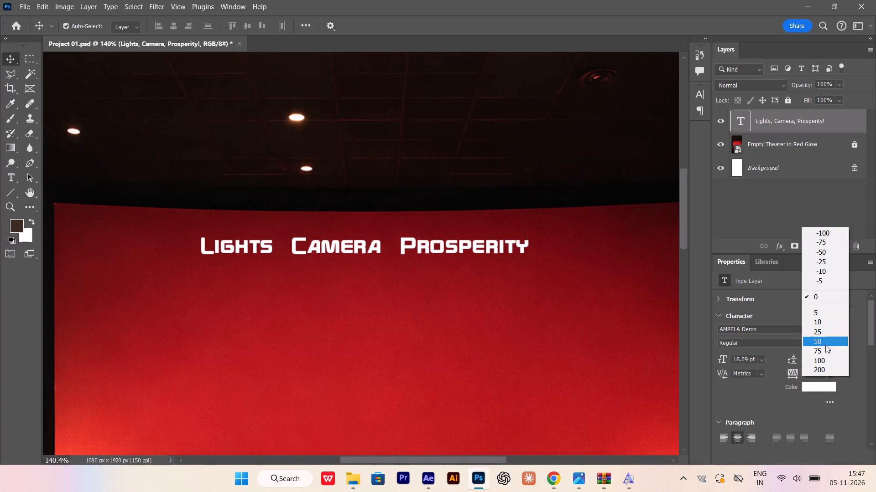
Reposition the headline slightly higher and further left near the upper edge of the red cinema screen.
scroll(269, 242, "up", 1, "alt")
left_click_drag(298, 249, 158, 232)
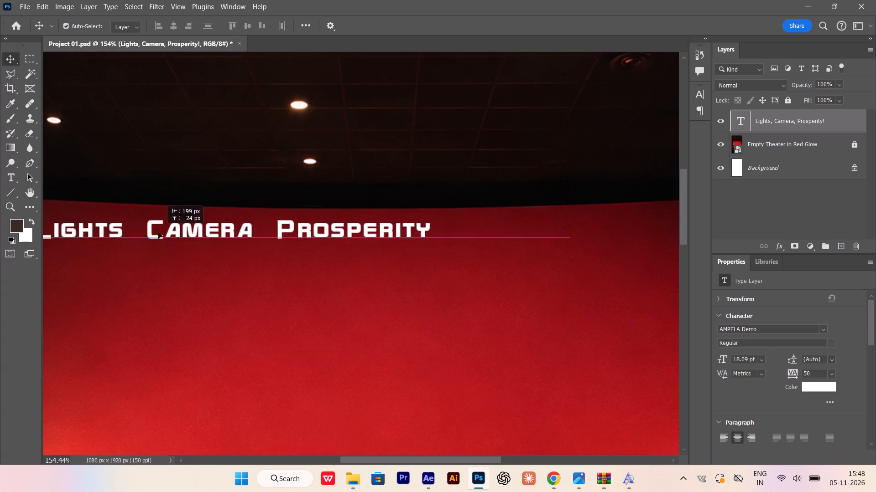
left_click_drag(158, 232, 244, 239)
scroll(336, 239, "down", 3, "alt")
scroll(284, 236, "up", 2, "alt")
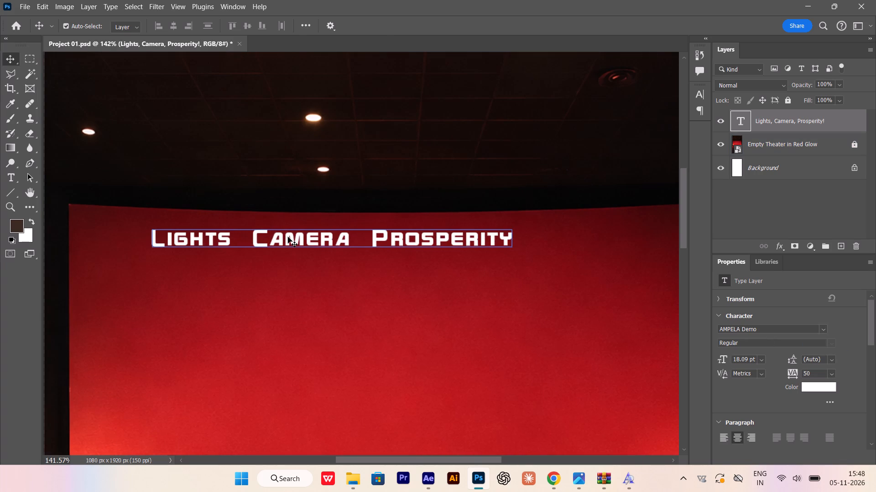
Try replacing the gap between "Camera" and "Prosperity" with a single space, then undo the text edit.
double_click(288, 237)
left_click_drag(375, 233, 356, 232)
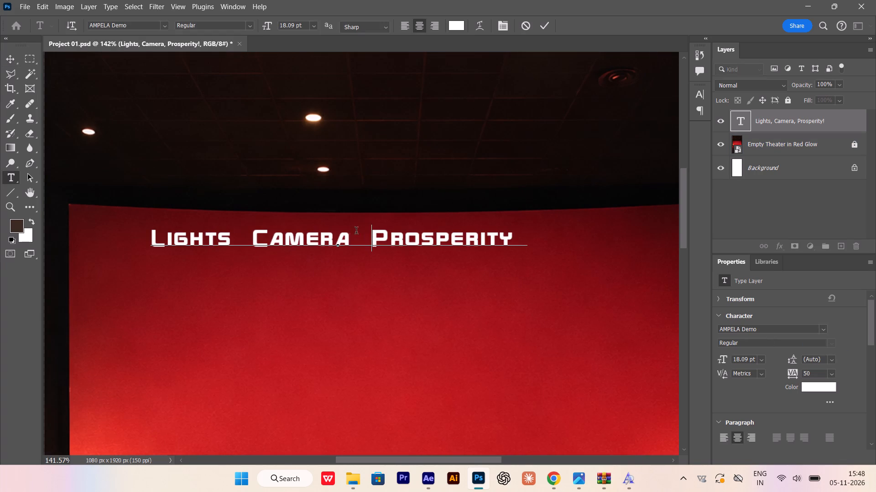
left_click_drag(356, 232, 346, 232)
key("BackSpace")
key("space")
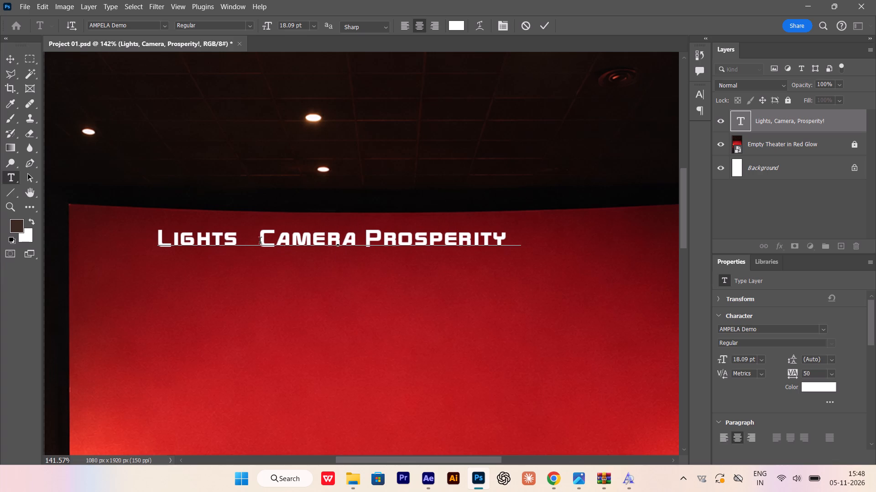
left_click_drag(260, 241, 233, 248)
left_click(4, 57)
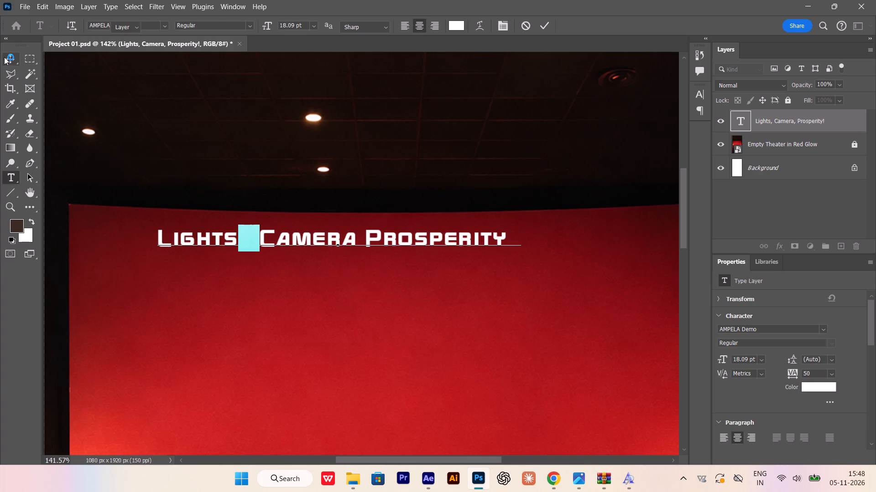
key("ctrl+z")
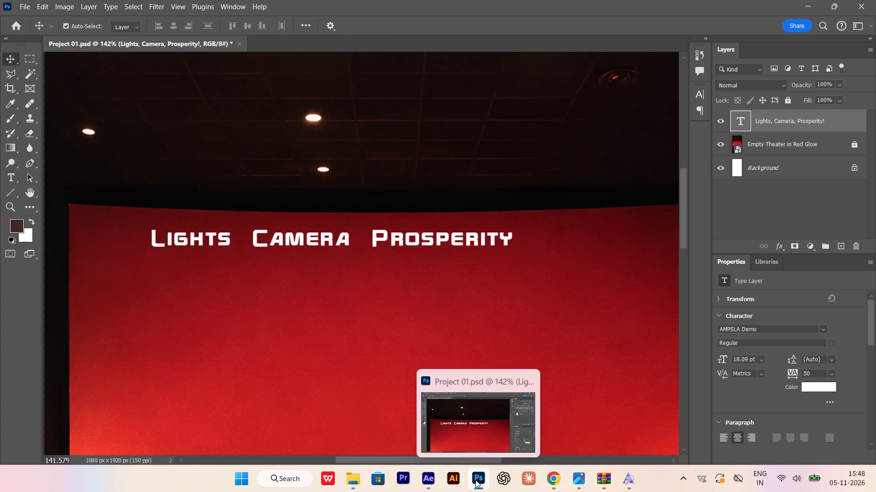
Switch to the 1001fonts page in Chrome and examine the remaining headline previews on page 5.
left_click(549, 478)
scroll(377, 275, "down", 5)
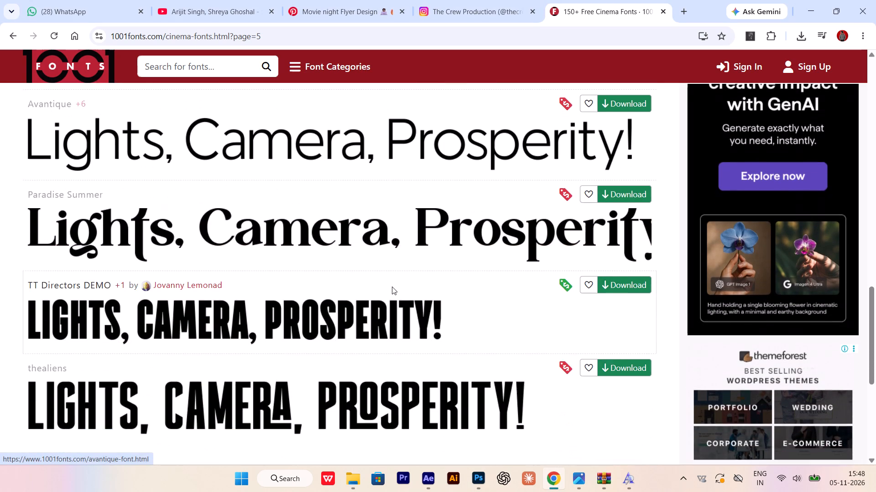
scroll(241, 329, "down", 2)
scroll(431, 318, "up", 2)
scroll(431, 318, "down", 1)
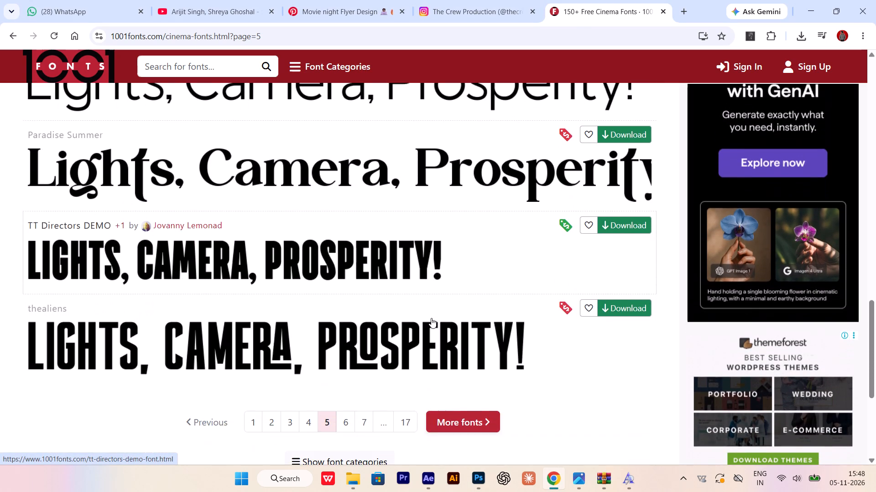
Examine the headline previews on page 6 of the cinema fonts for a suitable poster typeface.
left_click(461, 423)
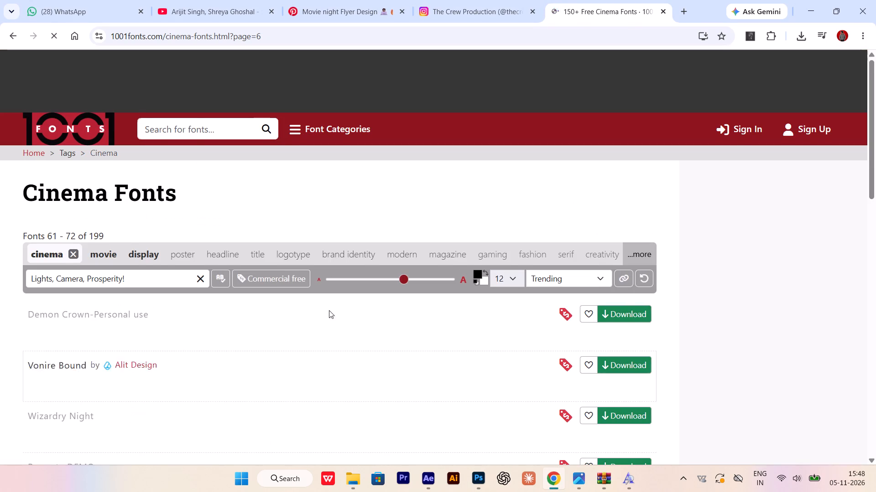
scroll(312, 306, "down", 7)
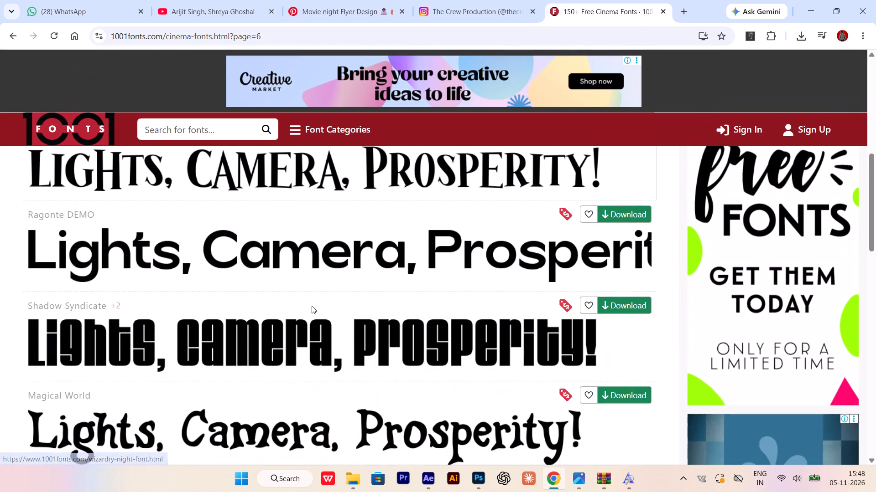
scroll(312, 306, "down", 6)
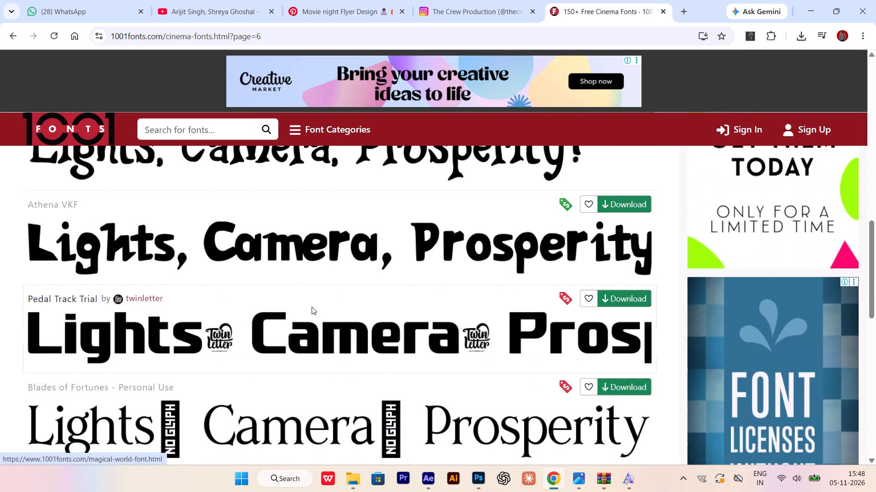
scroll(312, 307, "down", 1)
scroll(375, 364, "down", 4)
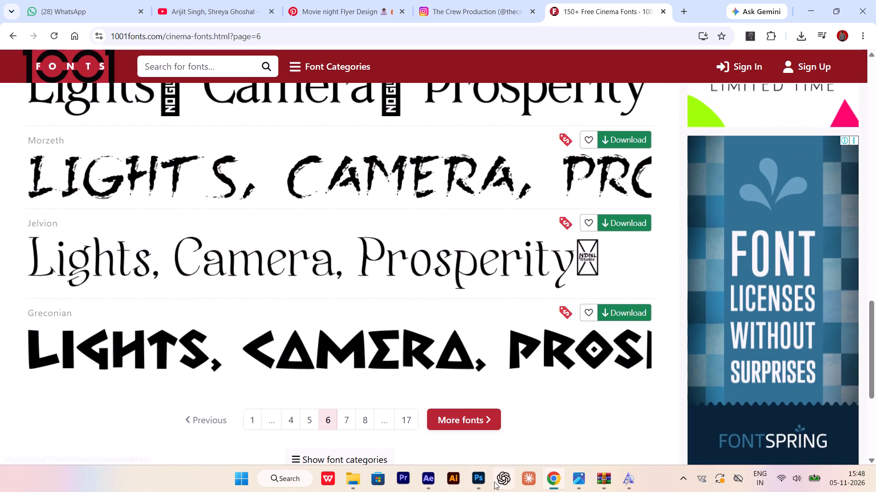
Switch to Photoshop and preview installed fonts on the headline, from the Abbasi fonts through to the Franklin Gothic families.
left_click(480, 477)
left_click(443, 244)
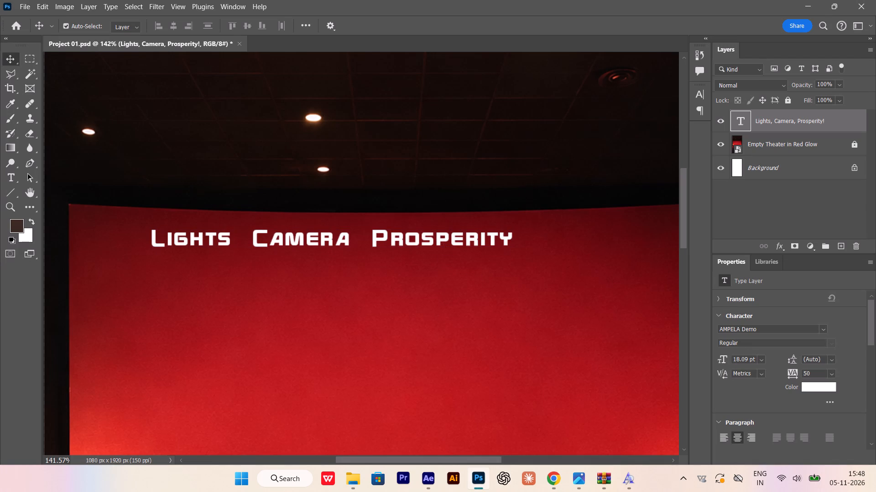
left_click(823, 328)
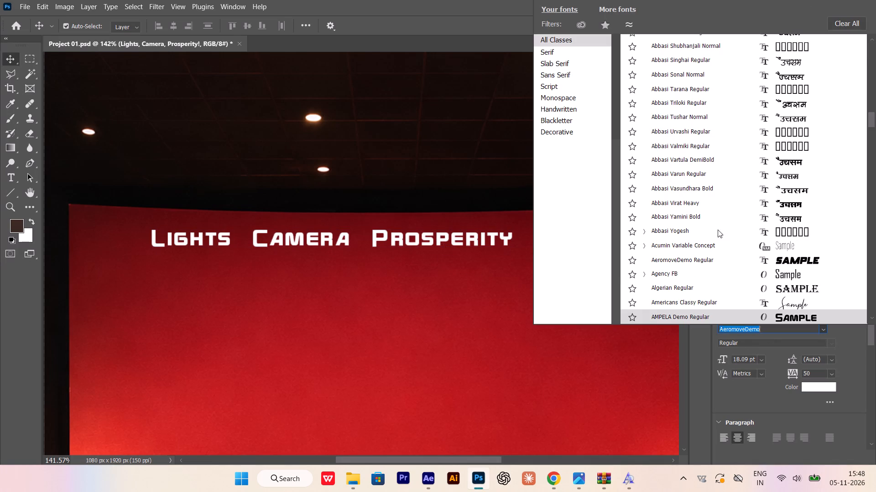
scroll(713, 200, "up", 3)
scroll(714, 196, "down", 2)
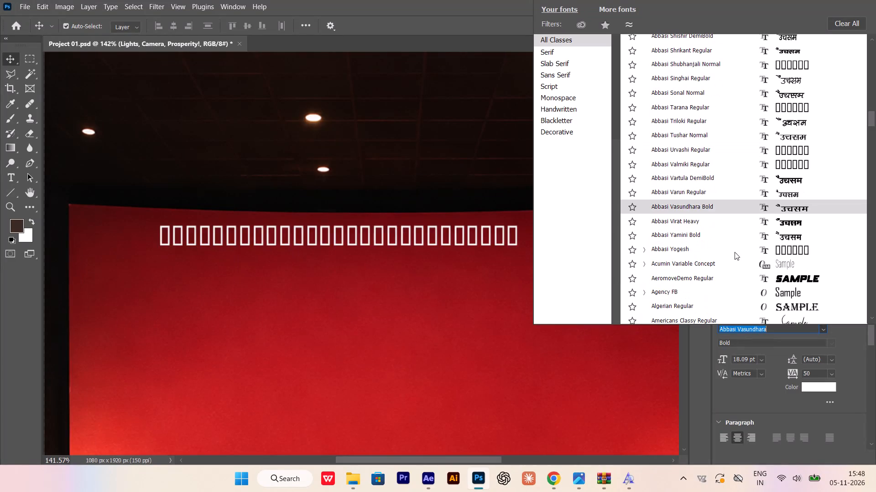
scroll(729, 278, "down", 7)
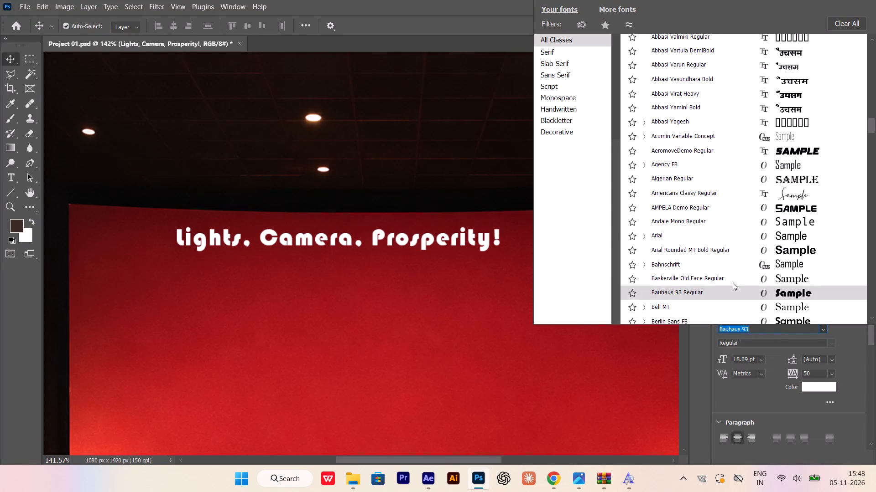
scroll(729, 251, "down", 3)
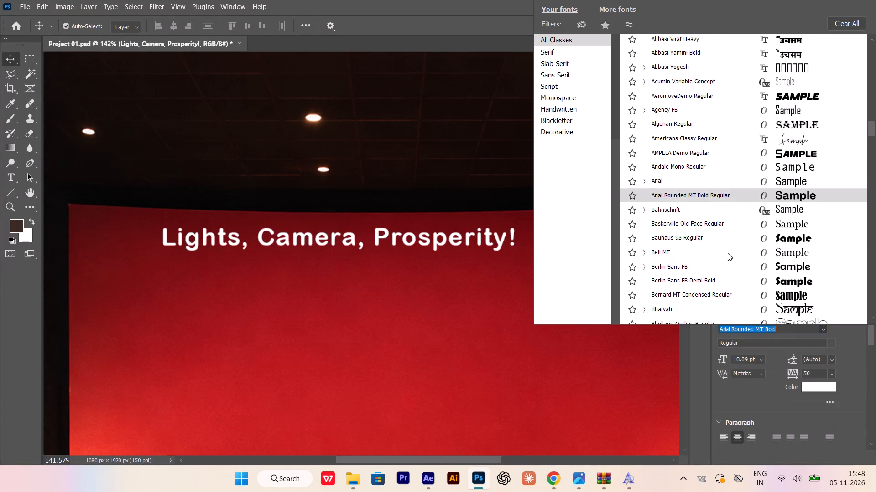
scroll(728, 253, "down", 3)
scroll(720, 313, "down", 7)
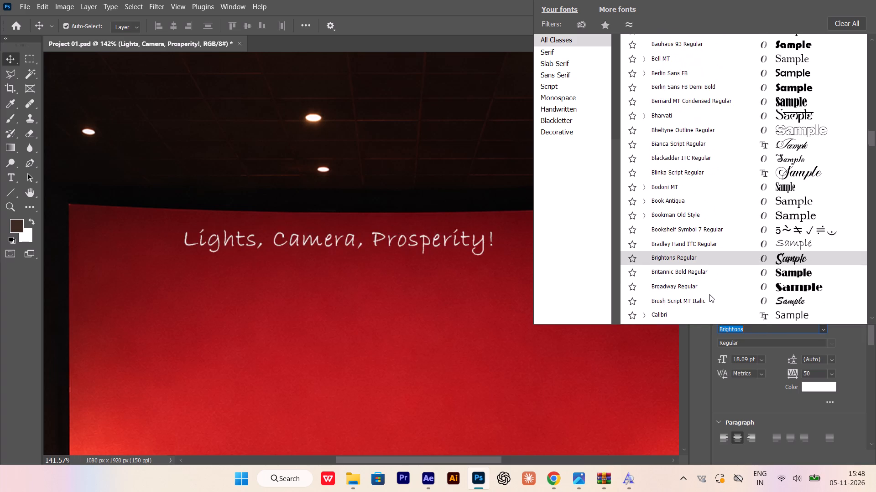
scroll(709, 285, "down", 6)
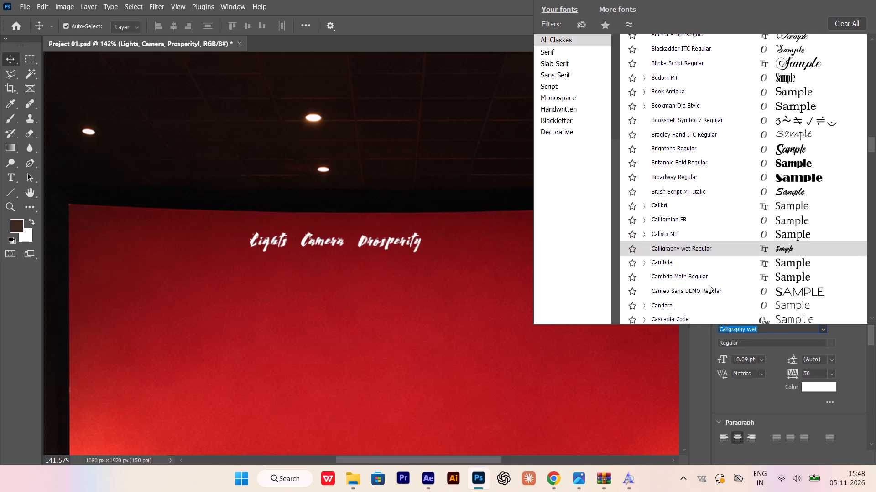
scroll(709, 285, "down", 14)
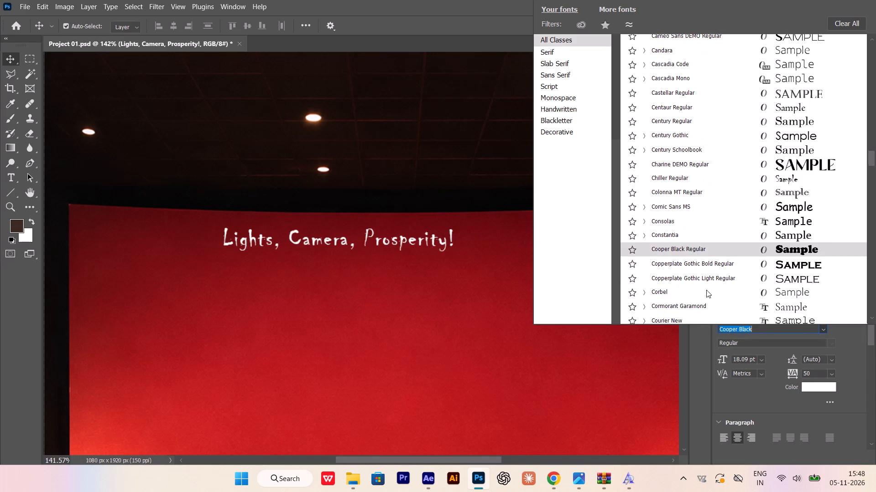
scroll(695, 279, "down", 6)
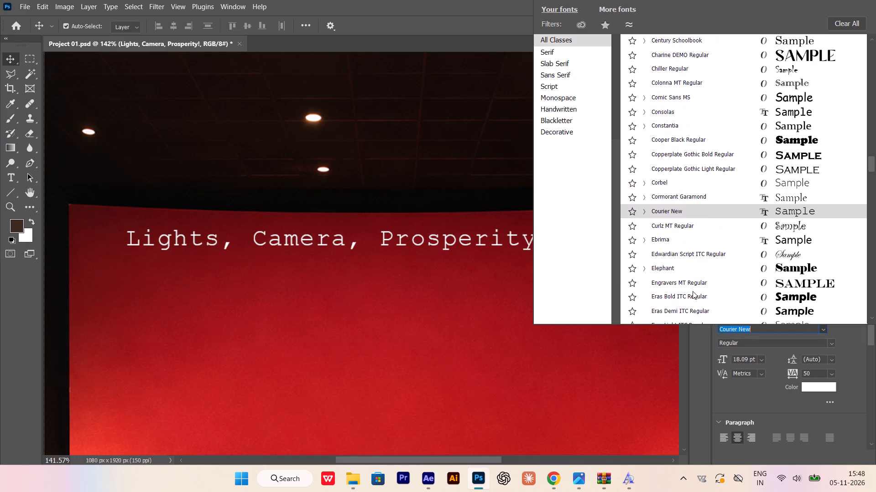
scroll(693, 291, "down", 2)
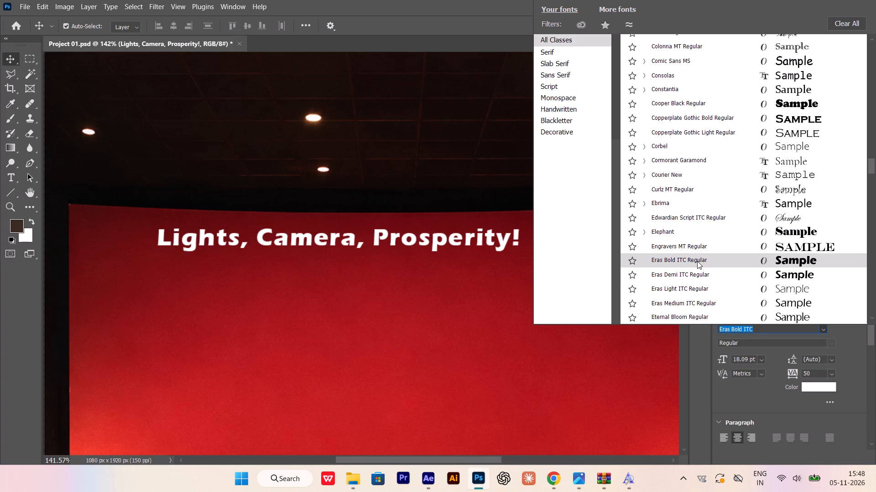
scroll(697, 261, "down", 8)
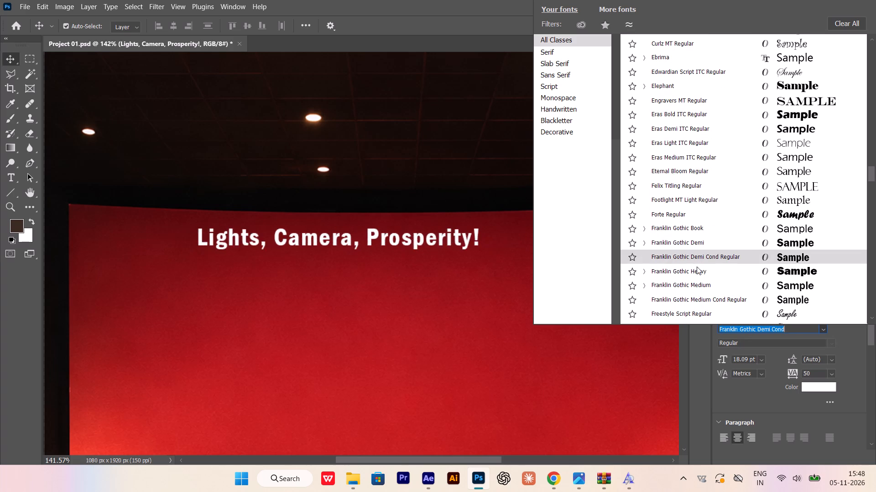
Switch to the 1001fonts page in Chrome, open page 7 of the cinema fonts and download the Moving font.
left_click(558, 477)
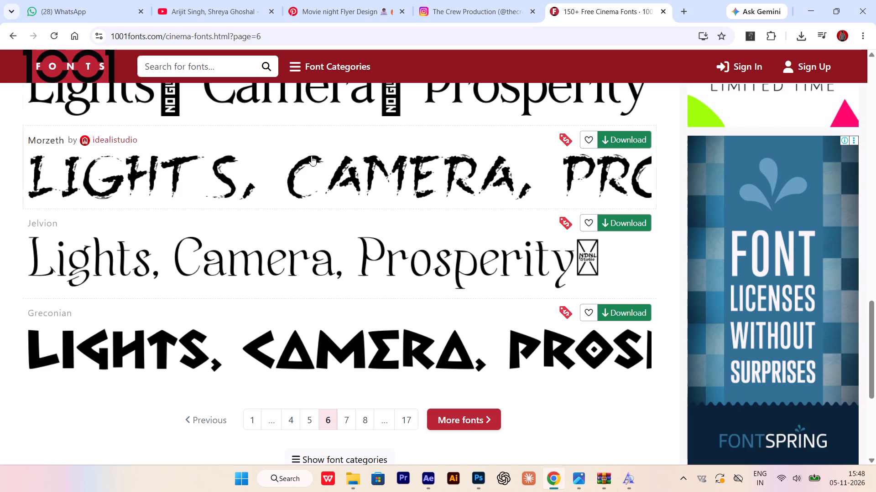
scroll(300, 241, "up", 5)
scroll(271, 277, "down", 7)
left_click(463, 298)
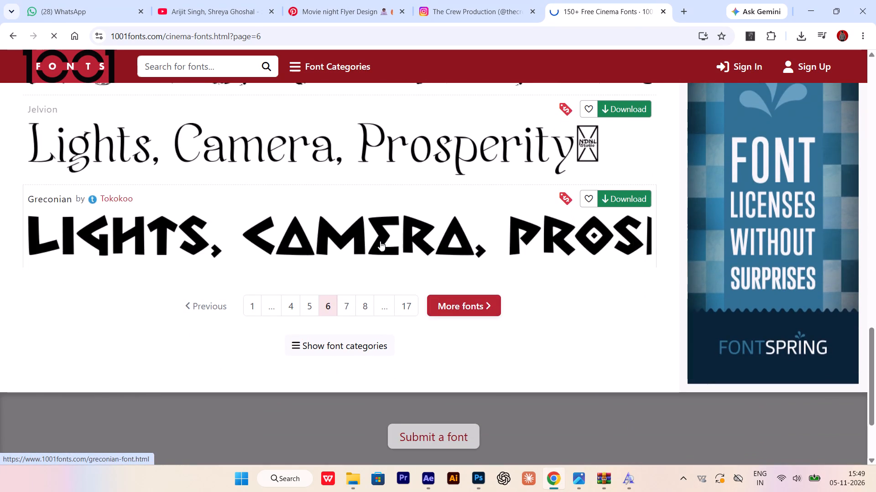
scroll(416, 337, "down", 2)
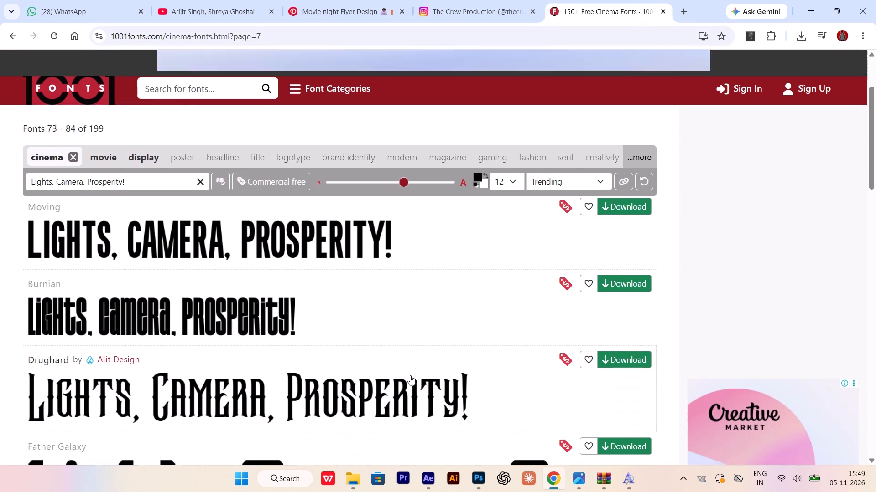
scroll(350, 250, "up", 2)
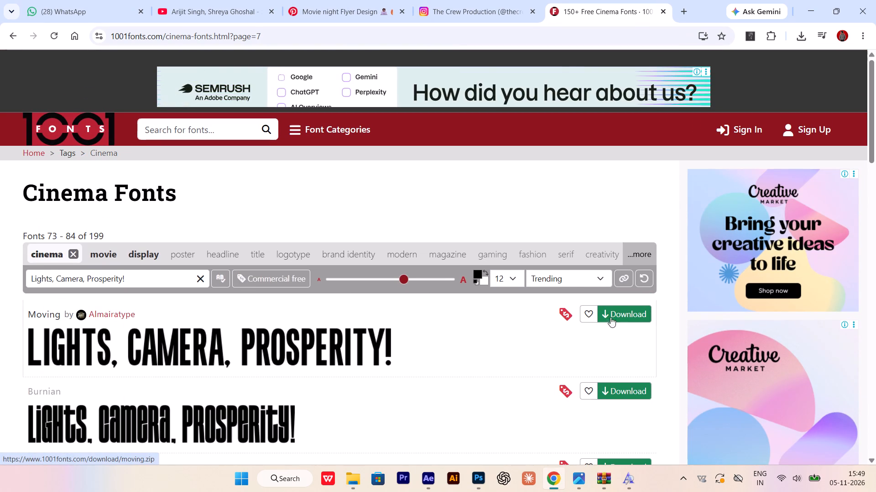
left_click(611, 312)
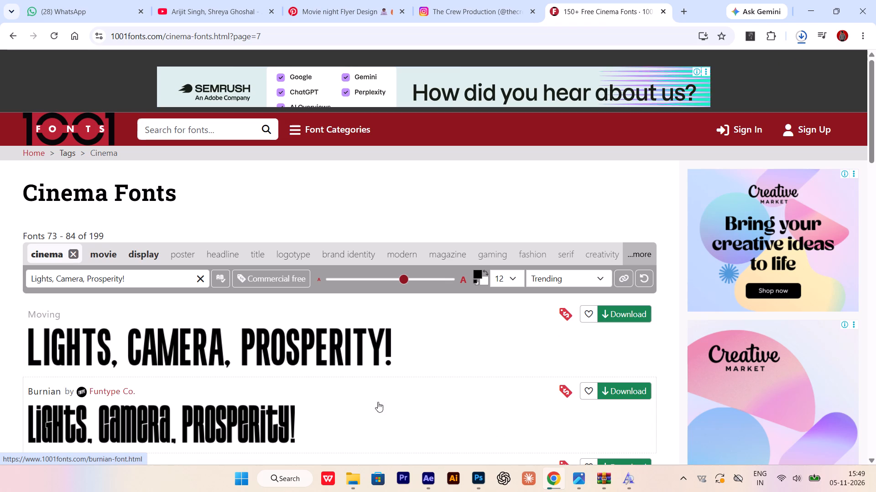
Look over the other page 7 previews while moving.zip downloads, and install Moving.otf from the archive.
scroll(367, 364, "down", 9)
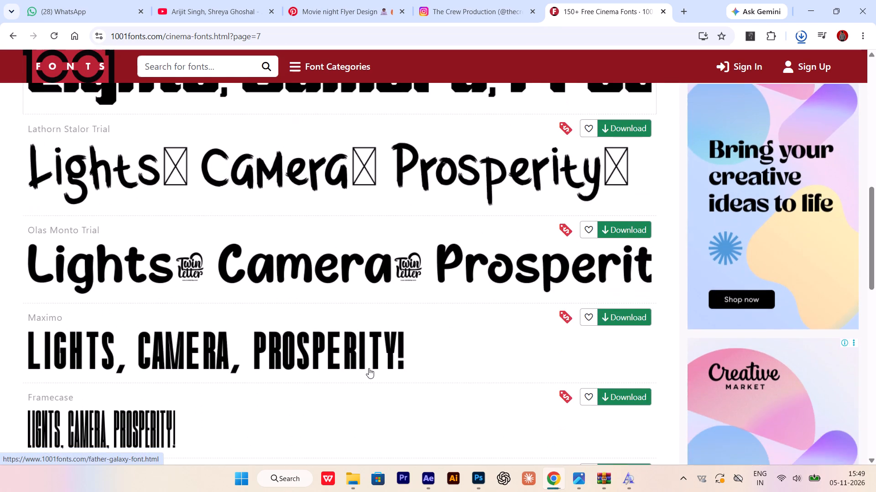
scroll(369, 368, "down", 2)
scroll(369, 368, "up", 8)
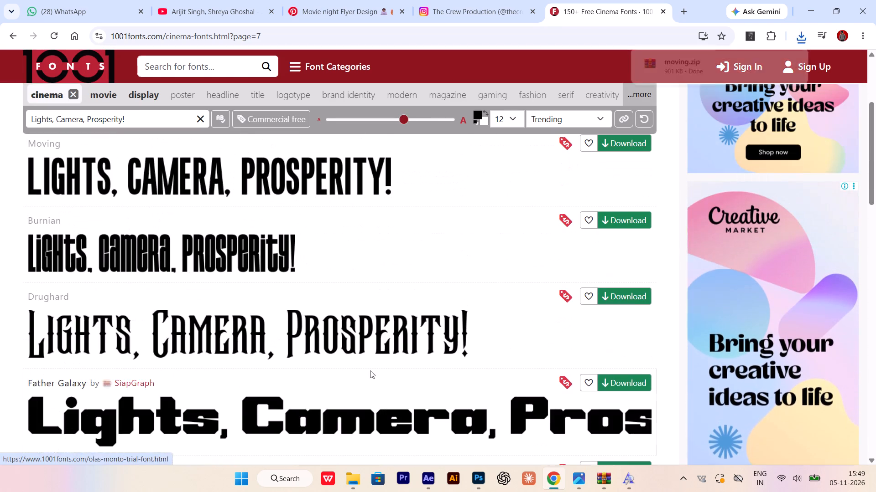
left_click(776, 64)
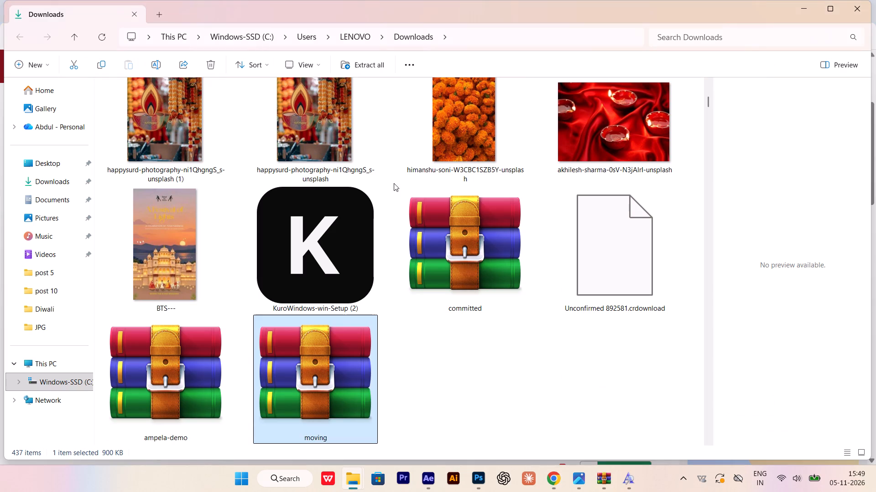
double_click(334, 375)
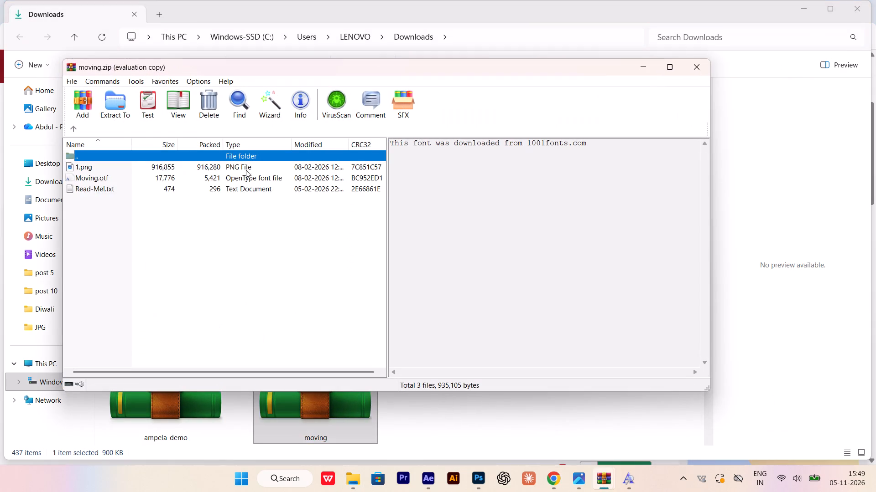
double_click(208, 173)
left_click(117, 65)
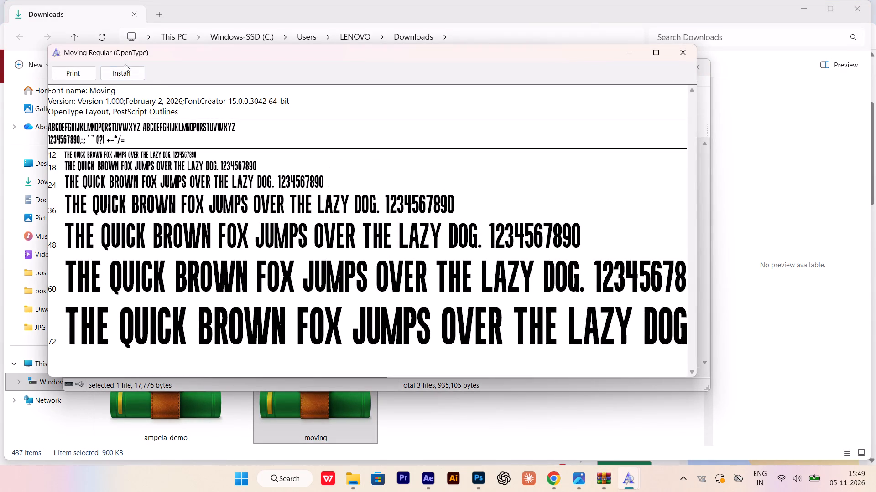
left_click(144, 72)
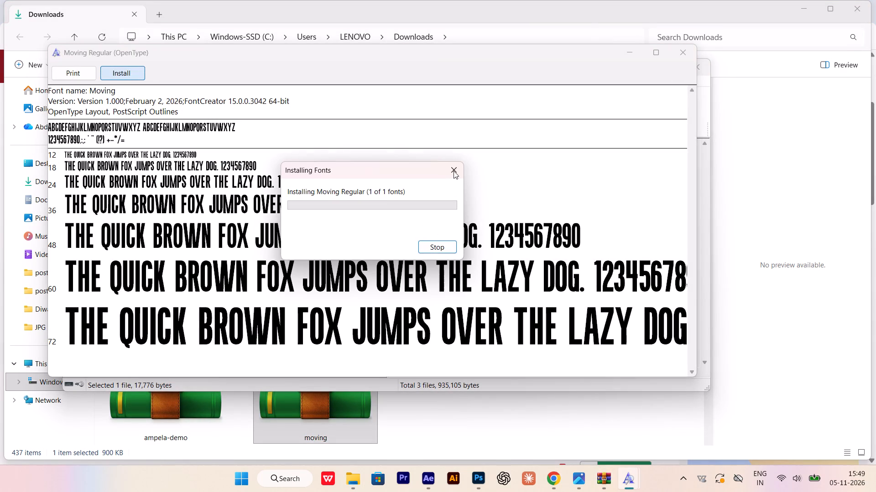
left_click(632, 51)
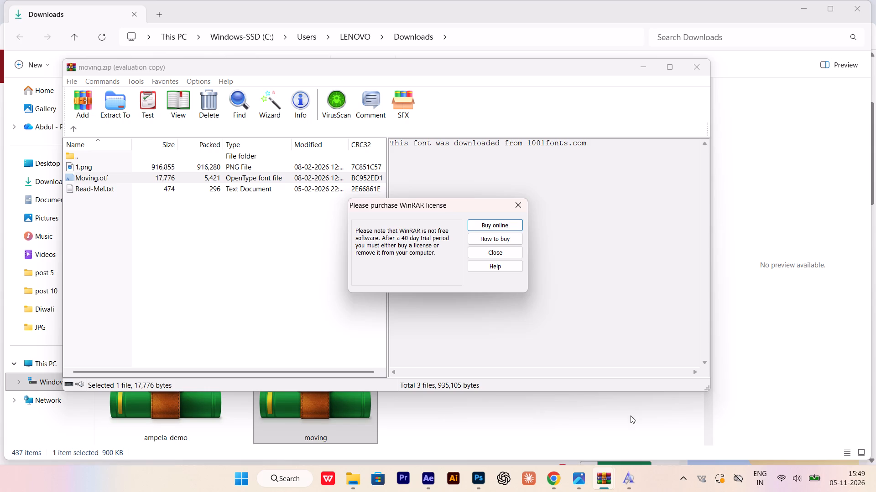
Switch to Photoshop and set the font of the headline "Lights, Camera, Prosperity!" to Moving Regular.
left_click(559, 475)
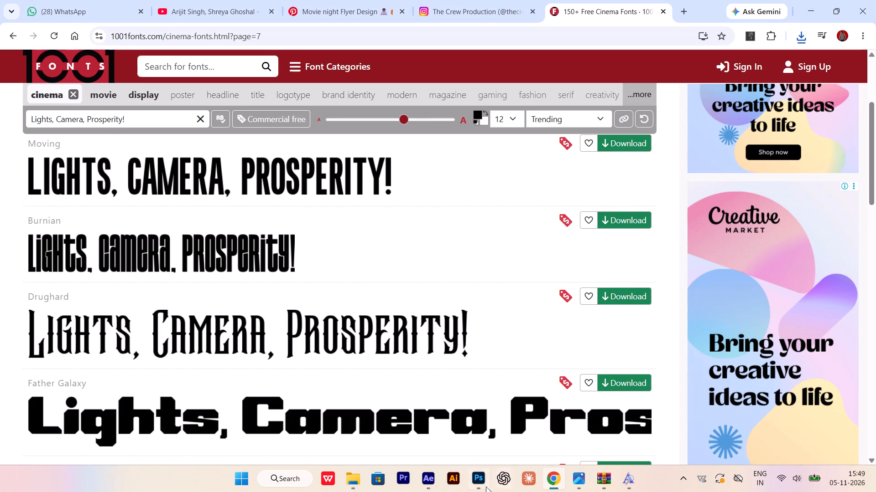
left_click(481, 487)
double_click(436, 245)
left_click(779, 328)
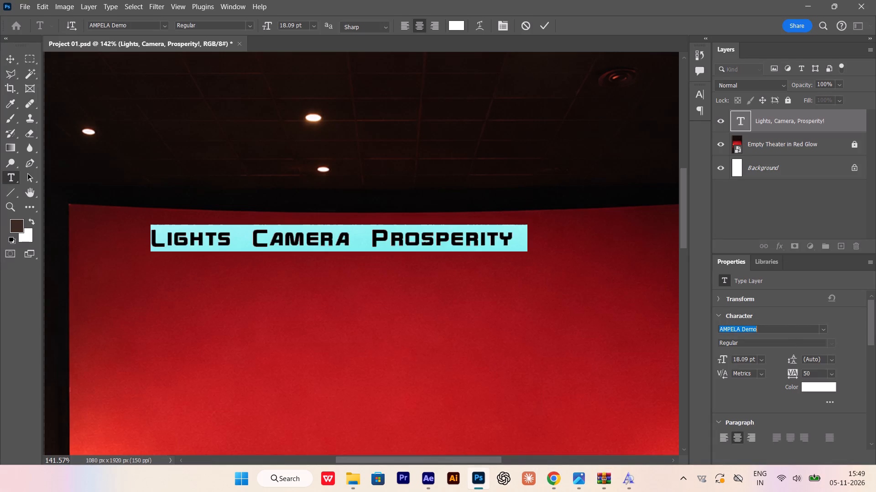
type("movi")
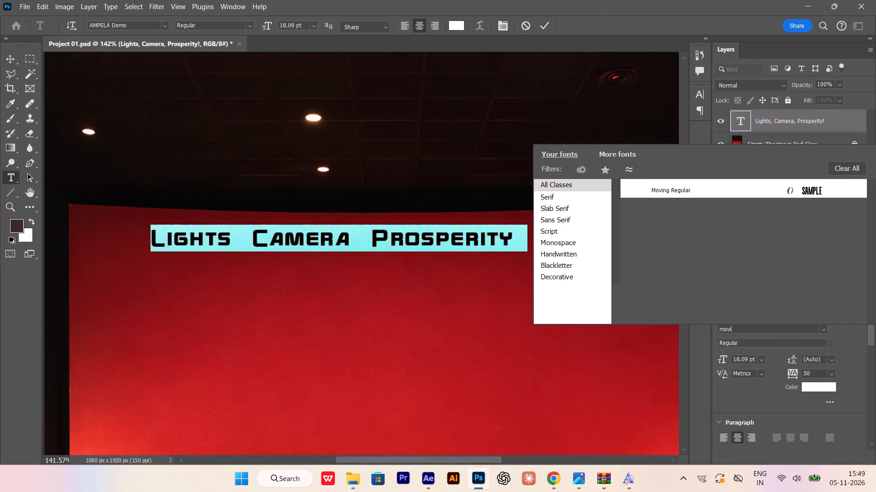
key("Down")
key("Return")
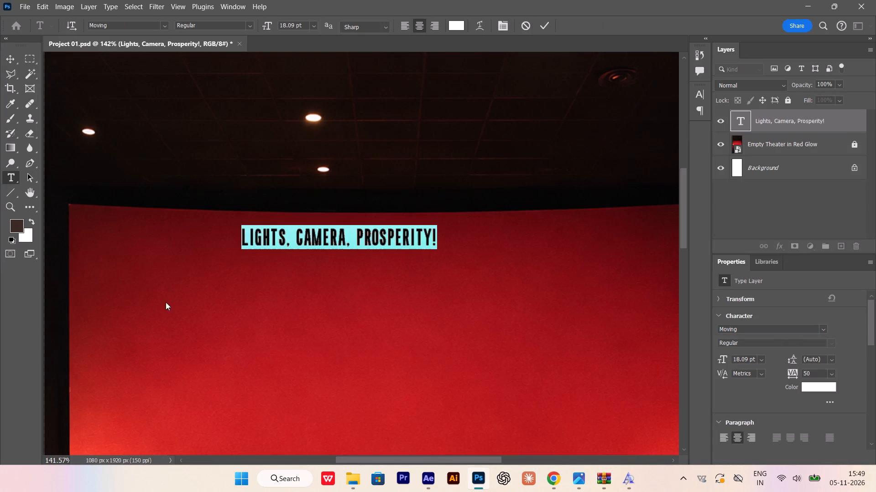
left_click(15, 54)
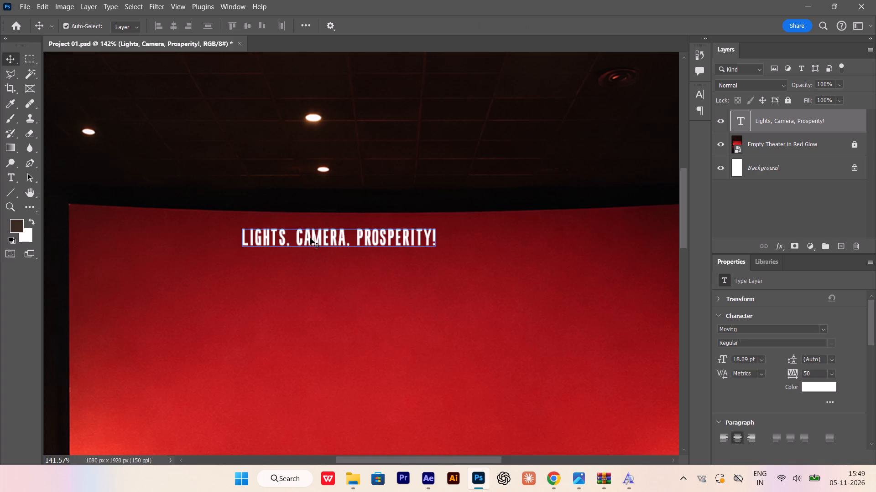
Move the headline toward the left edge of the red cinema screen and scale it up proportionally to about 36 pt.
left_click_drag(310, 238, 196, 236)
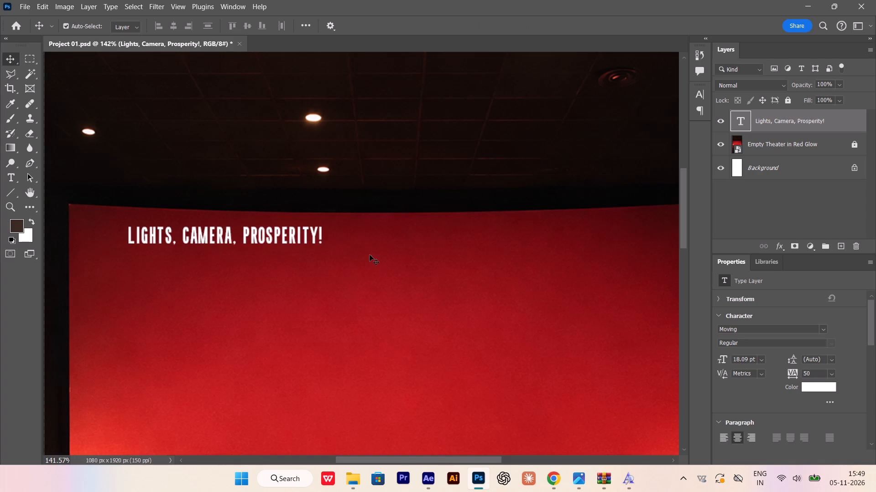
key("ctrl+t")
left_click_drag(326, 251, 502, 289, "shift")
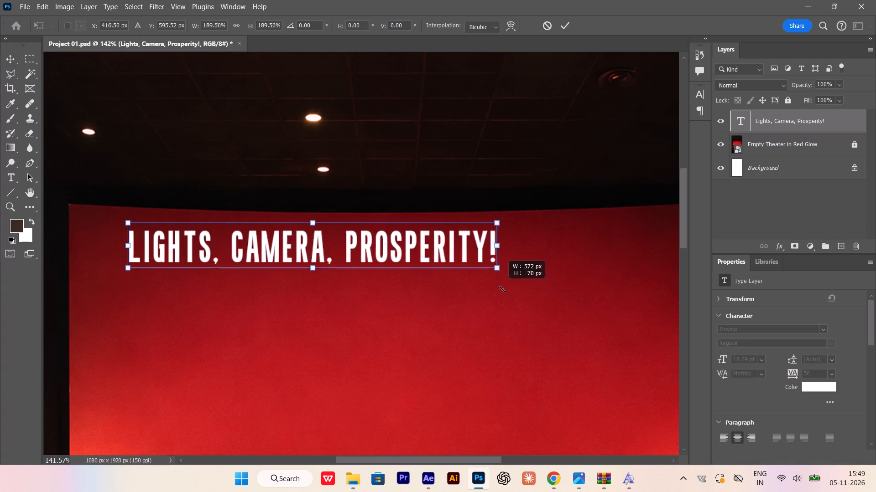
left_click_drag(502, 289, 521, 295, "shift")
key("Return")
Center the enlarged headline horizontally on the canvas, near the top of the red cinema screen.
left_click(456, 259)
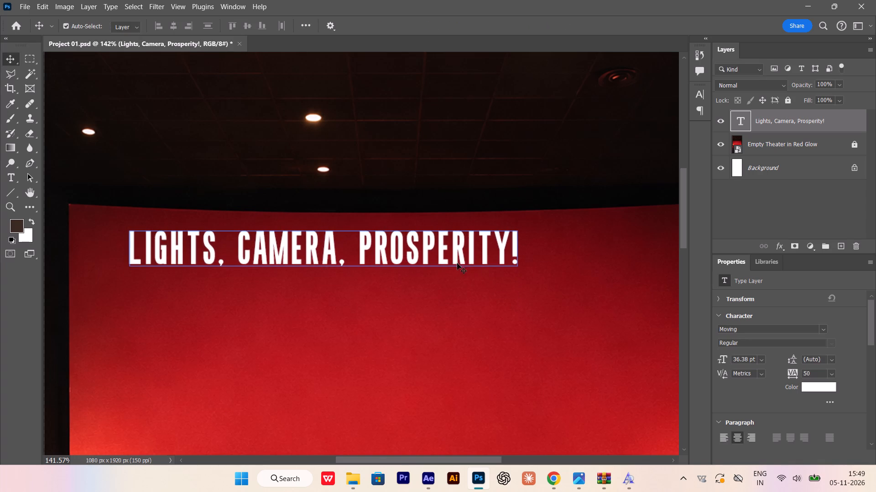
scroll(466, 265, "down", 8, "alt")
scroll(443, 263, "up", 3, "alt")
left_click_drag(443, 261, 434, 261)
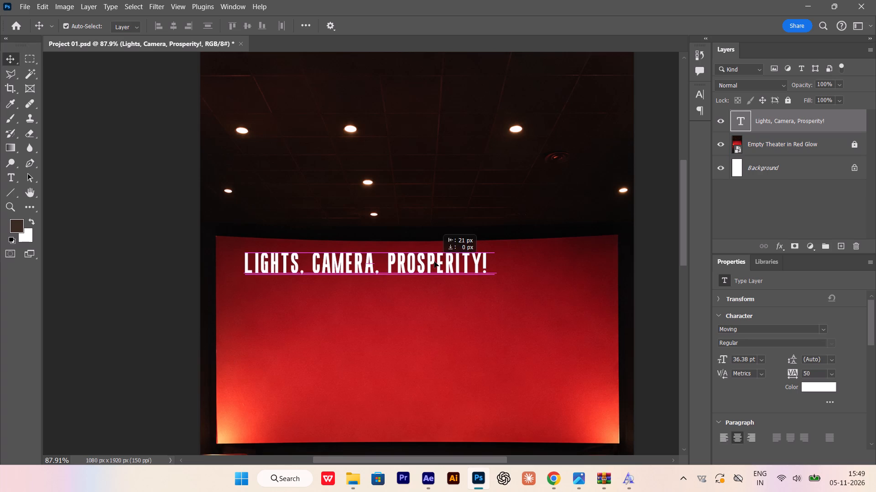
left_click_drag(434, 261, 455, 264)
scroll(428, 269, "up", 7, "alt")
left_click(428, 269)
key("ctrl+a")
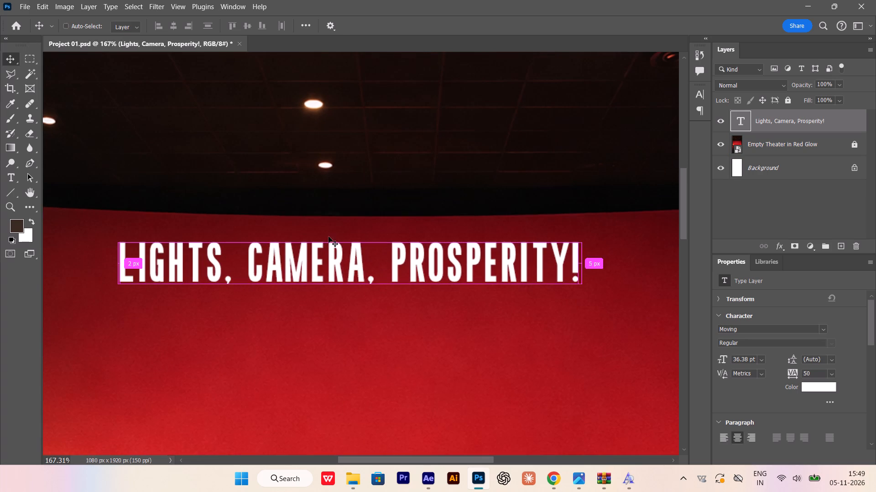
left_click(169, 26)
key("ctrl+d")
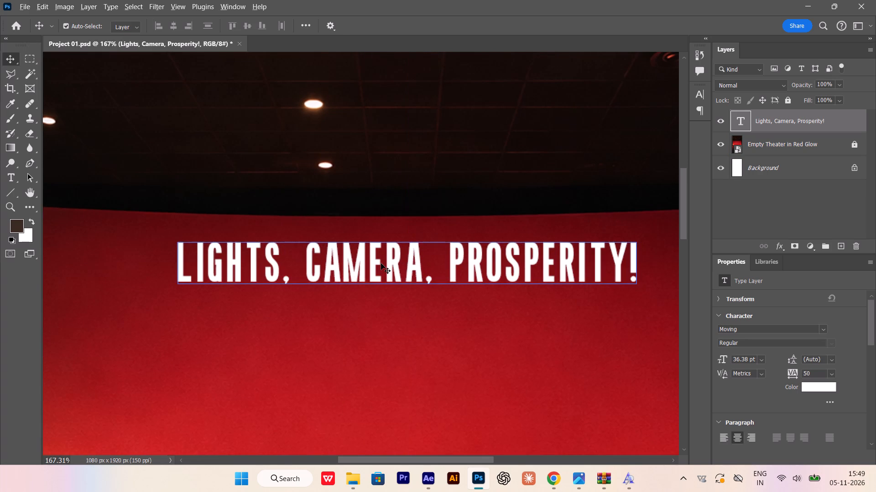
Move the centered headline slightly higher, closer to the upper edge of the red cinema screen.
scroll(381, 263, "up", 1, "alt")
left_click_drag(387, 264, 389, 255)
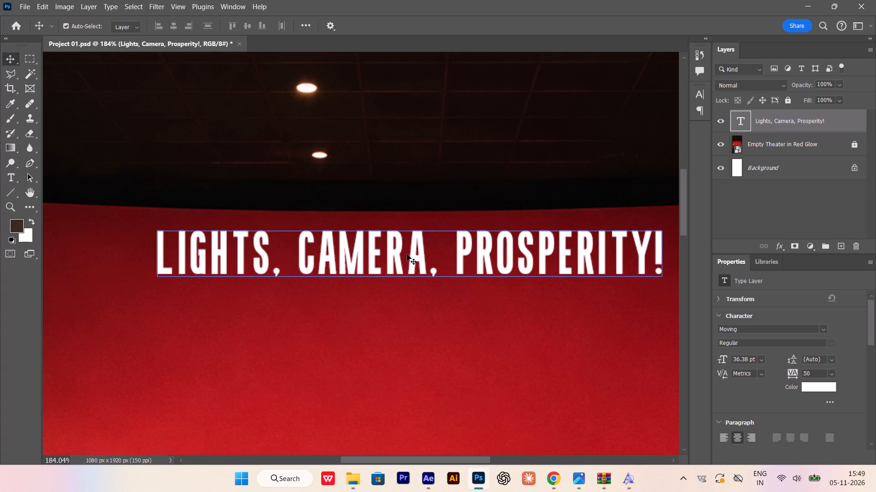
Open Warp Text for the headline "Lights, Camera, Prosperity!" and apply a horizontal Arc style with a bend of -2%.
double_click(524, 266)
left_click(479, 28)
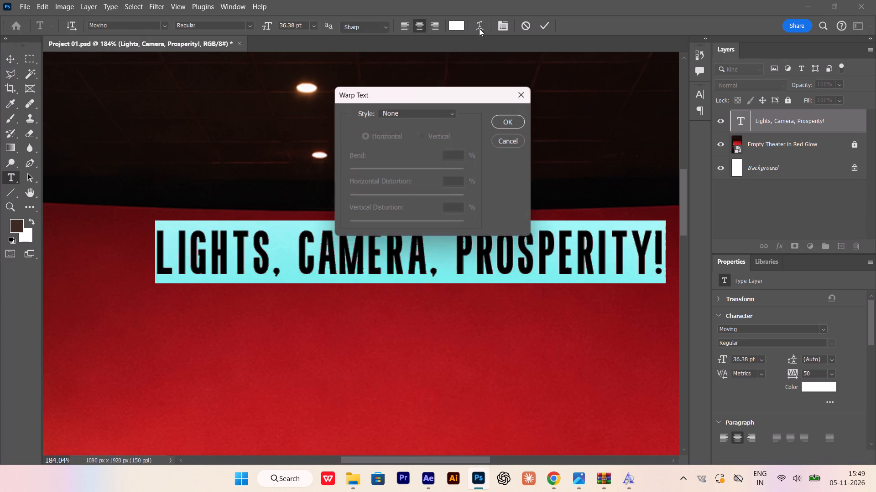
left_click(419, 112)
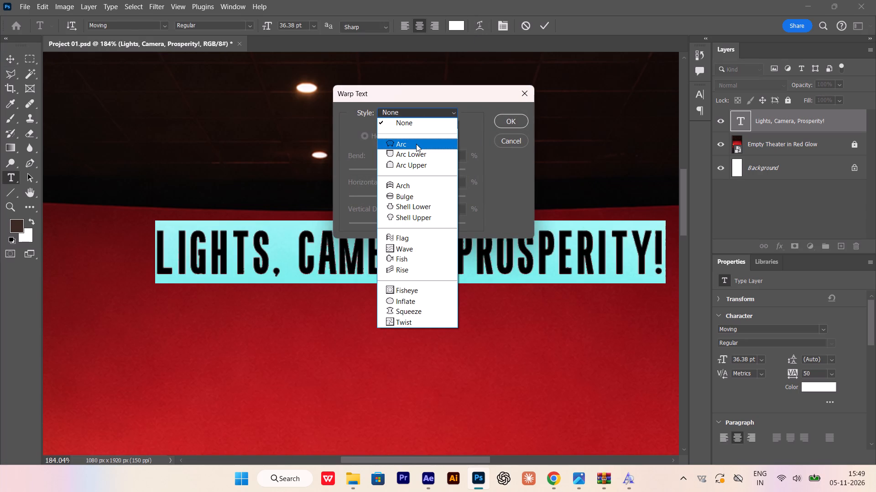
left_click(416, 144)
left_click_drag(437, 169, 424, 169)
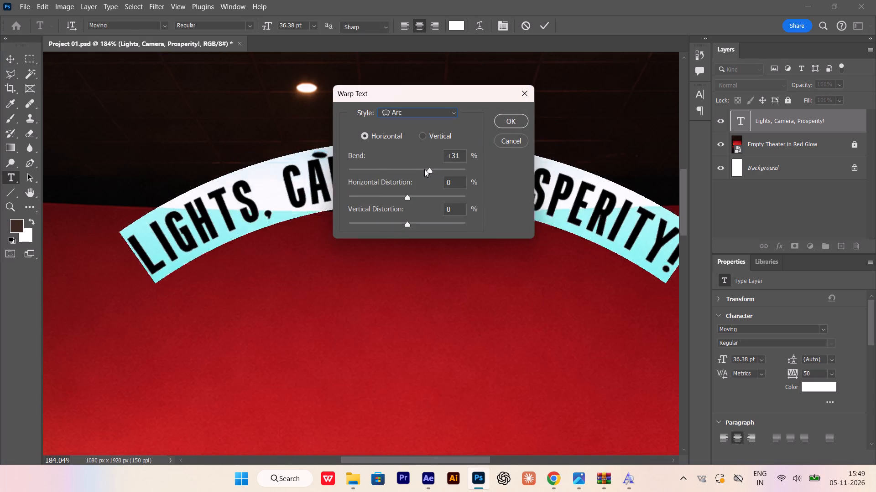
left_click_drag(424, 169, 403, 169)
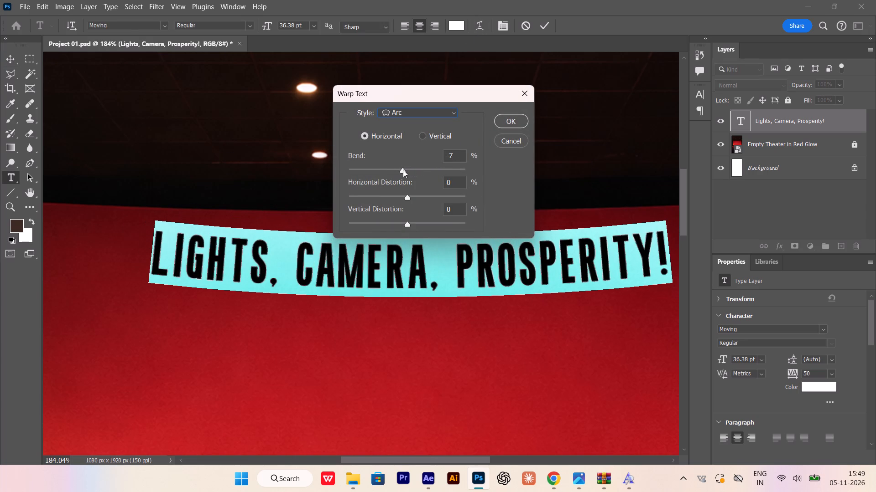
left_click_drag(403, 169, 406, 169)
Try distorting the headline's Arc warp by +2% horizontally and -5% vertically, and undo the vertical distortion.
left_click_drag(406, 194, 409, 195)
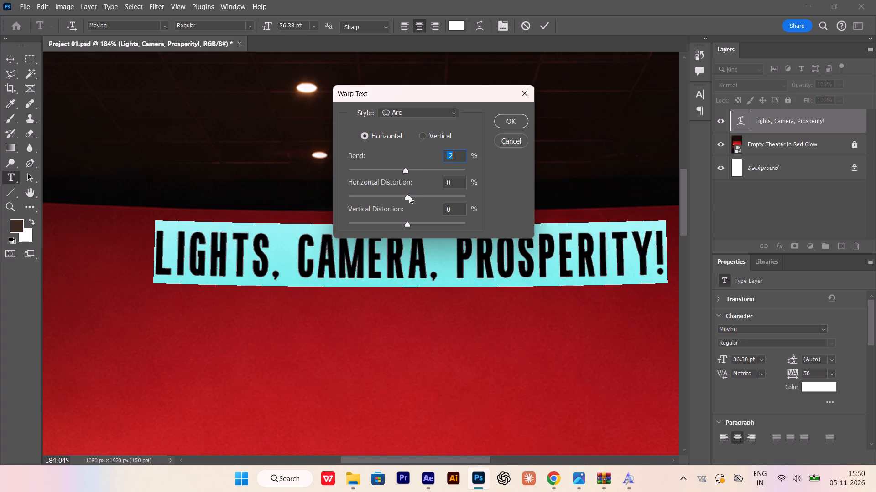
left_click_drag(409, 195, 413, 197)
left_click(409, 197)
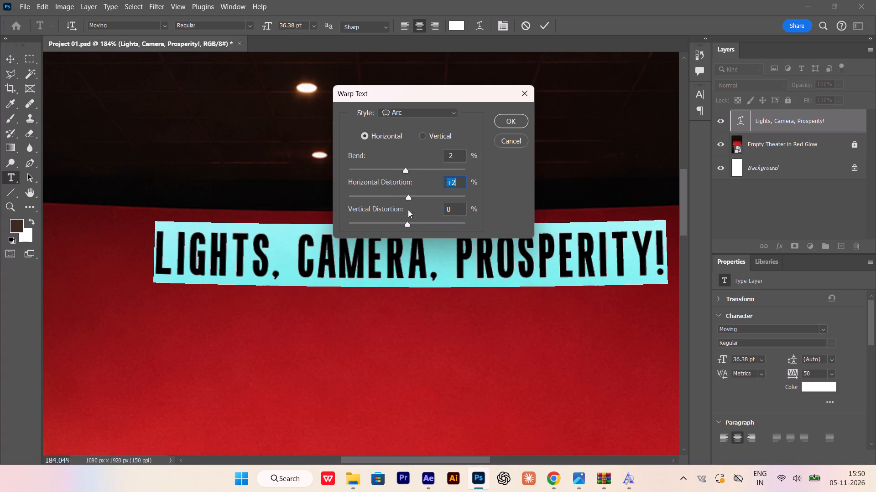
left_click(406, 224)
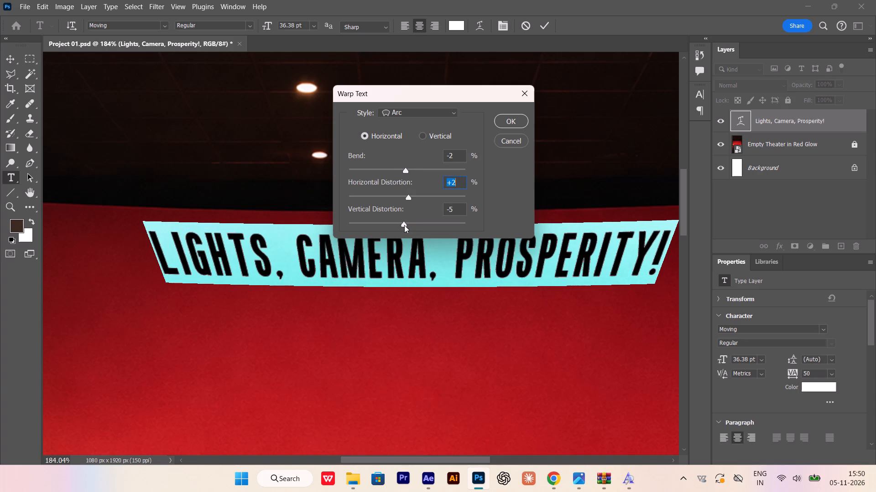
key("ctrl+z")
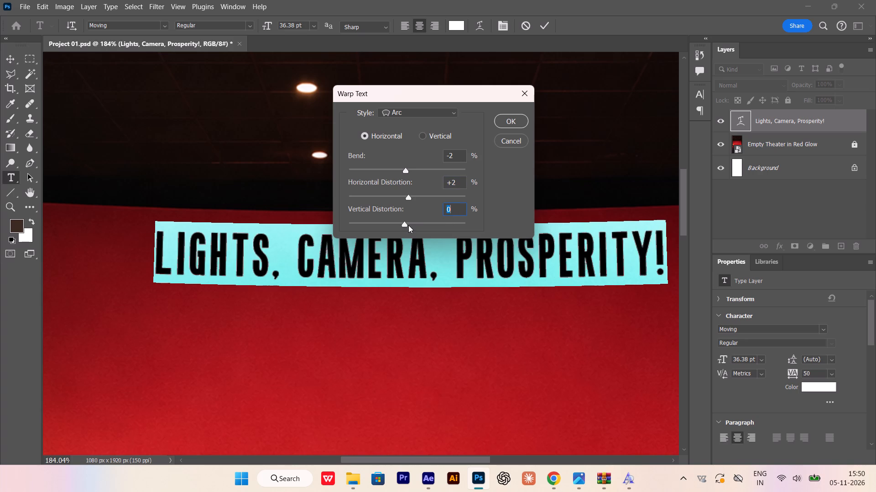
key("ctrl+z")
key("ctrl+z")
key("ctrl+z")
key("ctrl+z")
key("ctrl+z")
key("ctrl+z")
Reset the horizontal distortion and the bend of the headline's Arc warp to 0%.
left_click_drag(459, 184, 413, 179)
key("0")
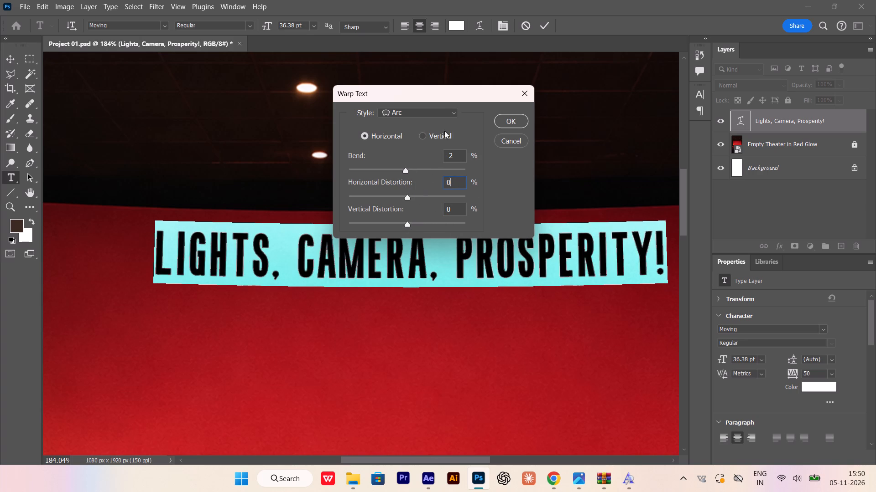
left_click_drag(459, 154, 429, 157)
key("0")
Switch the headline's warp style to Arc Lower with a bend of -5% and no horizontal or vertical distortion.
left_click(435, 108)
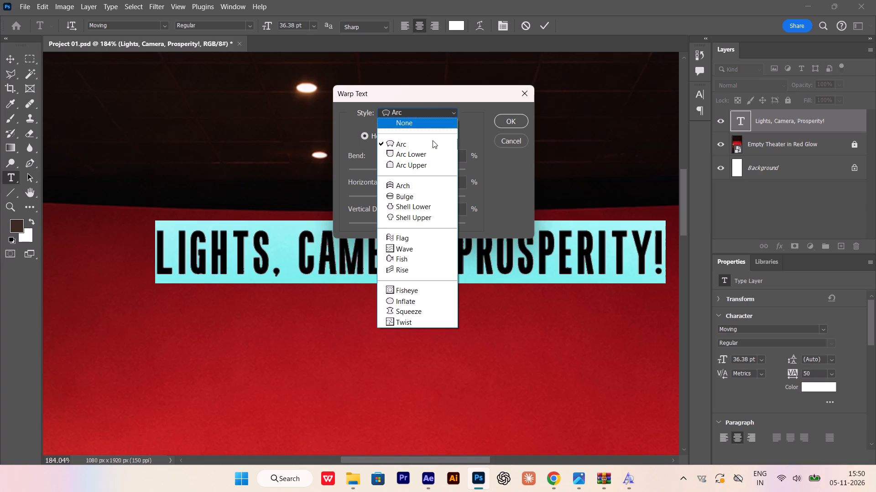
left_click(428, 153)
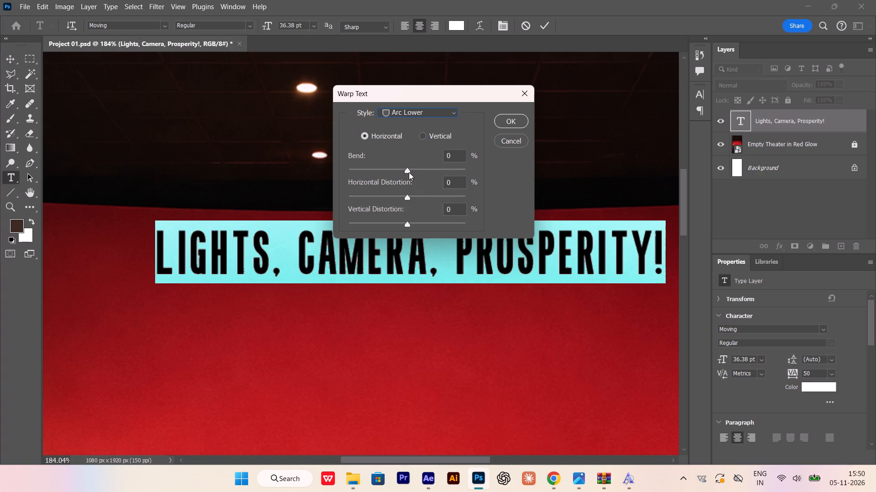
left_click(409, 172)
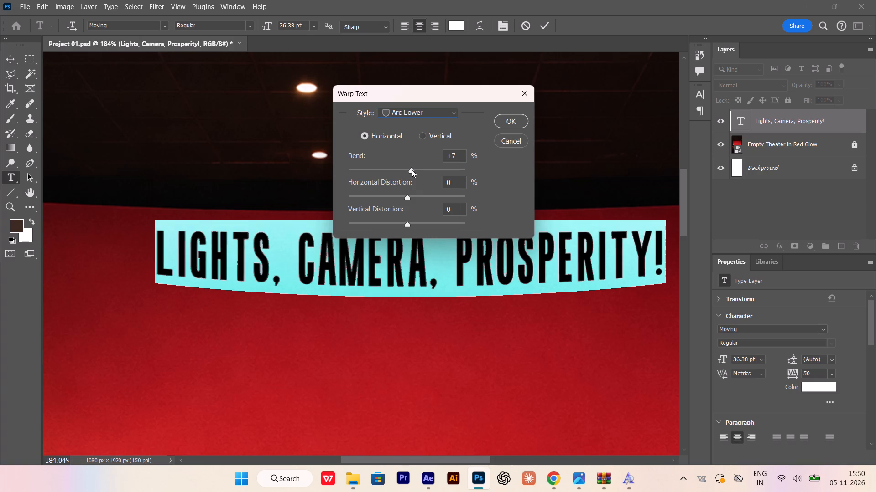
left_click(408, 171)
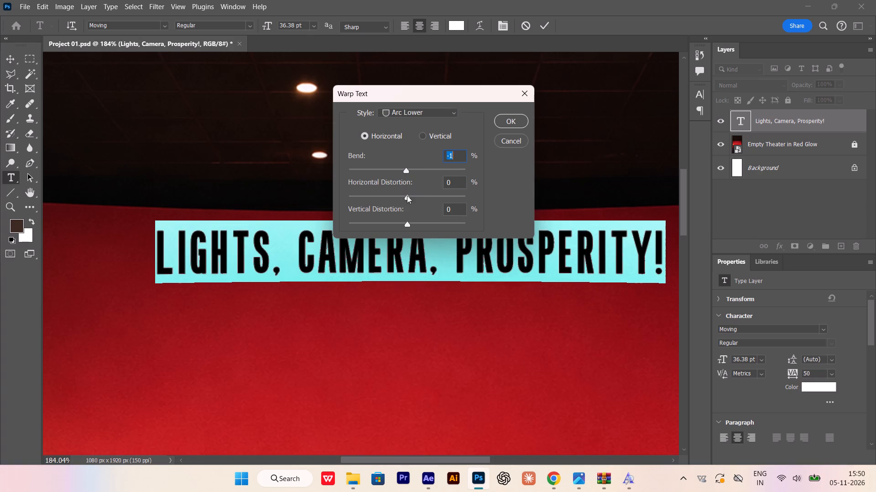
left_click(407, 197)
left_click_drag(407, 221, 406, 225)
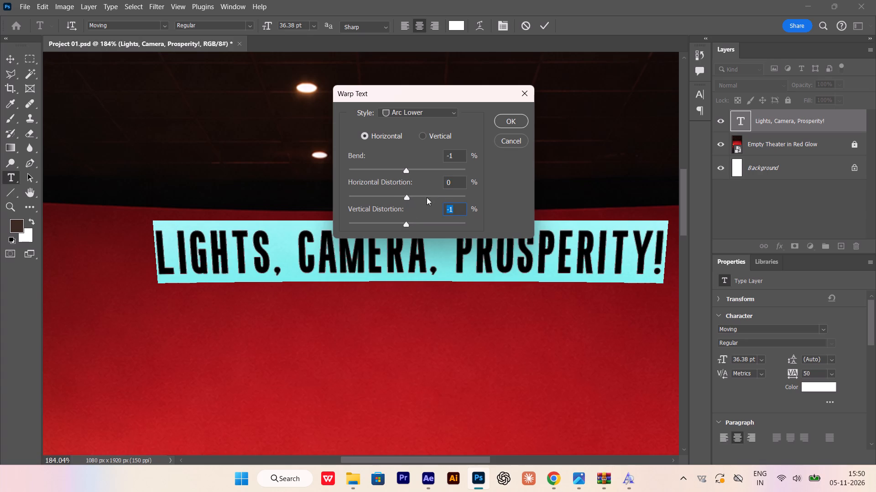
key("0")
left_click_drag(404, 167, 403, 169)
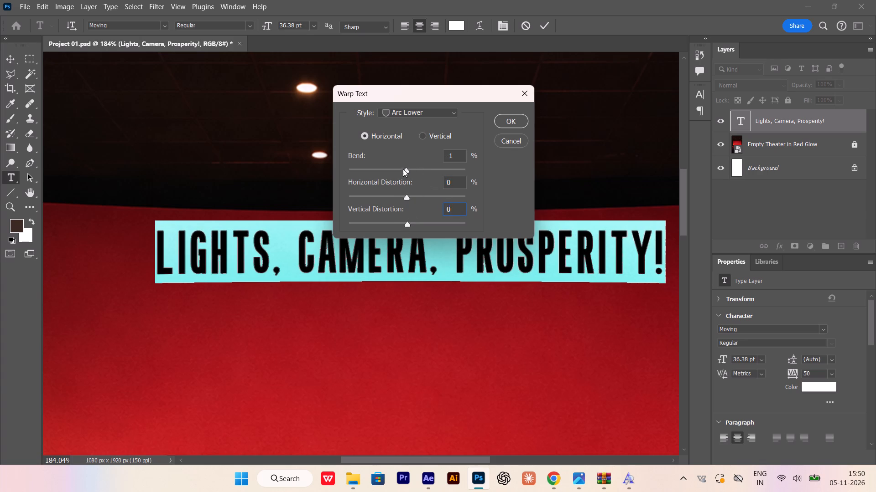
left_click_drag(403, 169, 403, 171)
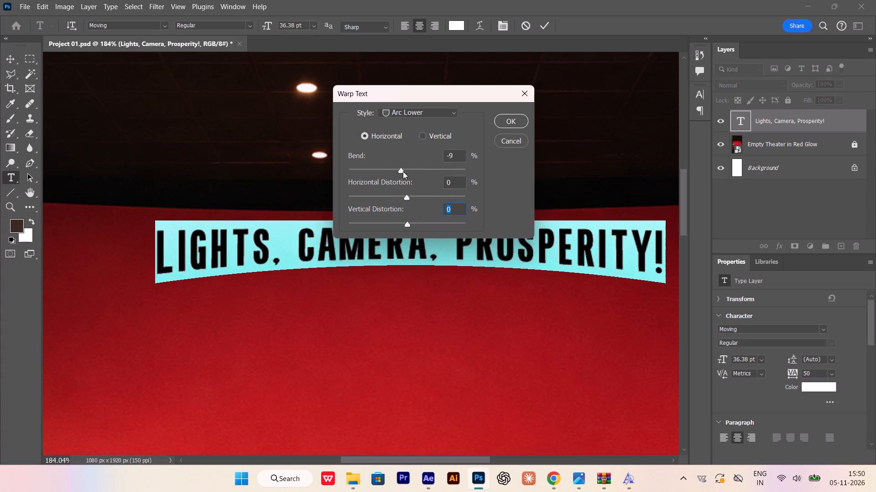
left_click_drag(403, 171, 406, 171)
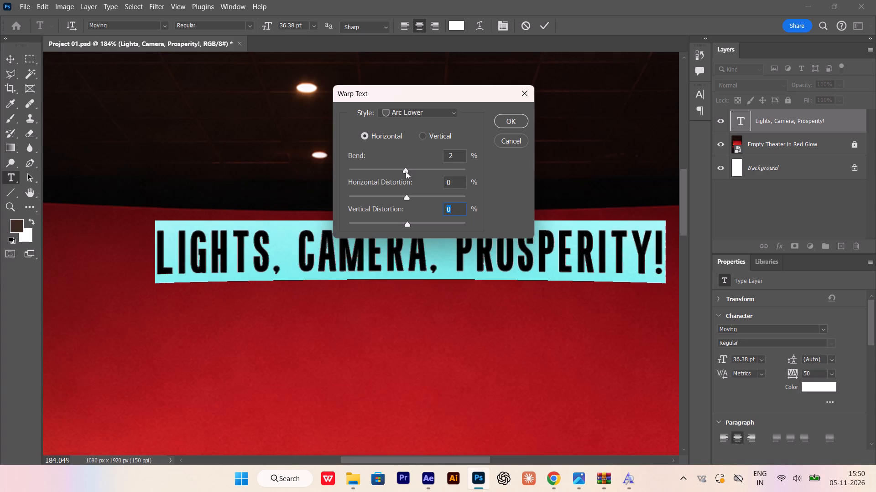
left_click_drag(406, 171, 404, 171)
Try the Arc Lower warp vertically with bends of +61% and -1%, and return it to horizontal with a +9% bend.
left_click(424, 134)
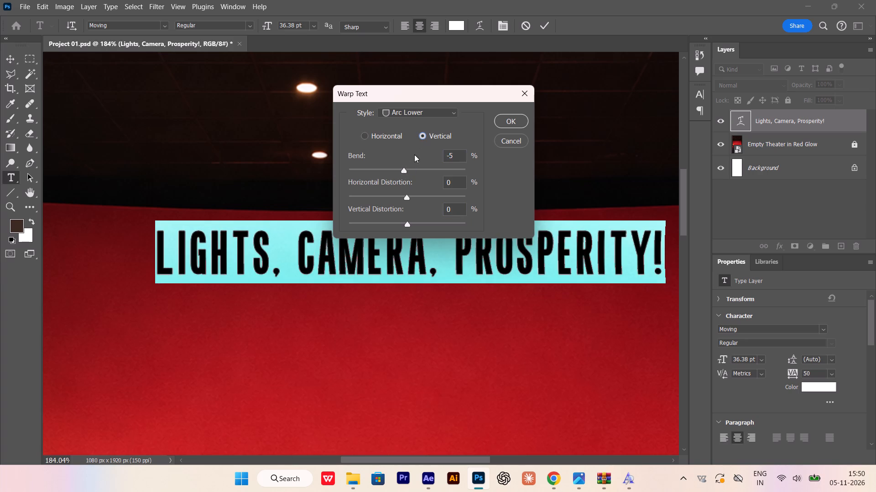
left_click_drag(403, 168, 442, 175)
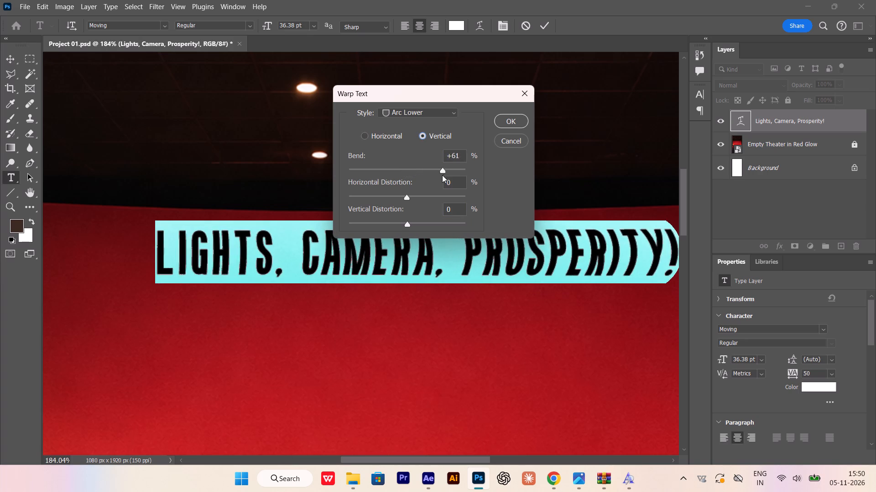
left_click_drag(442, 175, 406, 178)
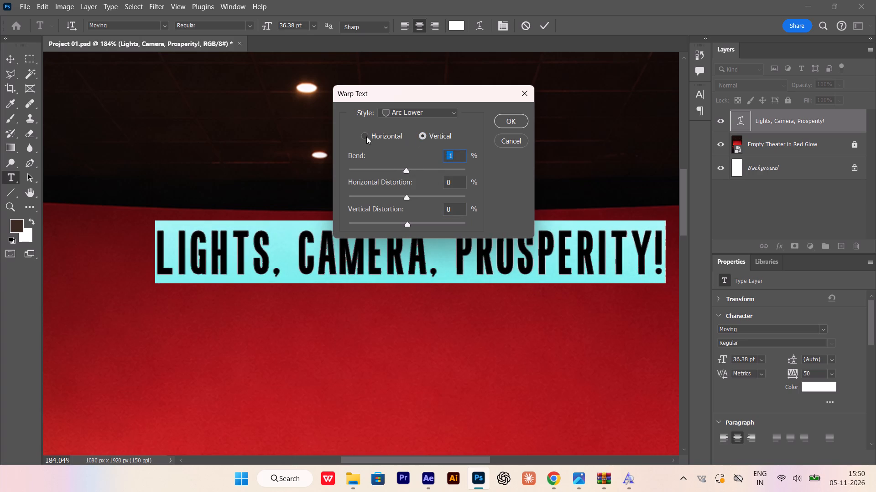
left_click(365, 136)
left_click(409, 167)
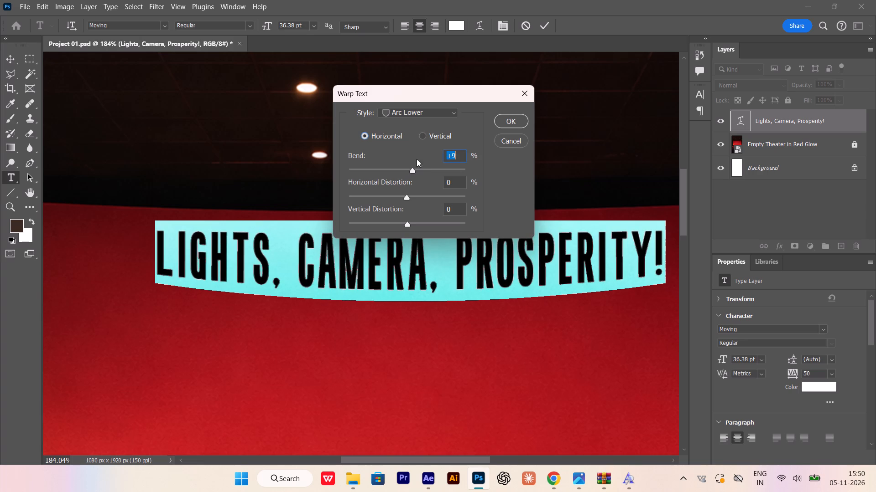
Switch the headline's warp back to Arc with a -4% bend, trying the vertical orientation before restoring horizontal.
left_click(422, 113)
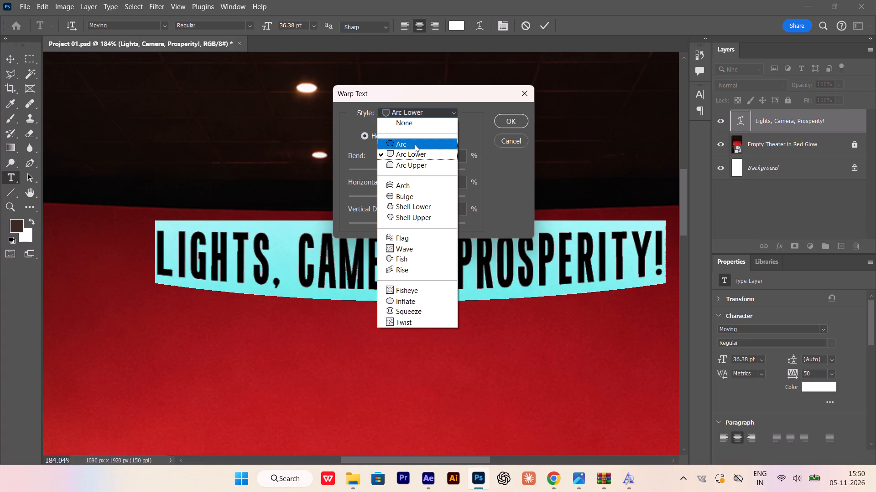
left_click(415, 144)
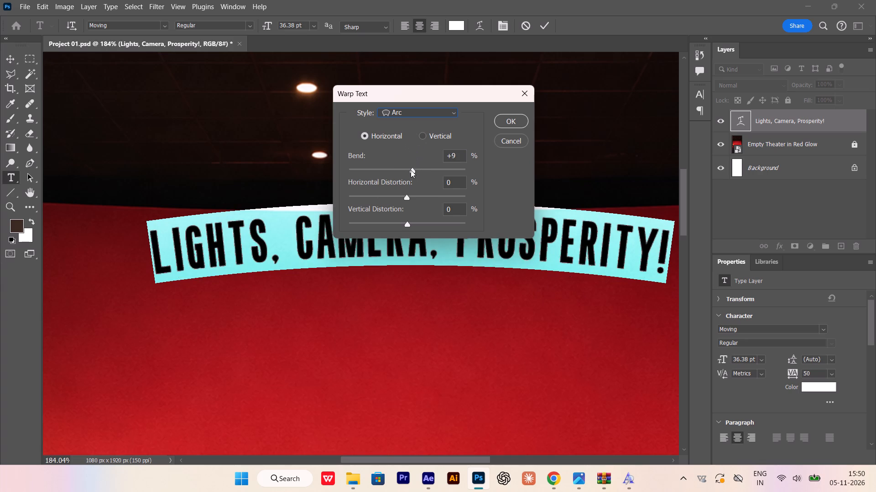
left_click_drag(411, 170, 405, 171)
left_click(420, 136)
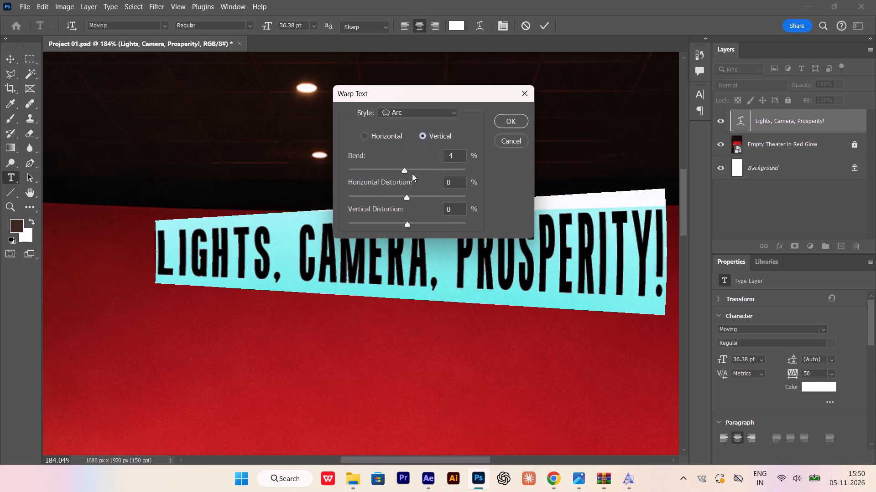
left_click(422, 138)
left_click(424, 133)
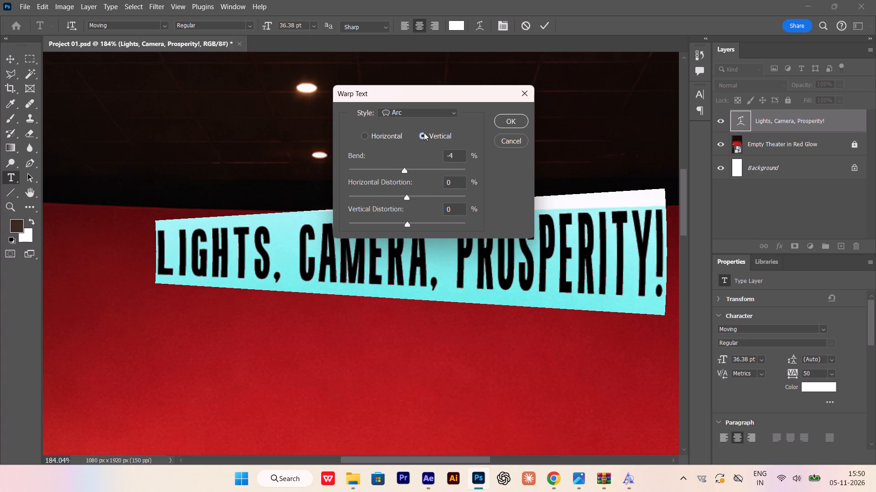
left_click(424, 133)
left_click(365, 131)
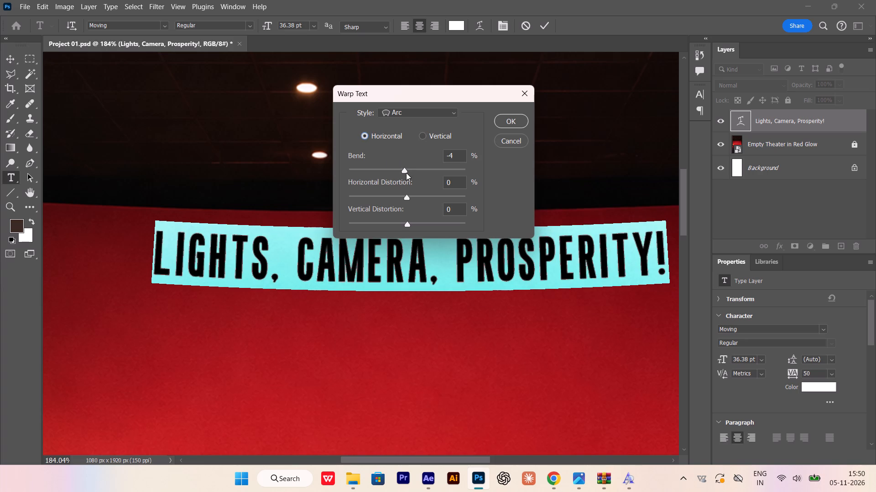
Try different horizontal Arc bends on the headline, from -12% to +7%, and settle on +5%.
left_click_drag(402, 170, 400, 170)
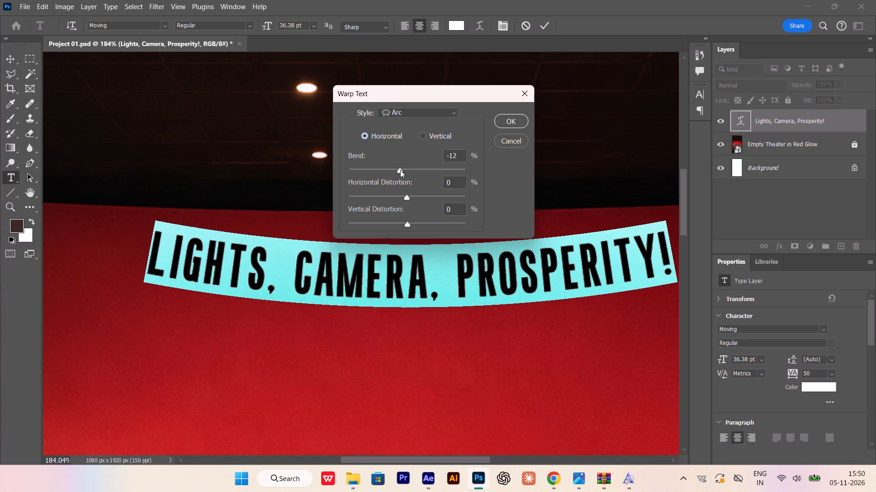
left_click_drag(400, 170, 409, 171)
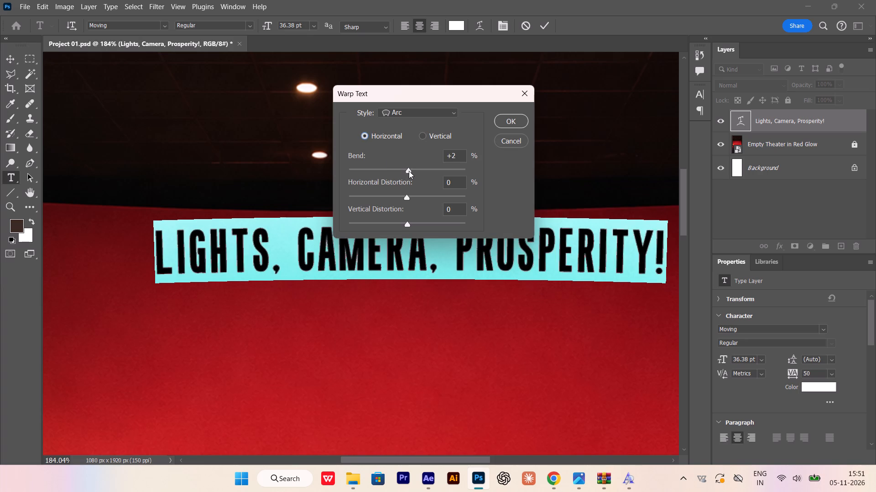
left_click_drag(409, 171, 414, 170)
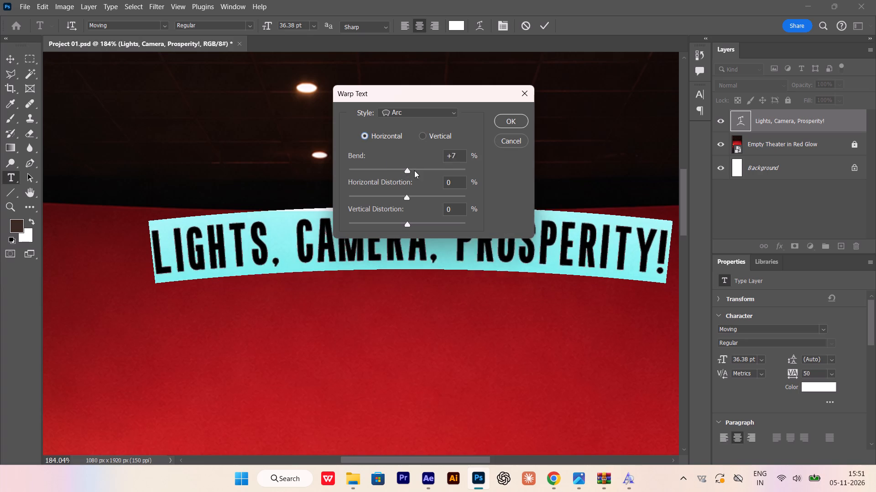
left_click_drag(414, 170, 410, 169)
Switch the headline's warp style to Arc Upper, try bends between -5% and -10%, and apply a slight negative bend.
left_click(434, 110)
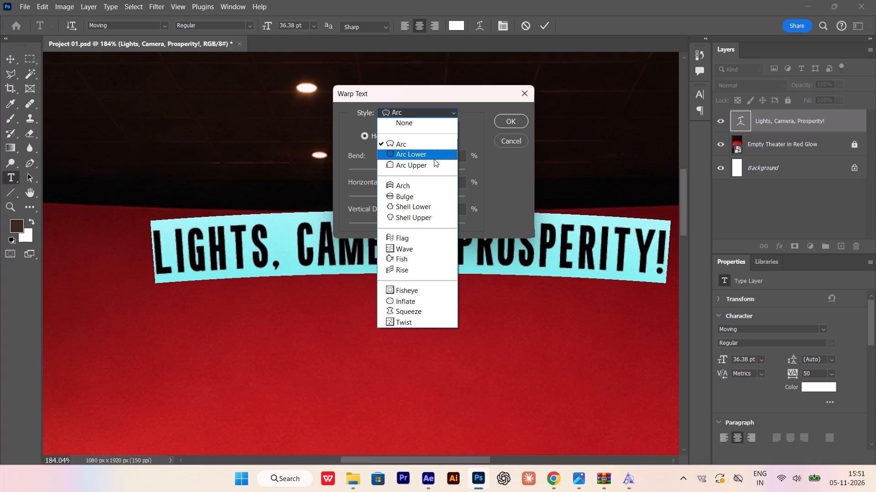
left_click(428, 164)
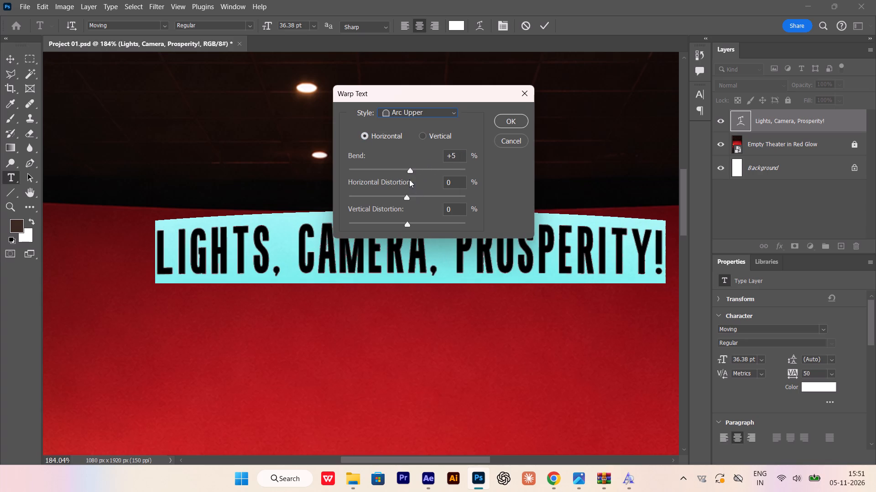
left_click_drag(409, 171, 404, 171)
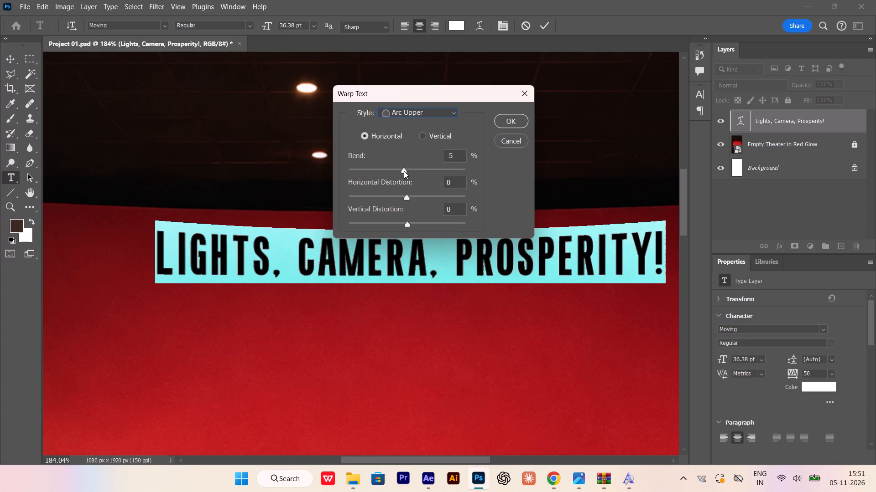
left_click_drag(404, 171, 402, 172)
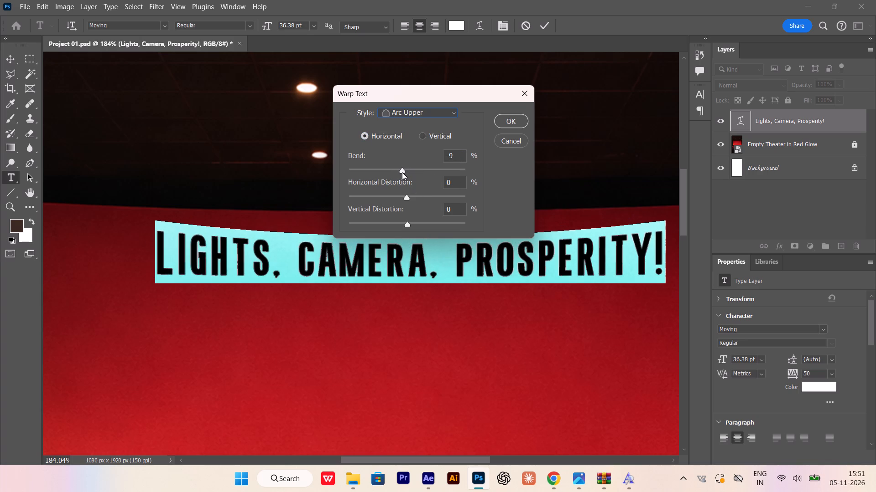
left_click_drag(402, 172, 401, 172)
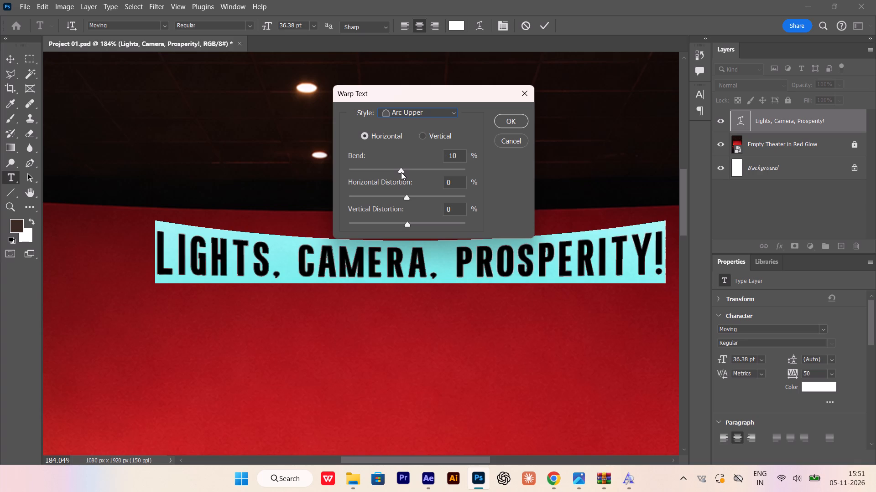
left_click_drag(401, 172, 402, 171)
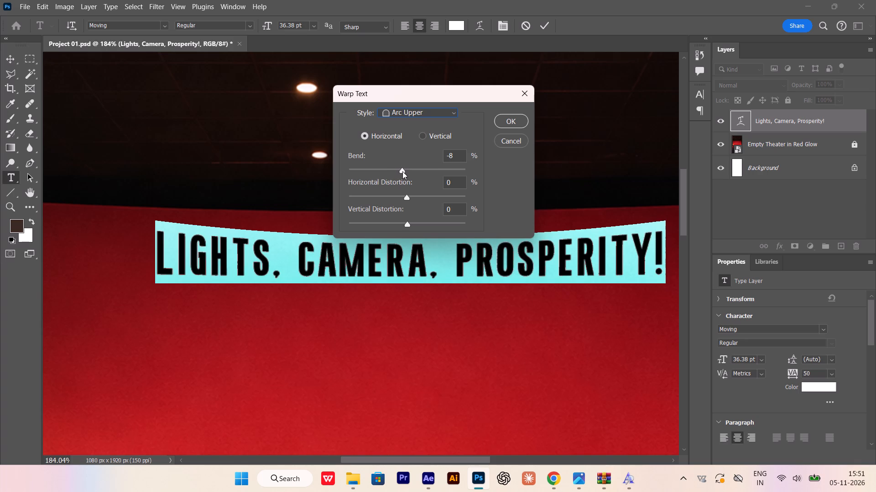
left_click_drag(402, 171, 403, 171)
left_click(497, 124)
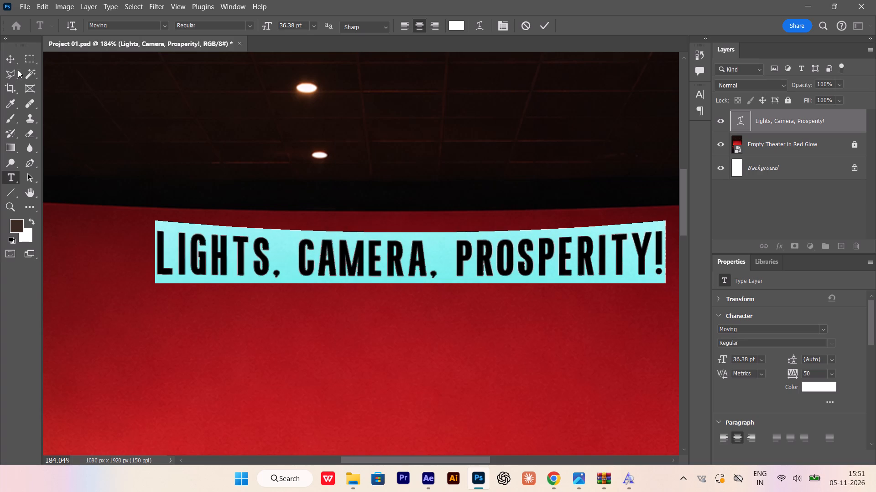
Centre the "Lights, Camera, Prosperity!" headline horizontally on the full canvas with the Move tool and clear the selection.
left_click(16, 51)
left_click(6, 60)
scroll(318, 231, "down", 3)
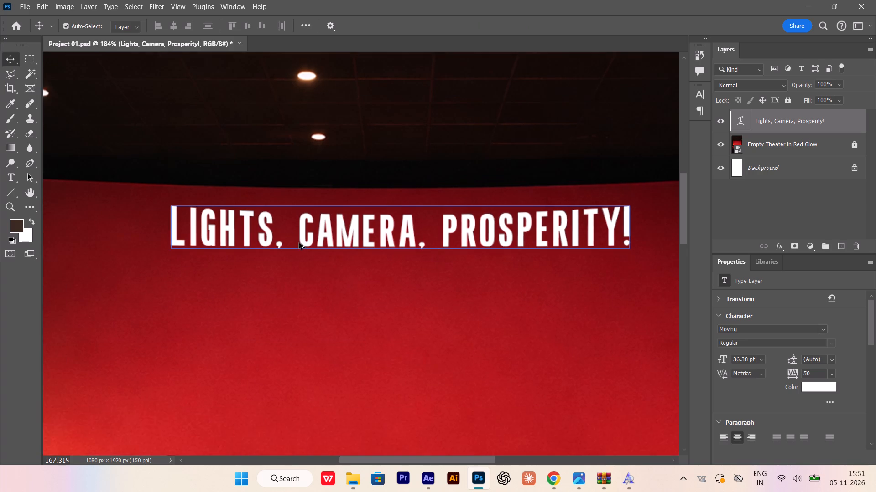
scroll(299, 243, "down", 7)
scroll(362, 256, "up", 7, "alt")
left_click(345, 267)
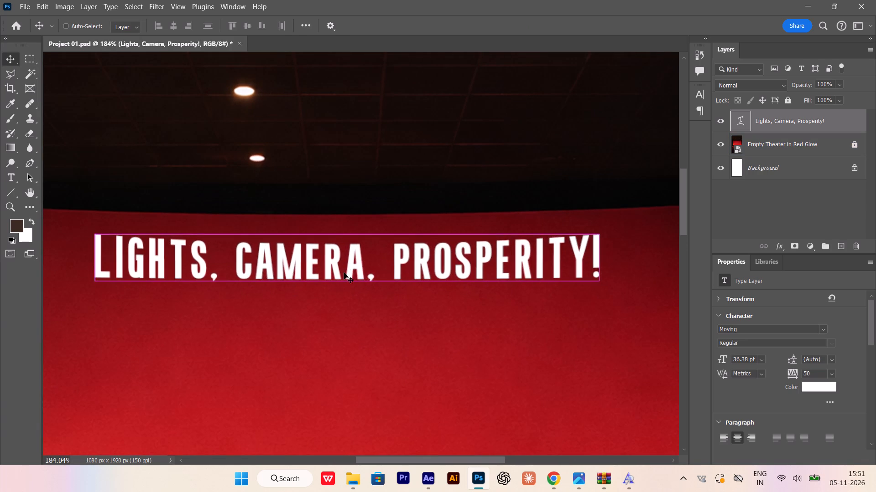
key("ctrl+a")
left_click(174, 24)
key("ctrl+d")
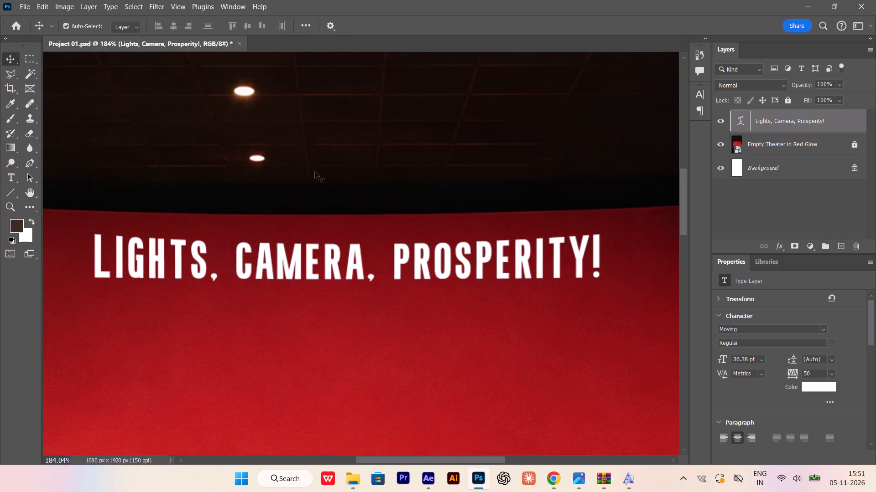
Fine-tune the headline's position beneath the curved top edge of the red screen, ending with a straight downward move of about 2 px.
scroll(317, 178, "down", 2)
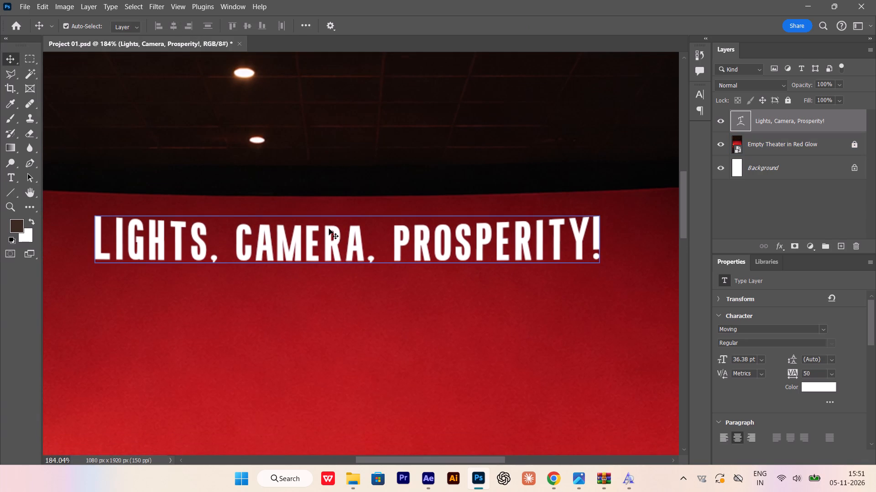
scroll(329, 229, "down", 1, "alt")
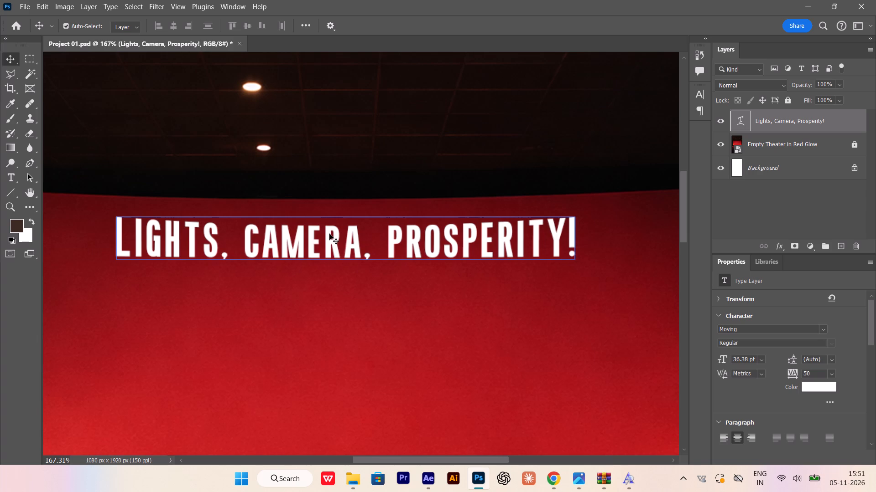
scroll(329, 234, "down", 1, "alt")
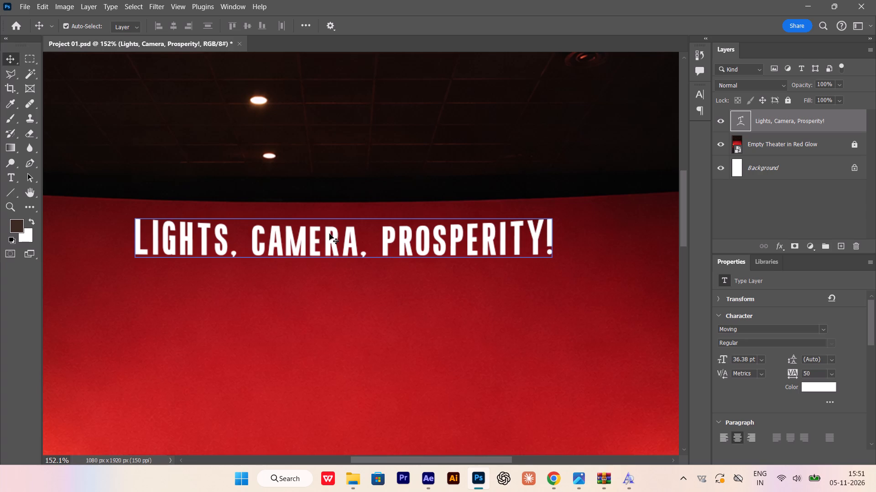
scroll(298, 246, "down", 7, "alt")
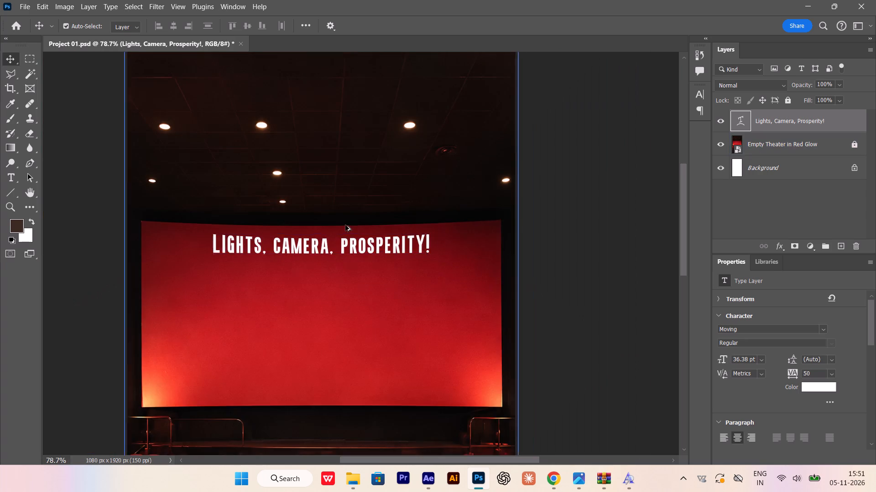
scroll(345, 225, "up", 11, "alt")
left_click_drag(308, 261, 305, 256)
scroll(447, 258, "down", 9, "alt")
scroll(340, 260, "down", 2, "alt")
scroll(366, 257, "up", 9, "alt")
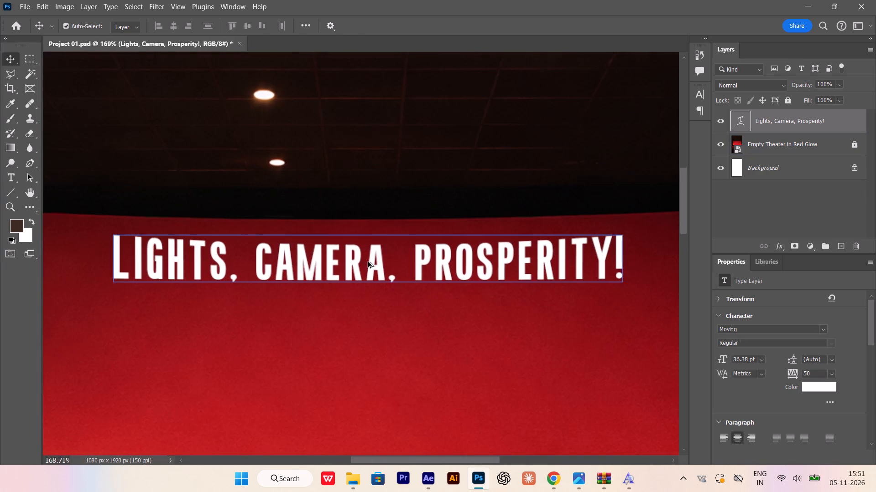
left_click(368, 261)
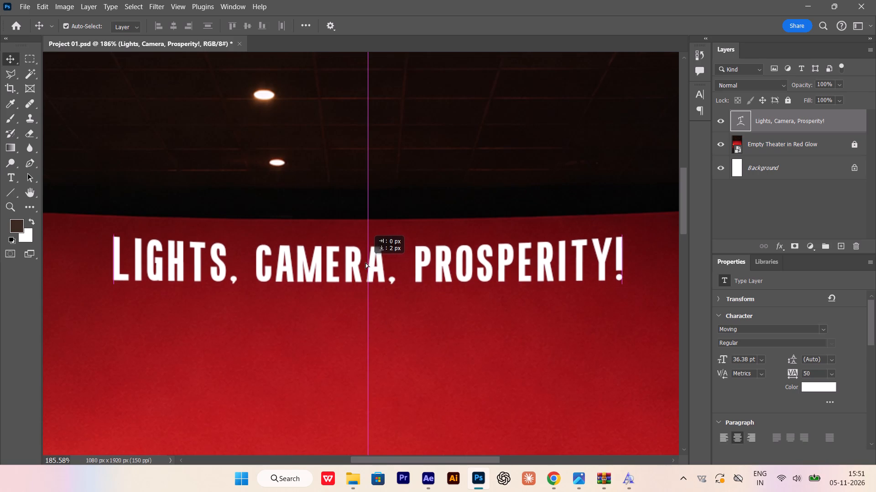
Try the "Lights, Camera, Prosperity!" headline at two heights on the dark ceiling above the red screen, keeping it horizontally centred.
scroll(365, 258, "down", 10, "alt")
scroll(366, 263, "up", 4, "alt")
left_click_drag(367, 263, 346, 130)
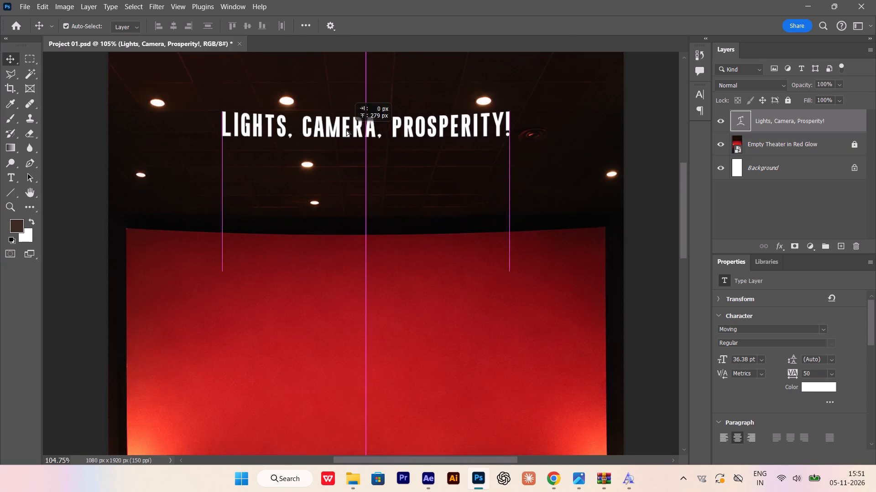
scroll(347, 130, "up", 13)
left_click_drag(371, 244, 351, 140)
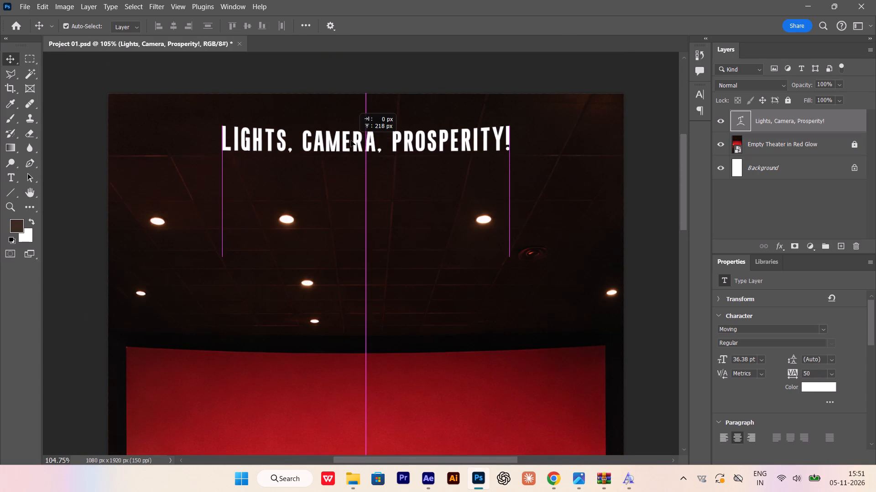
Move the headline back onto the red screen just beneath its curved top edge and nudge it up about 3 px.
left_click_drag(351, 140, 361, 380)
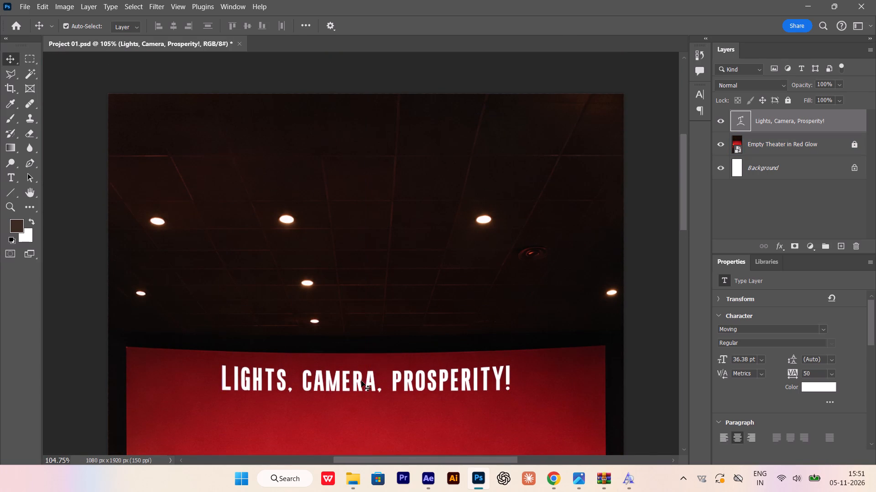
scroll(359, 327, "down", 5)
scroll(386, 345, "up", 2, "alt")
scroll(360, 289, "down", 11)
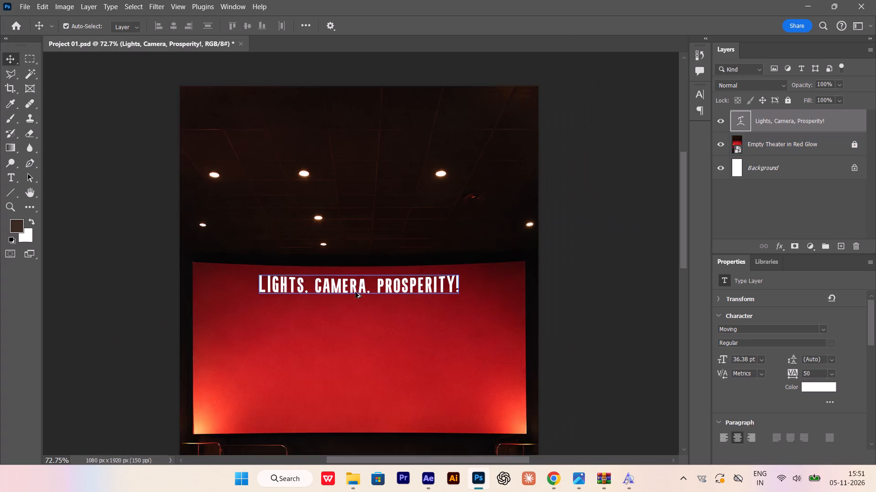
scroll(357, 314, "up", 6, "alt")
left_click(364, 267)
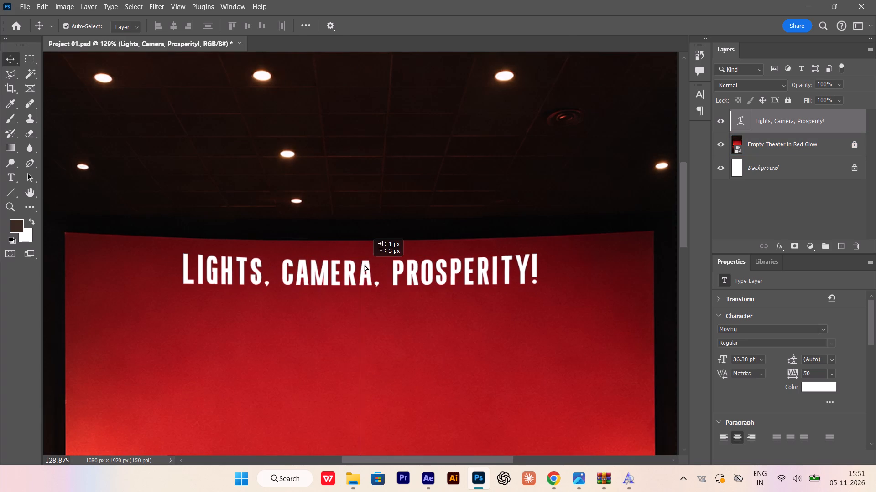
Centre the headline horizontally on the full canvas and clear the selection.
key("ctrl+a")
left_click(169, 26)
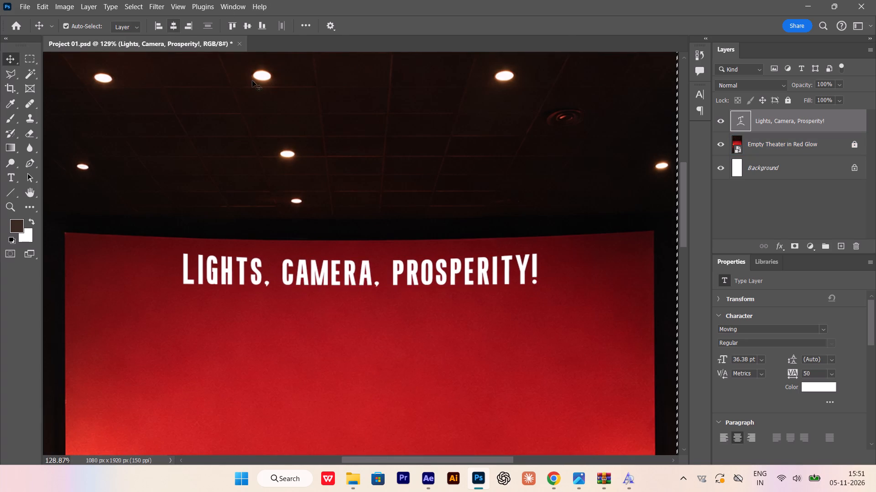
key("ctrl+d")
scroll(385, 208, "down", 7, "alt")
scroll(385, 293, "up", 2, "alt")
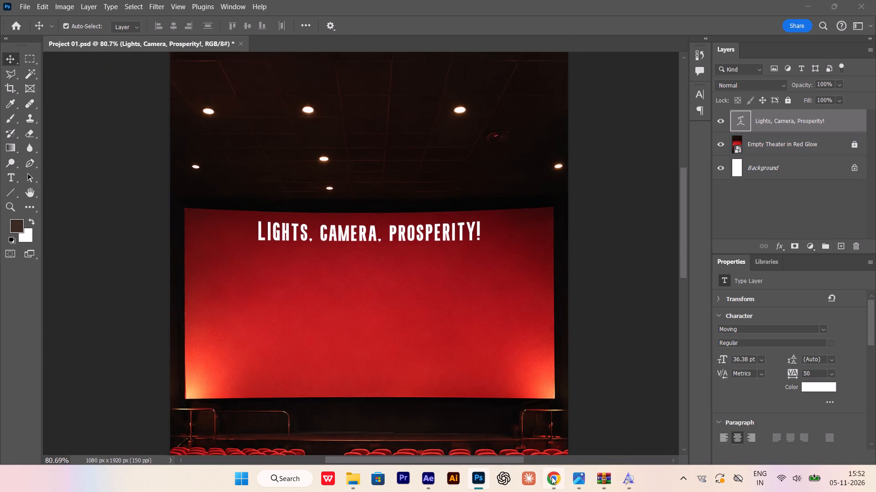
Switch to Chrome and look through the open reference tabs, including the Pinterest "Movie night Flyer Design" pin.
left_click(552, 477)
left_click(310, 12)
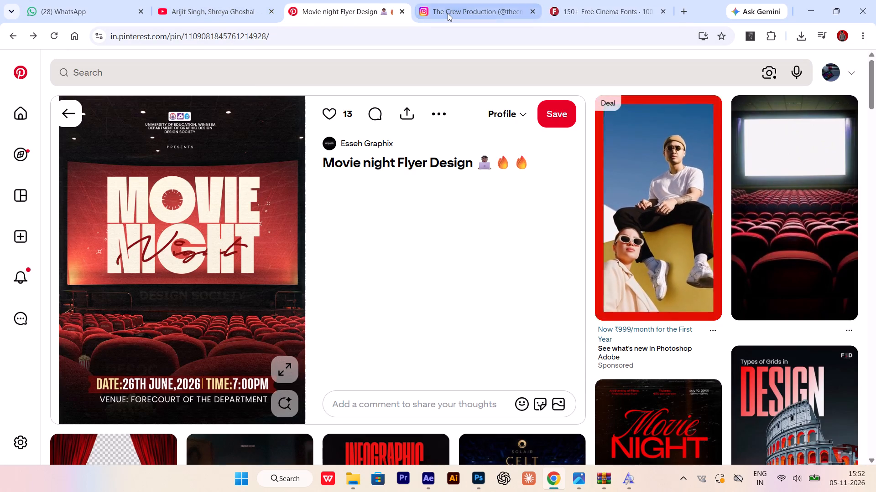
left_click(221, 0)
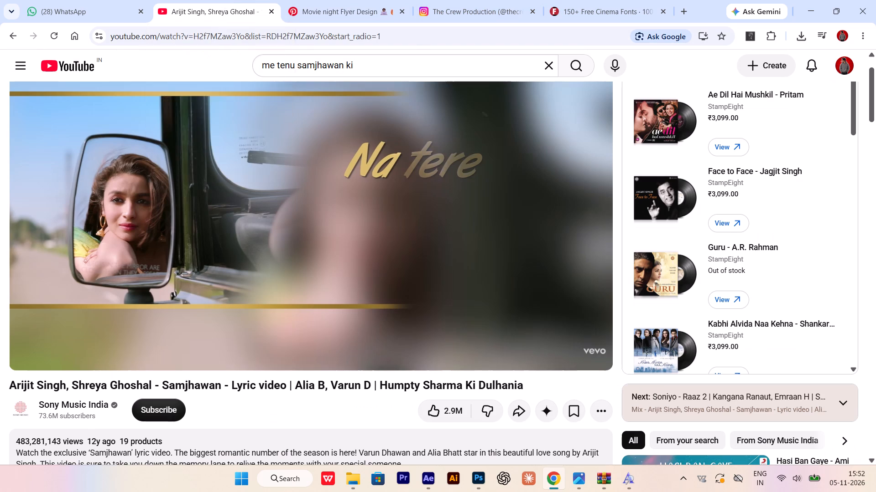
left_click(448, 16)
left_click(339, 11)
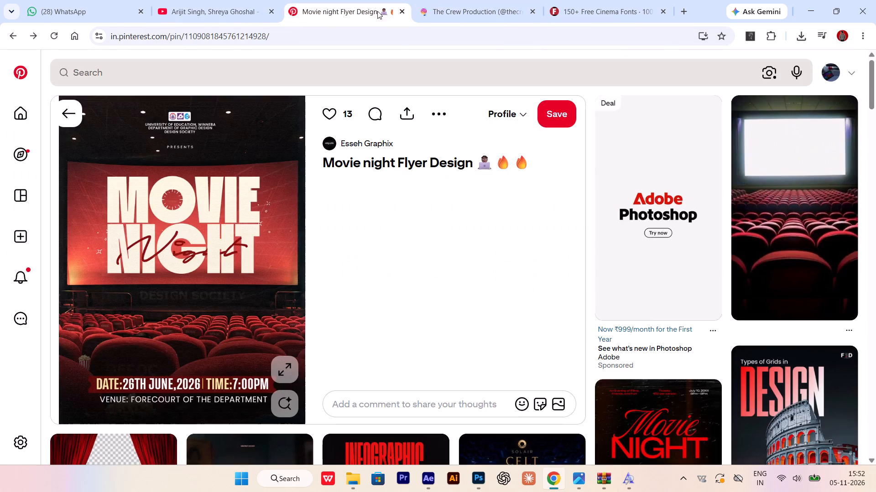
left_click(457, 11)
Preview the cinema fonts on 1001fonts.com with the sample text "bold font".
left_click(573, 8)
left_click_drag(177, 118, 0, 140)
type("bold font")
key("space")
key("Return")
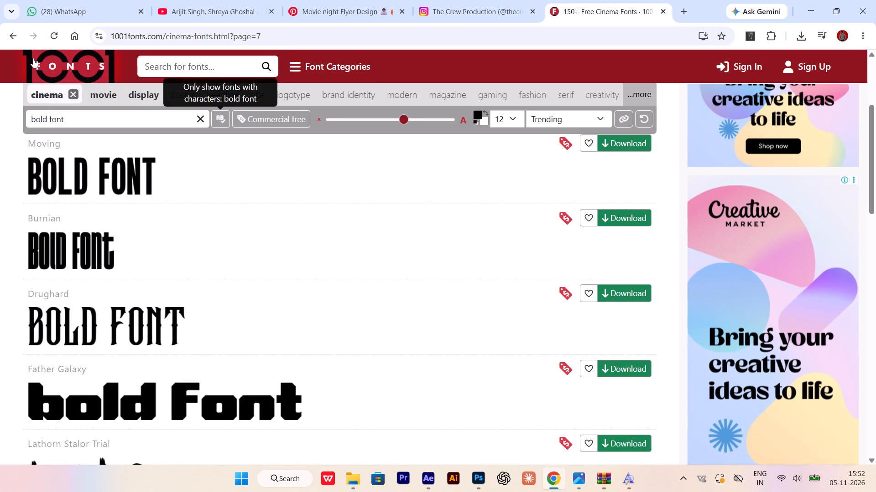
Undo the last part of the sample text entry and select the remaining preview text.
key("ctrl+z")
left_click_drag(71, 117, 0, 123)
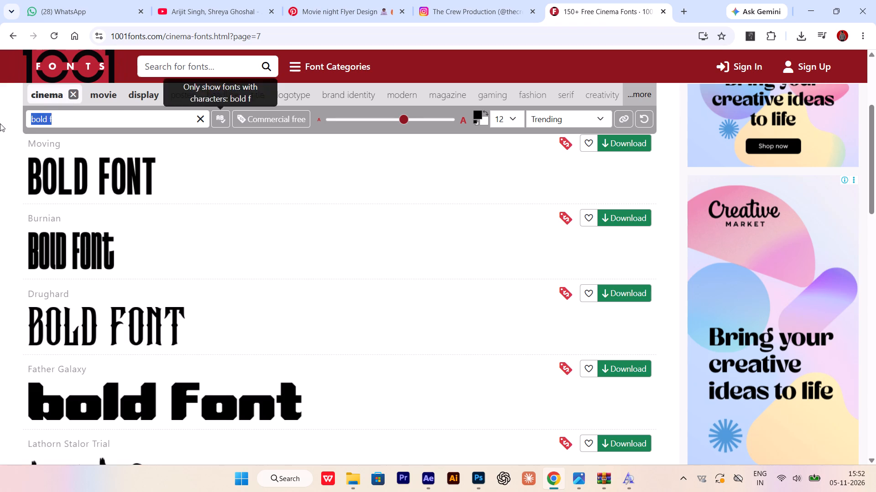
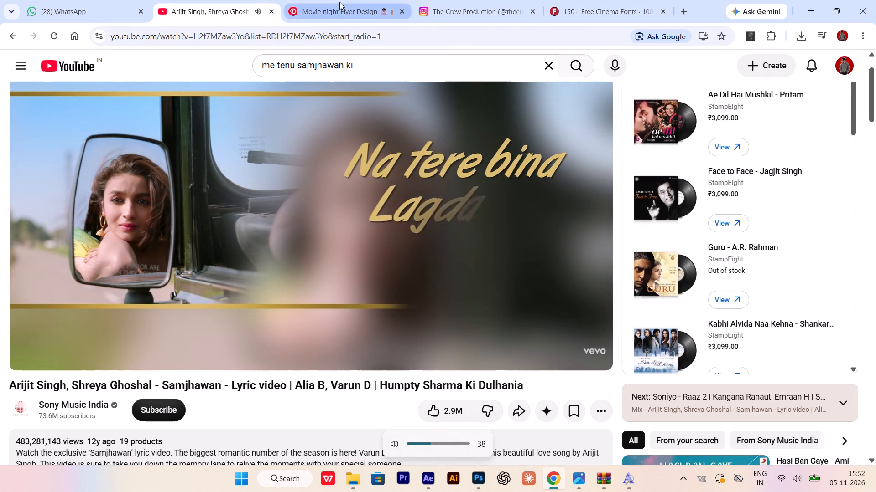
Look at the Movie night Flyer Design reference on Pinterest in the browser.
left_click(569, 11)
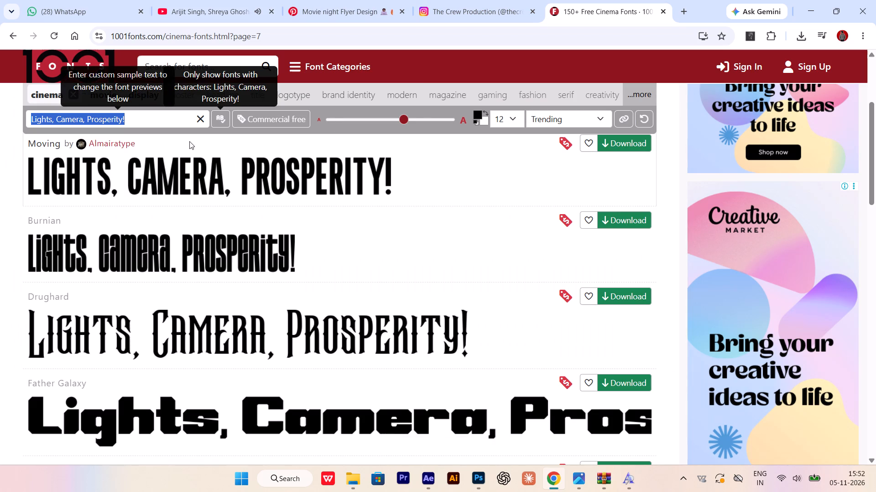
left_click(200, 8)
left_click(334, 9)
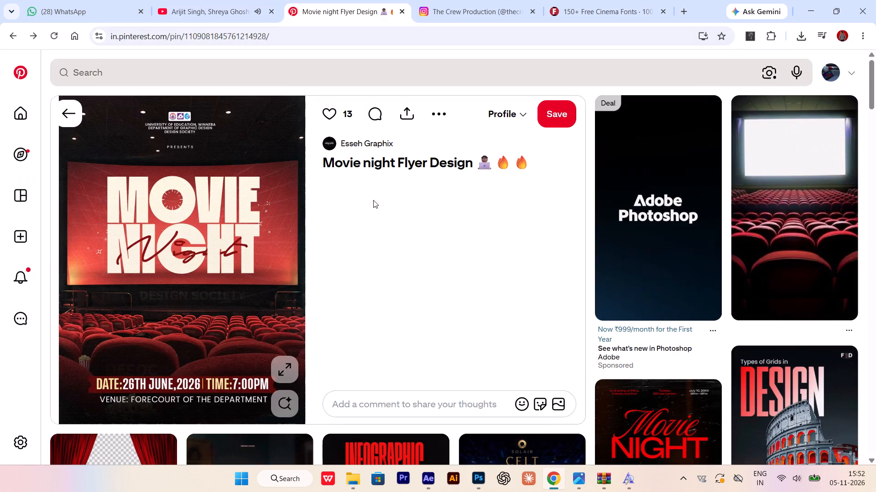
Pause the Samjhawan lyric video playing on YouTube.
left_click(180, 12)
left_click(265, 220)
Preview the 1001 Fonts cinema fonts with the copied sample text HAPPY DHANTERAS and compare the listed styles.
left_click(500, 16)
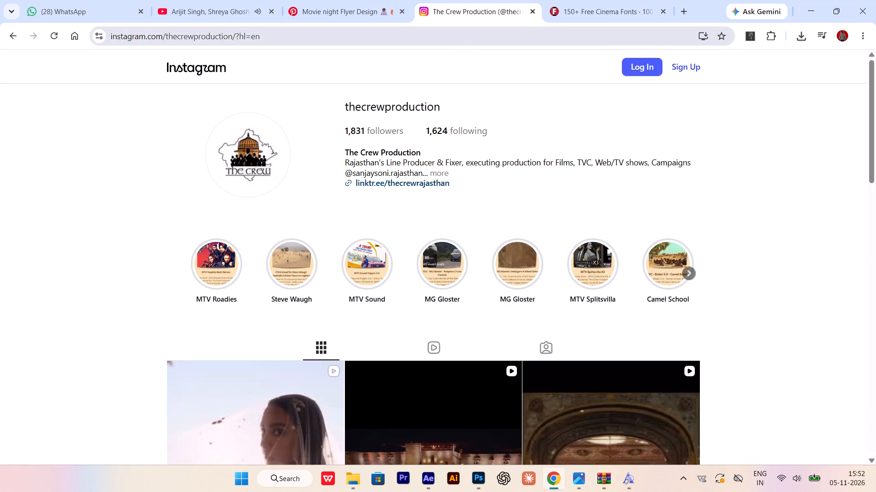
left_click(595, 9)
key("ctrl+v")
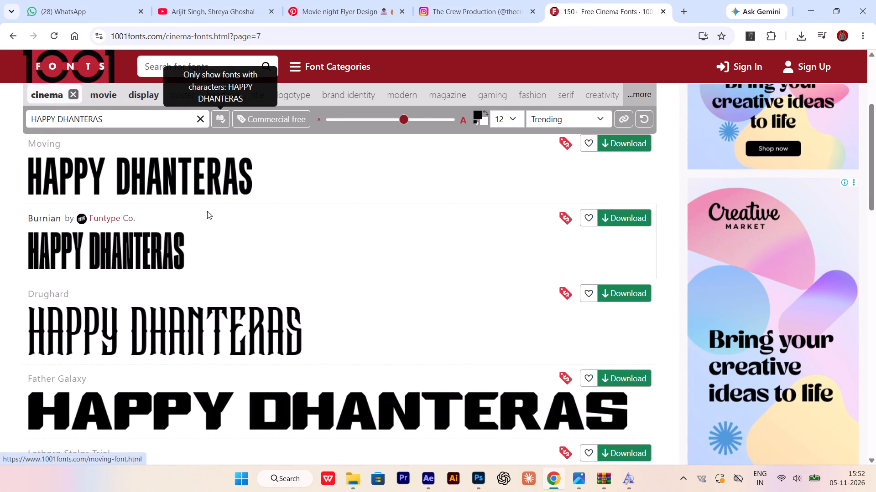
scroll(212, 219, "up", 1)
scroll(212, 219, "down", 3)
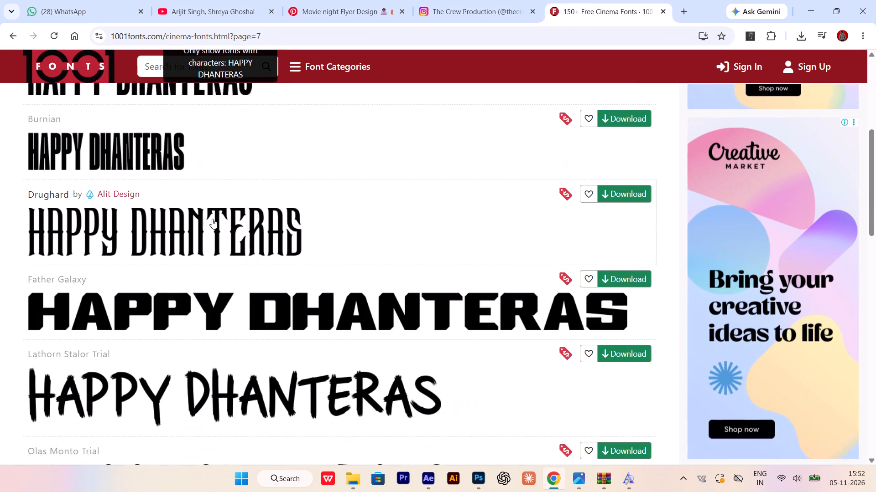
scroll(210, 221, "up", 5)
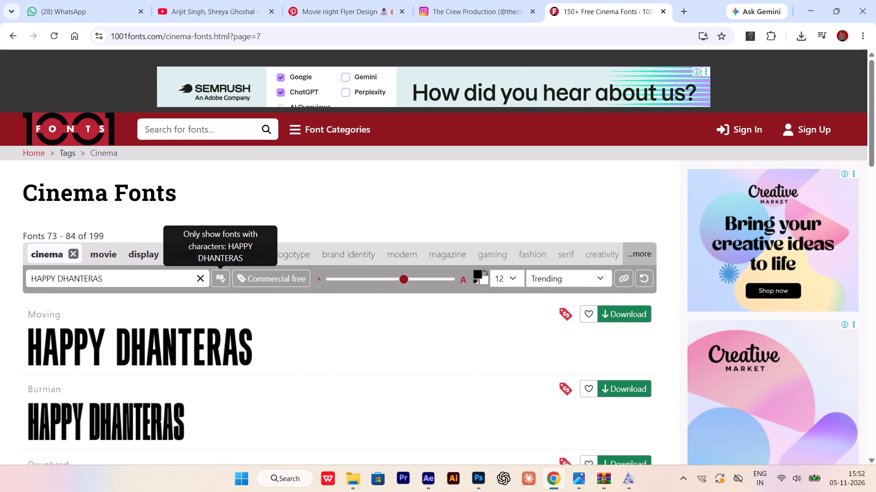
Search 1001 Fonts for "bold font" and examine how the HAPPY DHANTERAS sample looks in the listed fonts.
left_click(229, 131)
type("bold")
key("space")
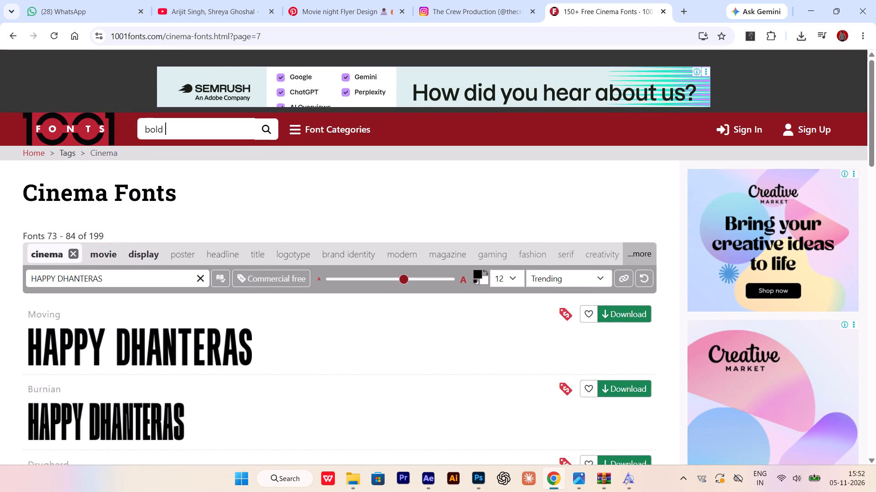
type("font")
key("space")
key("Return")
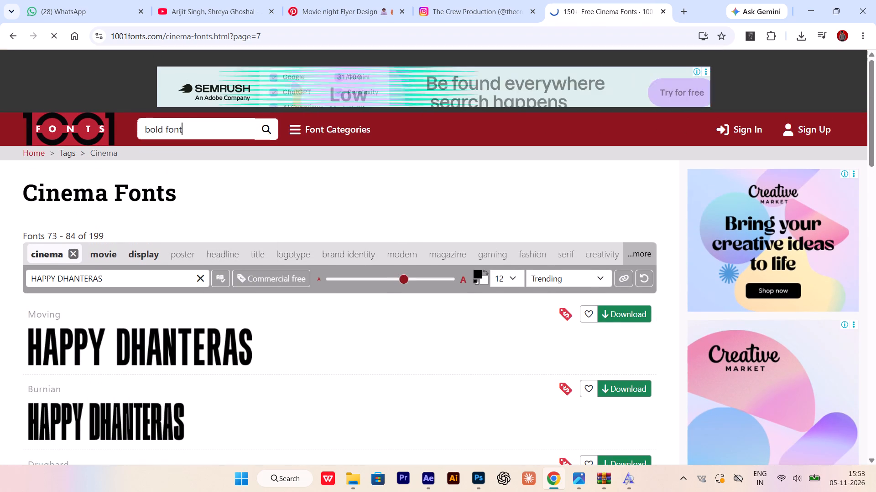
scroll(159, 307, "down", 2)
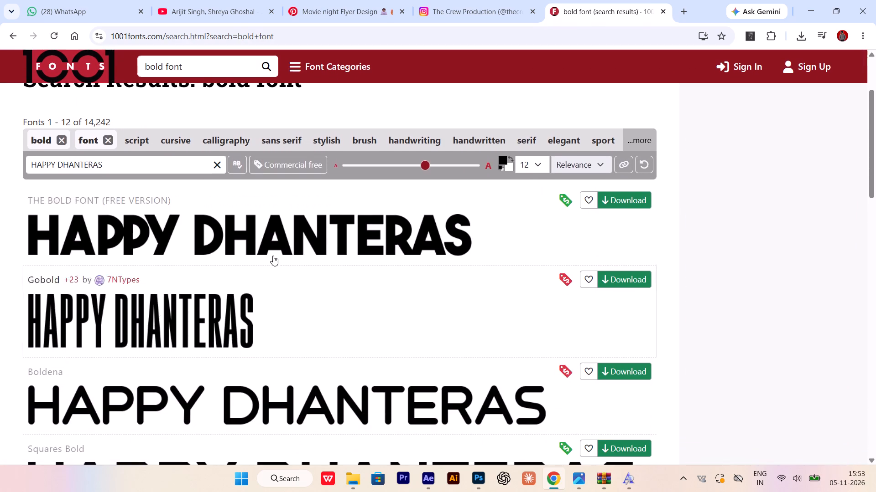
scroll(242, 261, "down", 6)
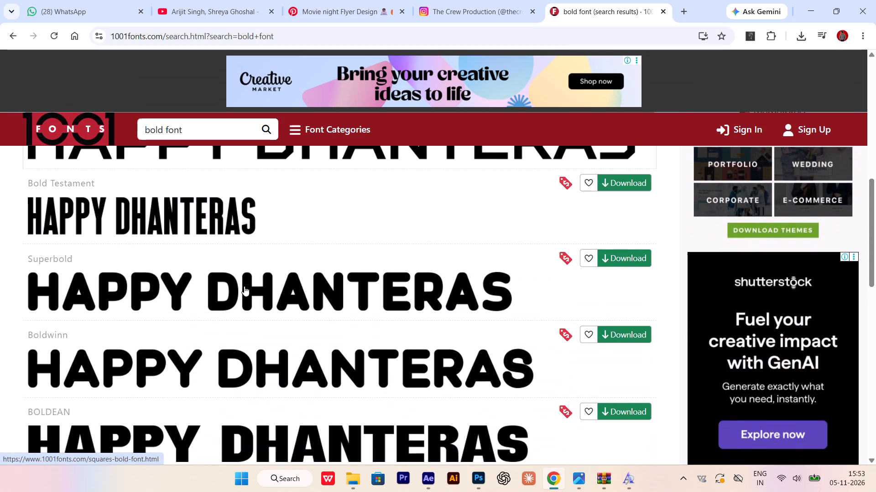
scroll(244, 286, "down", 3)
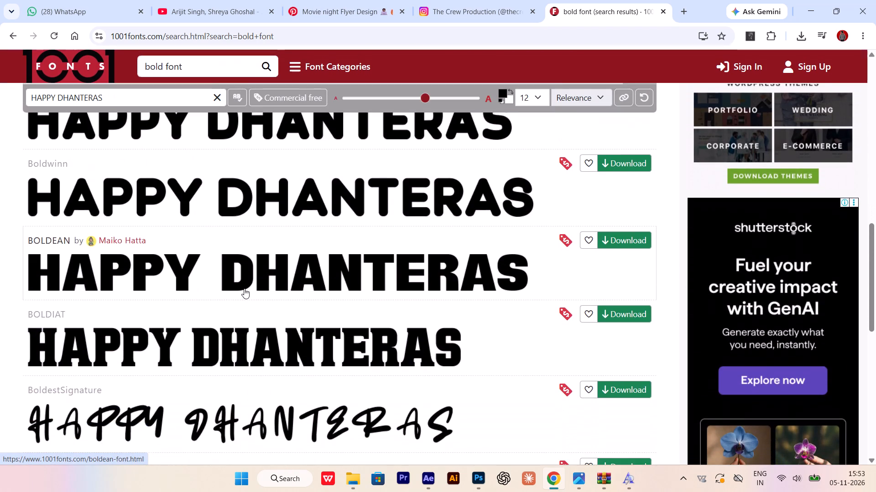
Examine more of the bold font search results on 1001 Fonts, comparing the typefaces in the "HAPPY DHANTERAS" previews.
scroll(244, 288, "down", 2)
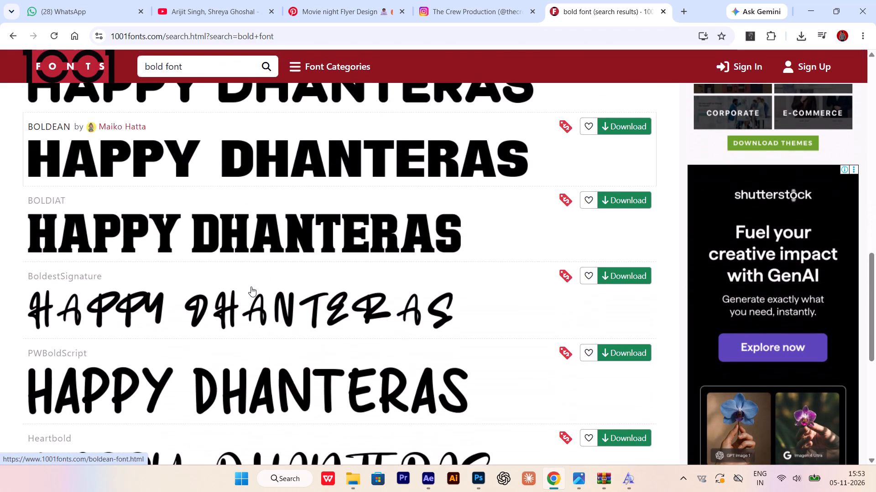
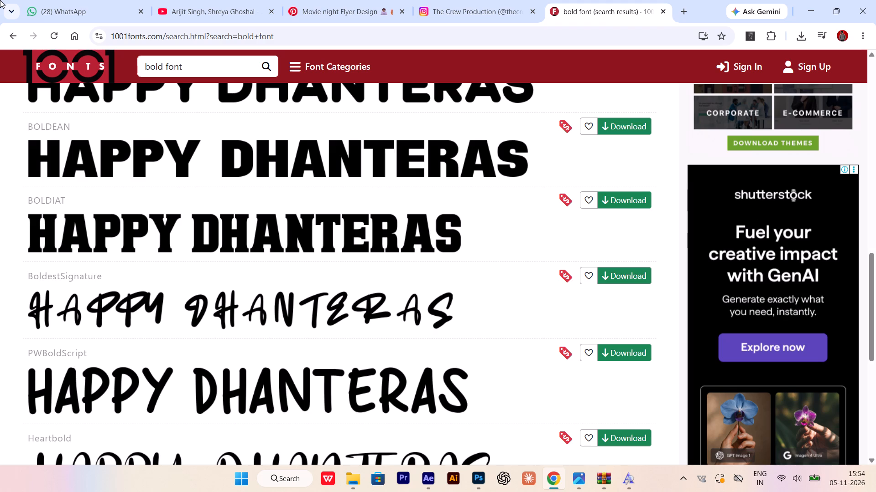
Replace the bold font search on 1001 Fonts with a search for "movie font".
scroll(0, 117, "down", 2)
scroll(354, 222, "down", 2)
scroll(363, 227, "up", 1)
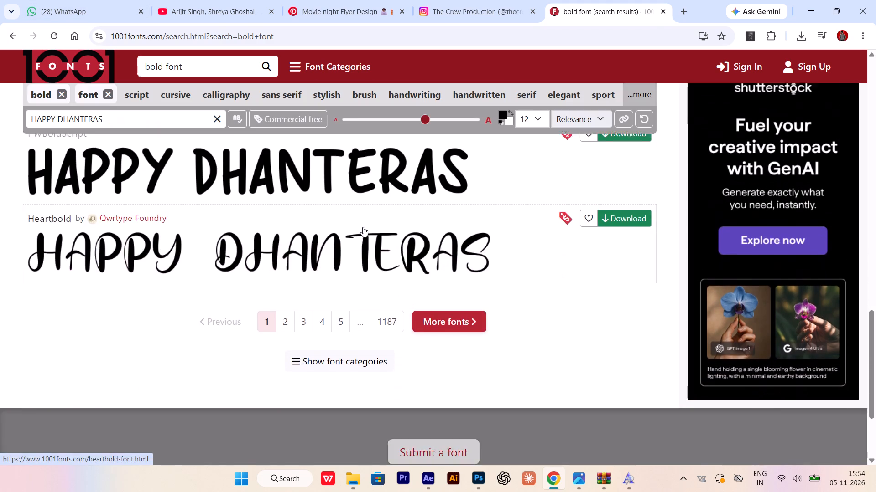
scroll(363, 227, "up", 4)
scroll(149, 101, "up", 8)
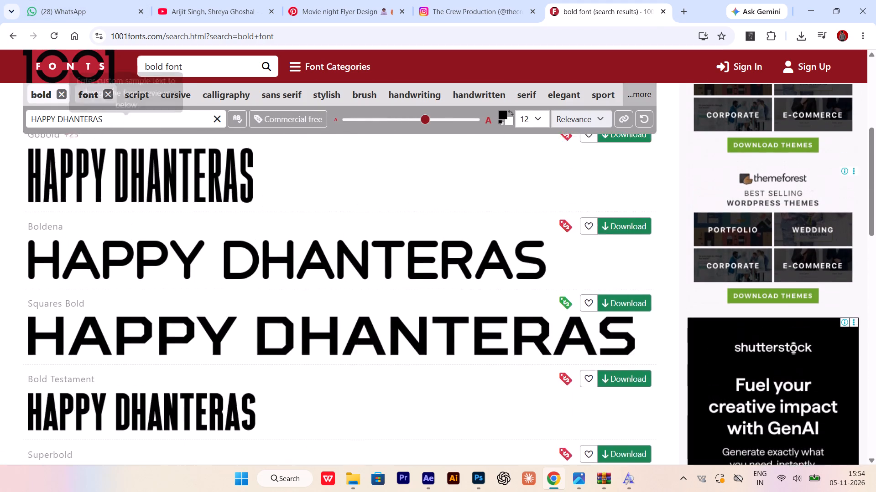
left_click_drag(208, 66, 28, 67)
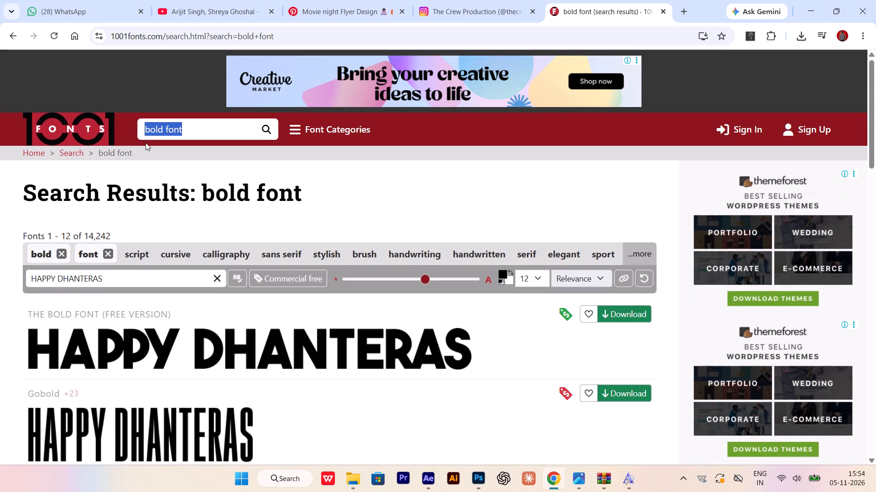
type("movie font")
key("space")
key("Return")
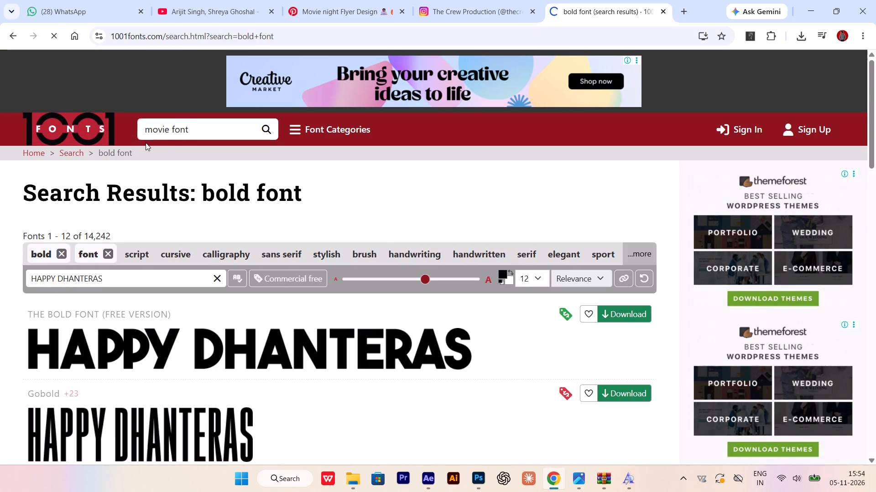
Examine the first page of movie font results, comparing the typefaces in the "HAPPY DHANTERAS" previews.
scroll(231, 225, "down", 2)
scroll(96, 461, "down", 1)
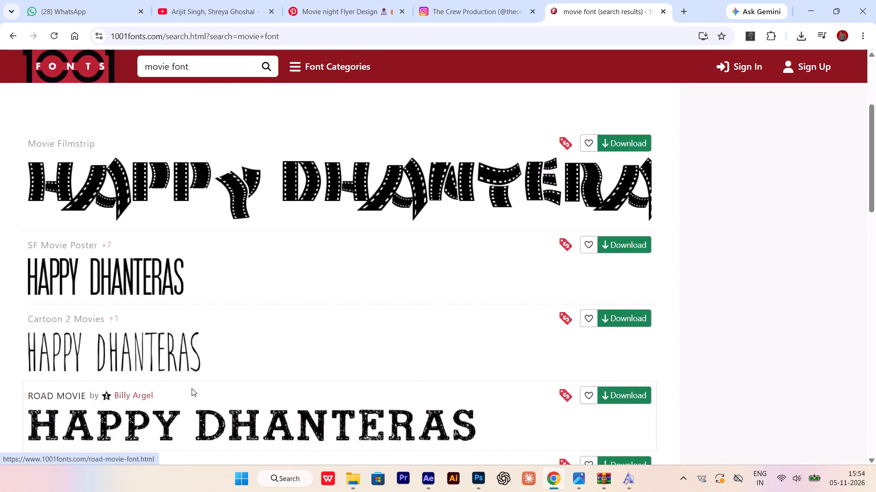
scroll(224, 375, "up", 2)
scroll(224, 363, "down", 6)
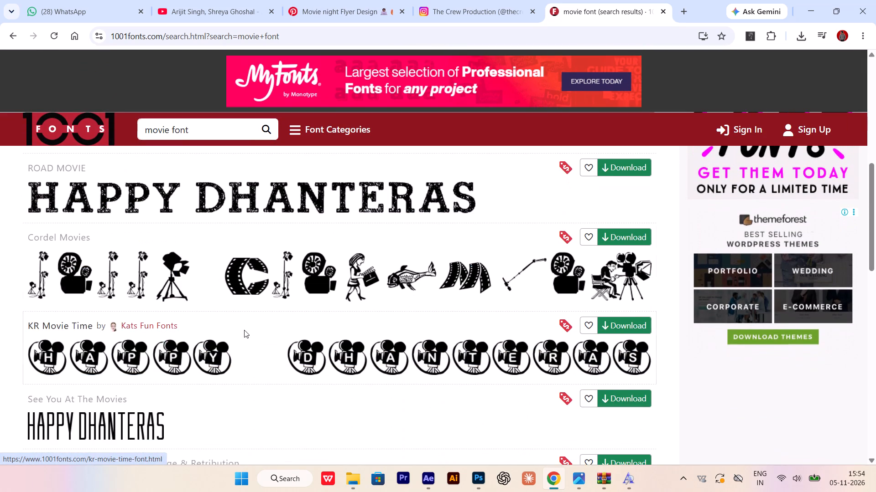
scroll(204, 305, "down", 10)
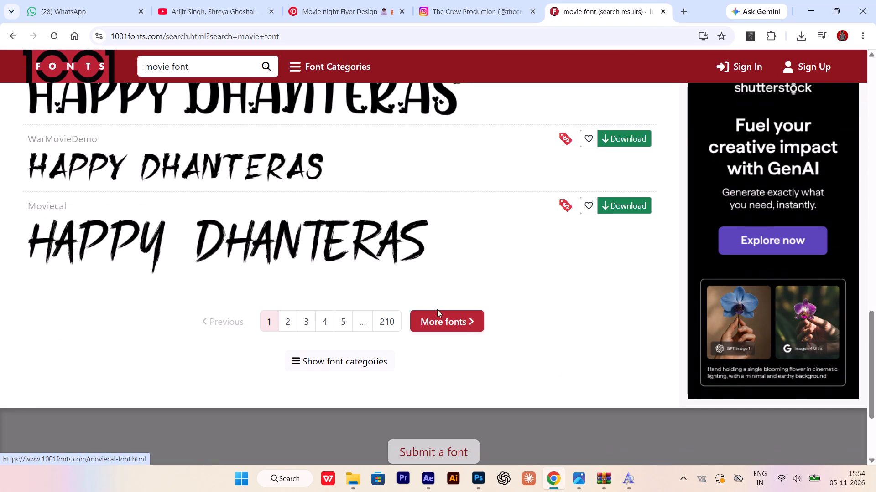
Open page 2 of the movie font results and compare its typeface previews down to the end of the list.
left_click(459, 323)
scroll(290, 321, "down", 3)
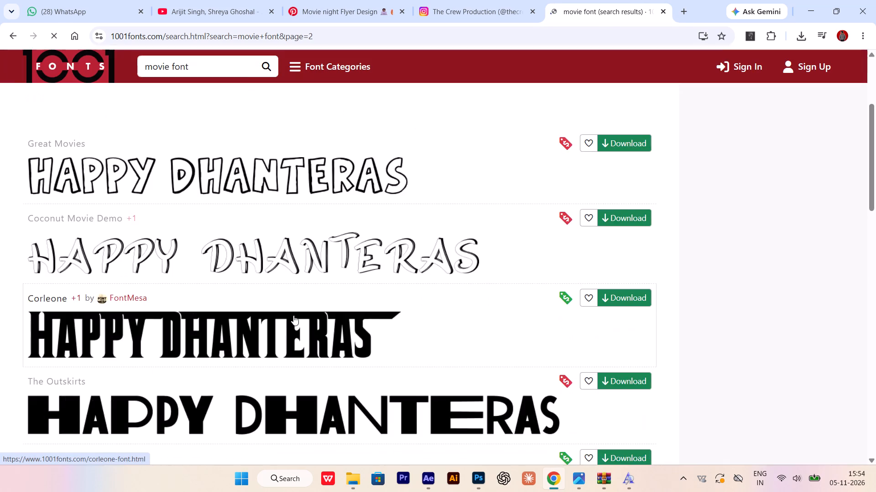
scroll(282, 303, "down", 10)
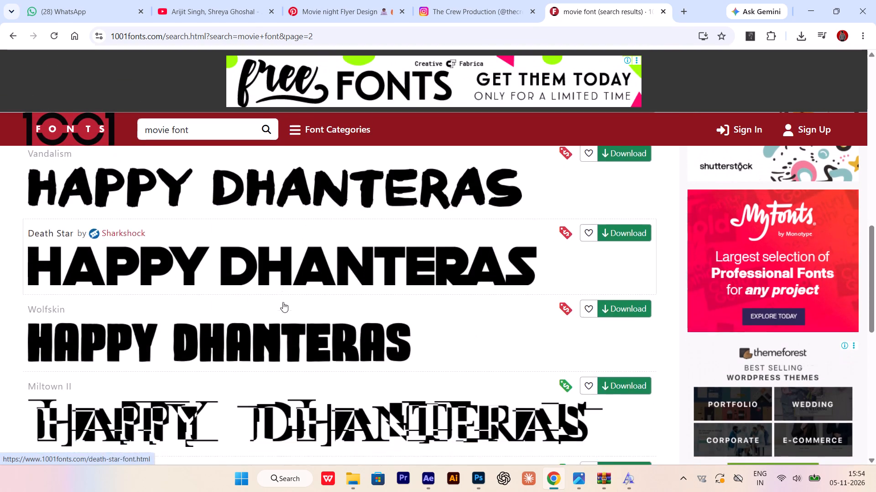
scroll(309, 250, "up", 1)
scroll(309, 250, "down", 5)
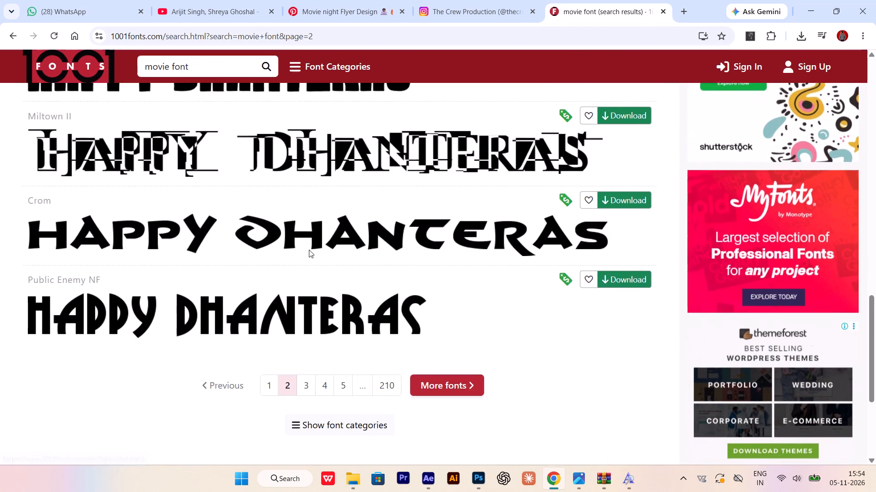
scroll(309, 250, "down", 2)
Download the Queens Of The Apocalypse and Undeveloped fonts from page 3 of the movie font results.
left_click(433, 209)
scroll(327, 281, "down", 3)
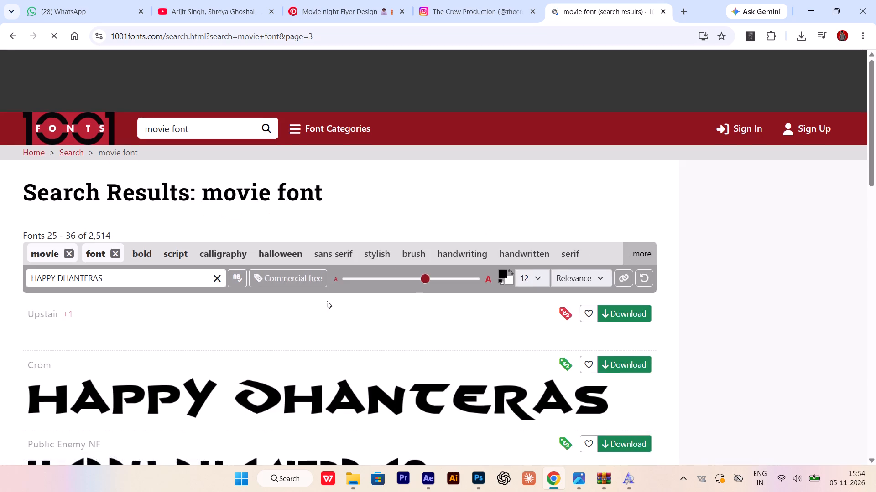
scroll(327, 301, "down", 8)
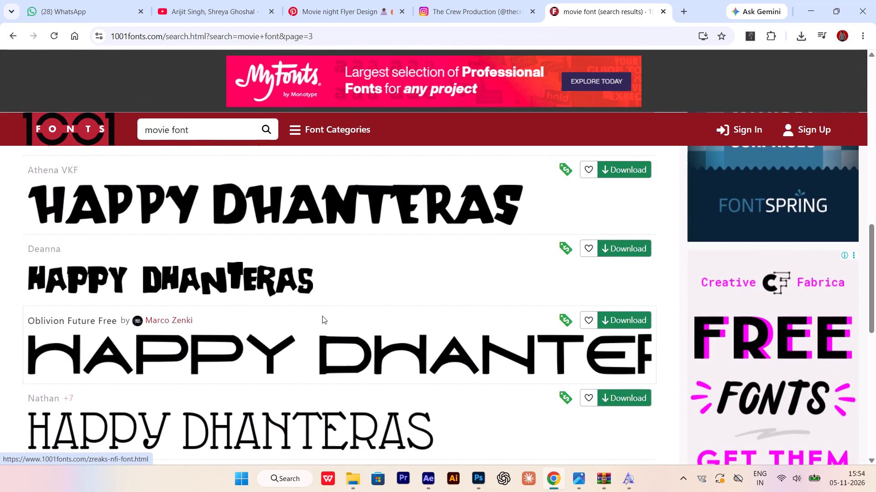
scroll(322, 316, "down", 3)
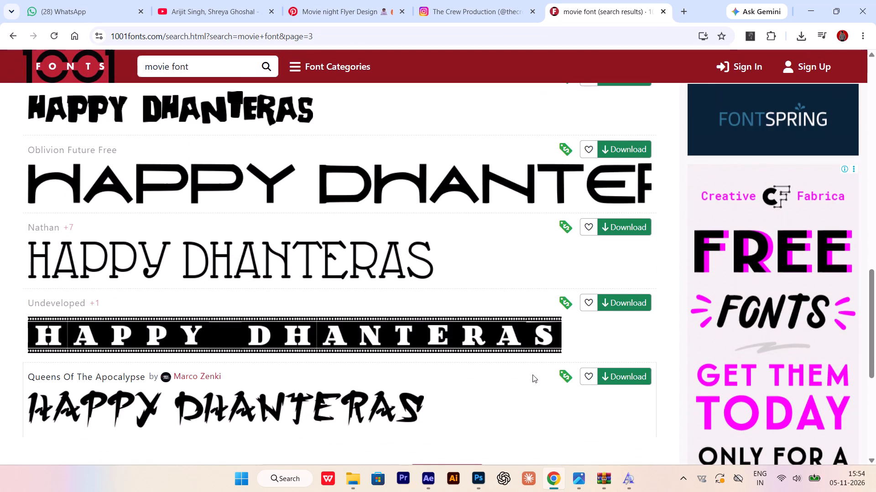
left_click(610, 374)
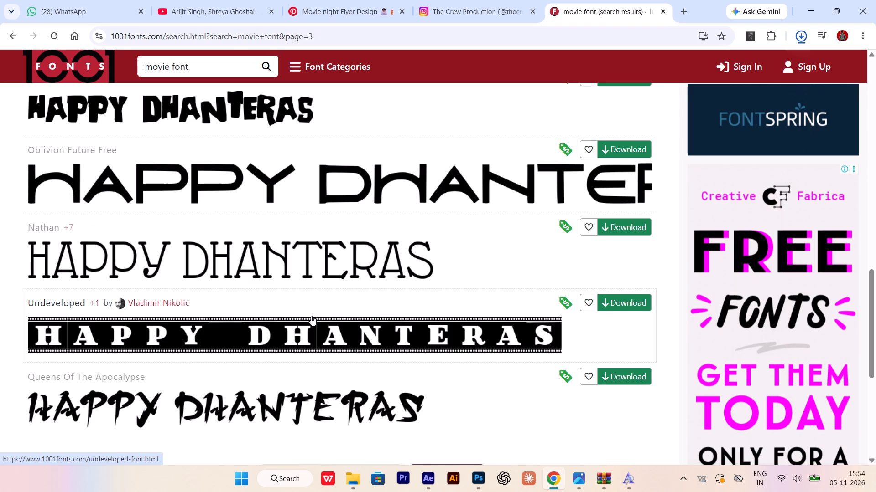
left_click(619, 306)
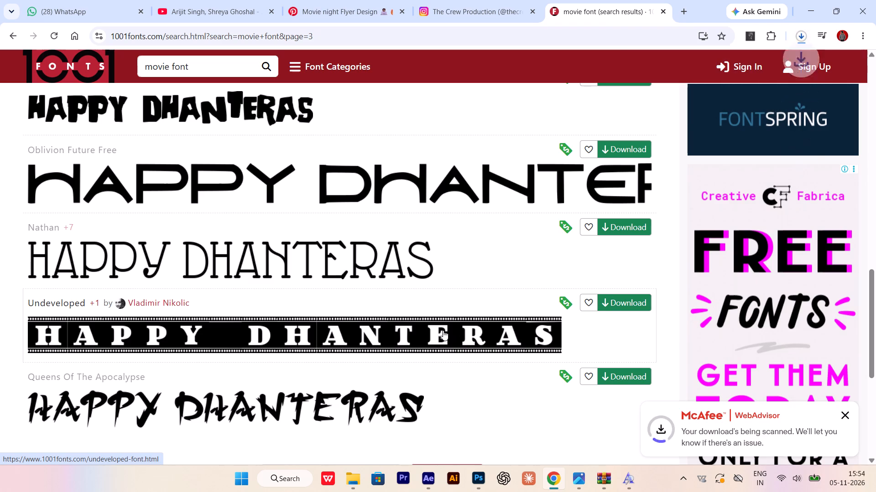
Open page 4 of the movie font results and compare its heavy display typefaces.
scroll(342, 353, "down", 3)
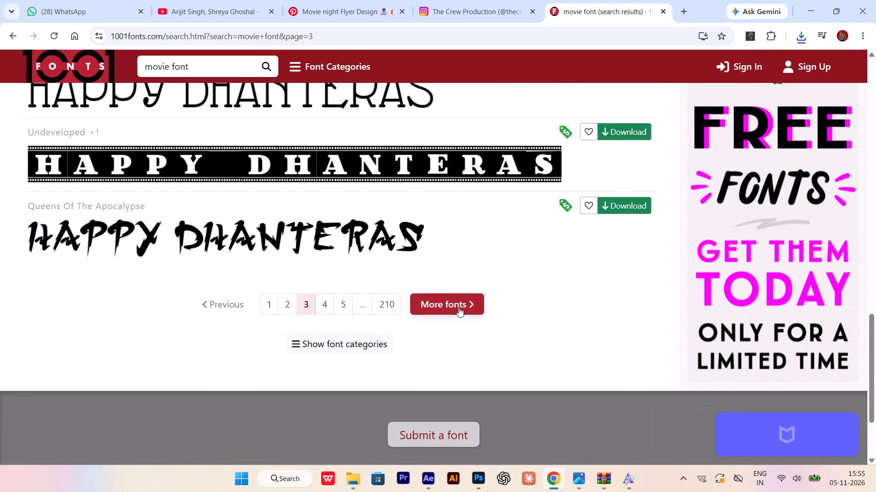
left_click(459, 307)
scroll(369, 315, "down", 12)
scroll(421, 340, "down", 1)
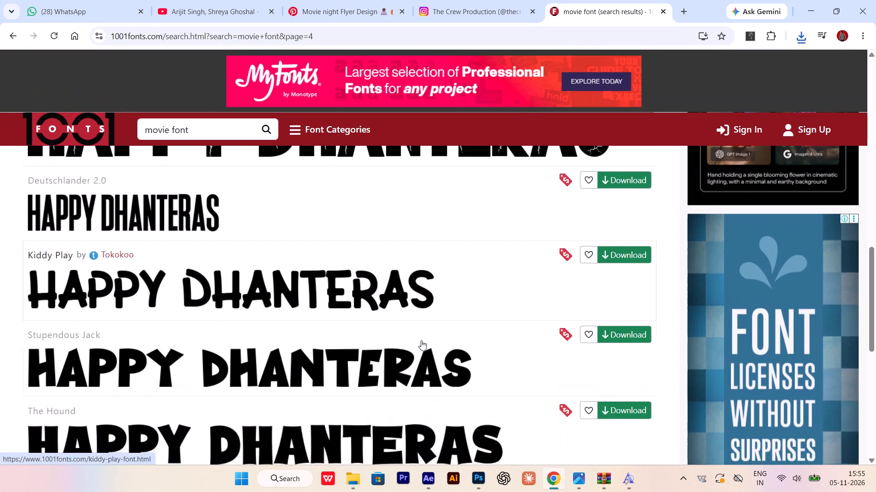
scroll(411, 356, "up", 2)
scroll(411, 356, "down", 3)
scroll(455, 356, "down", 2)
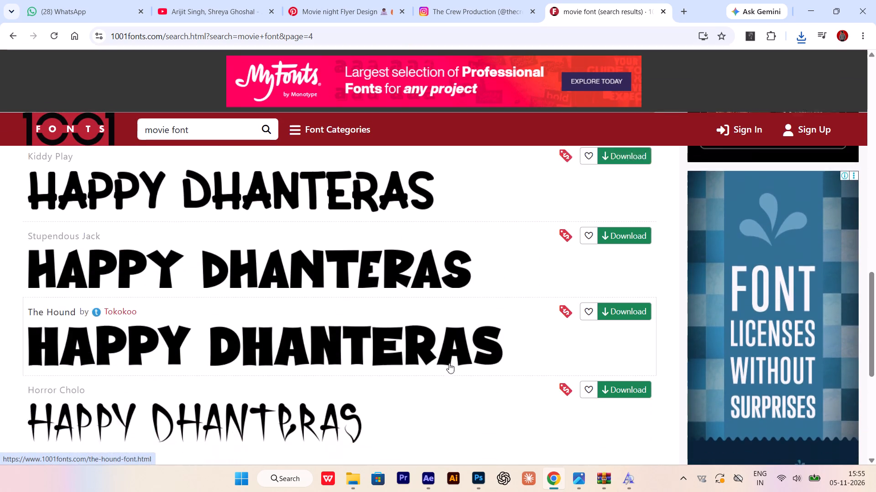
Open page 5 of the movie font results and examine its typeface previews.
left_click(473, 414)
scroll(363, 349, "down", 4)
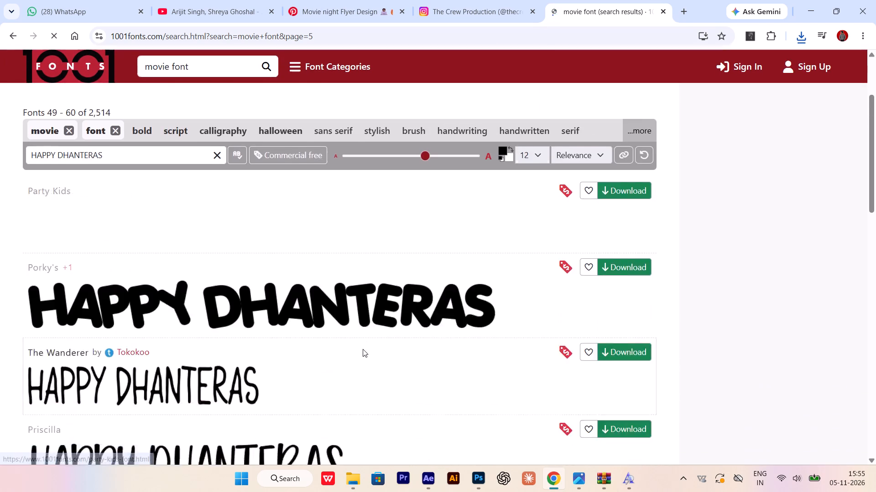
scroll(363, 349, "down", 11)
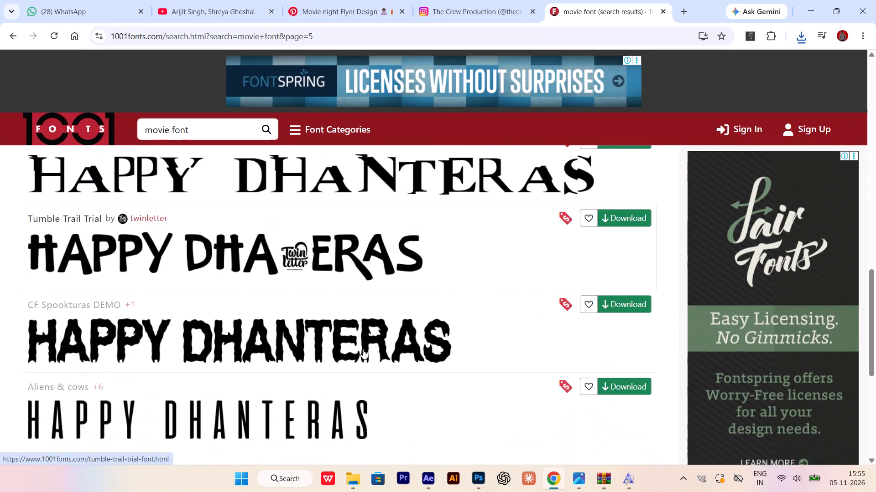
scroll(363, 349, "up", 3)
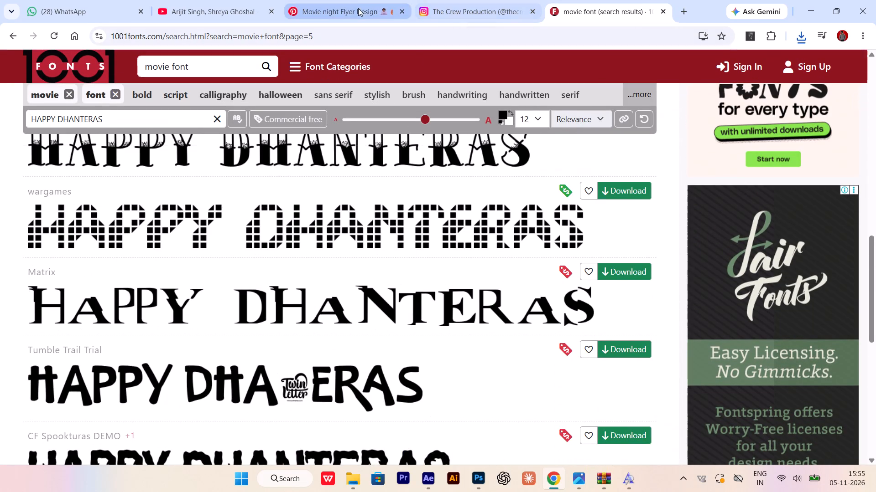
Capture a screen snip of the MOVIE NIGHT headline from the Movie night Flyer Design pin on Pinterest.
left_click(535, 477)
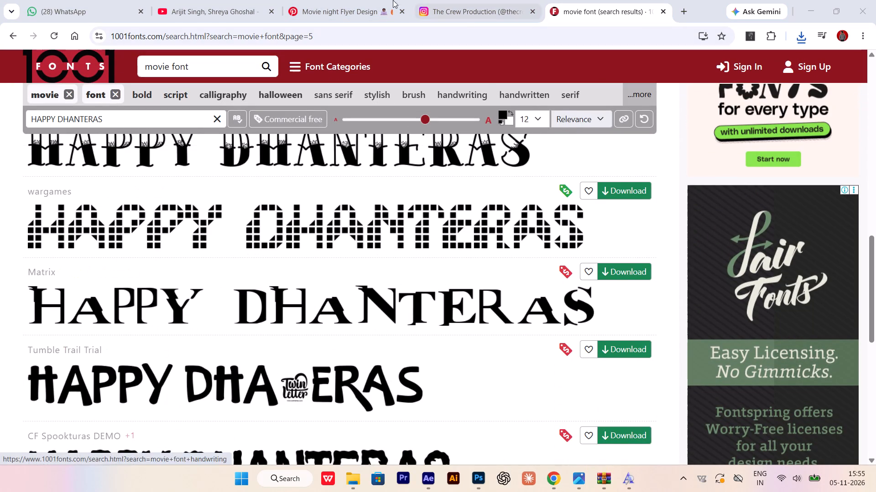
left_click(306, 0)
right_click(217, 289)
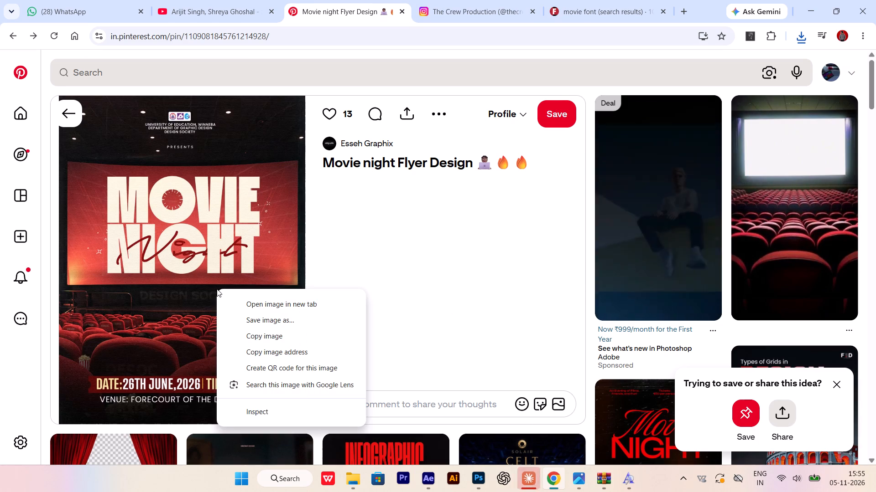
key("shift+super+s")
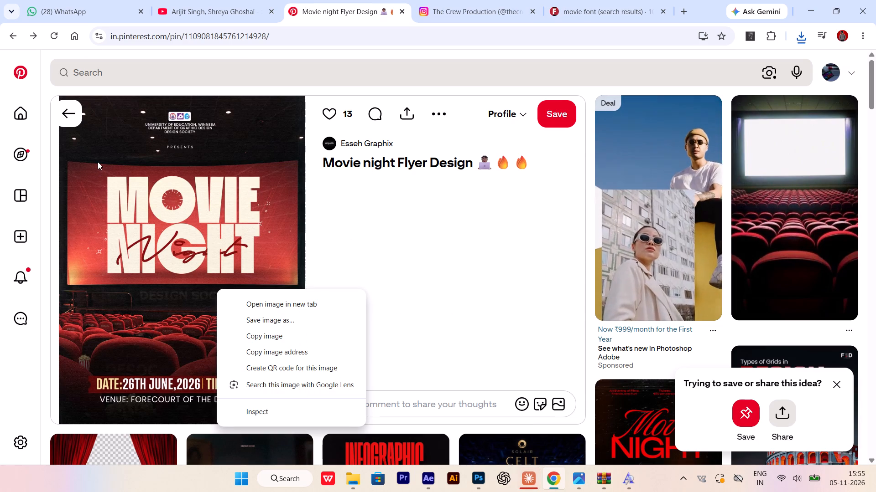
left_click_drag(97, 172, 245, 270)
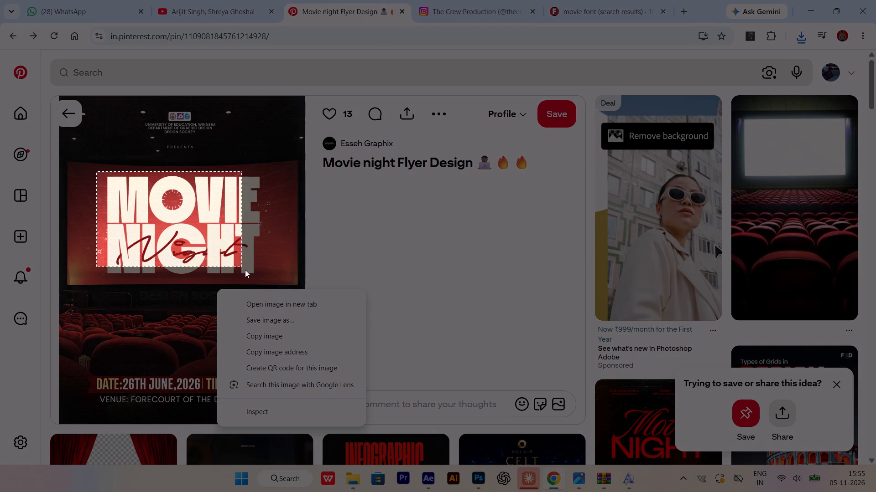
left_click_drag(245, 270, 263, 277)
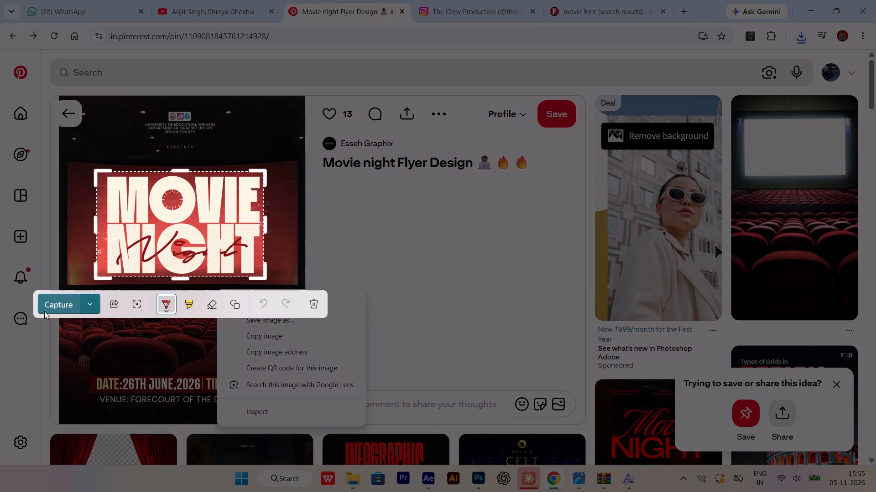
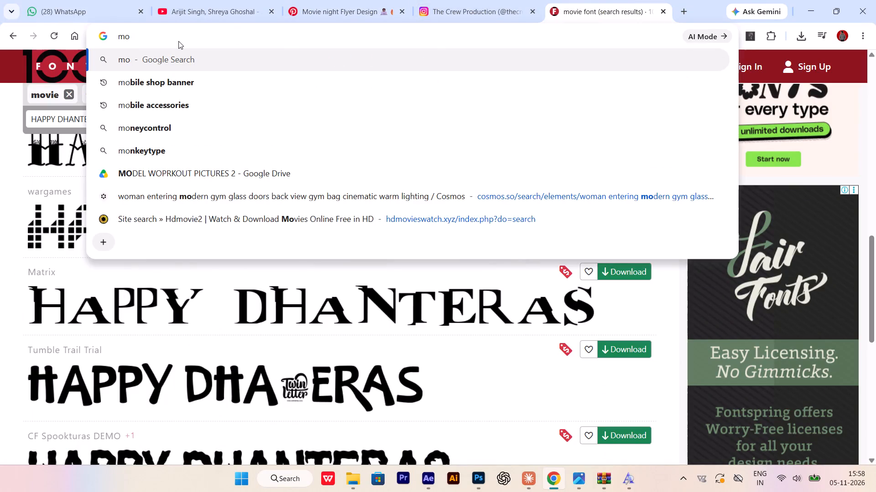
Search Google for "movie font", using the corrected spelling of the query.
type("ive fnt")
key("space")
key("Return")
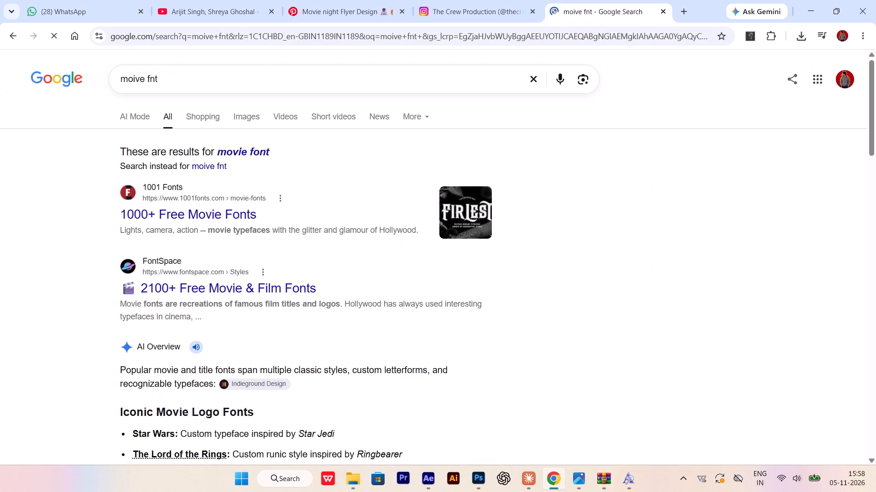
left_click(259, 147)
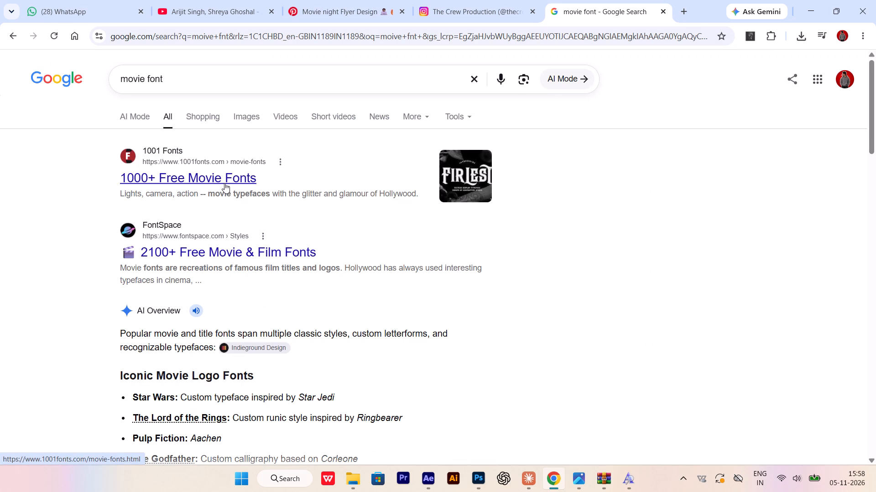
Look through the movie font web results and their image thumbnails for a suitable font source.
scroll(224, 182, "down", 5)
scroll(250, 256, "down", 1)
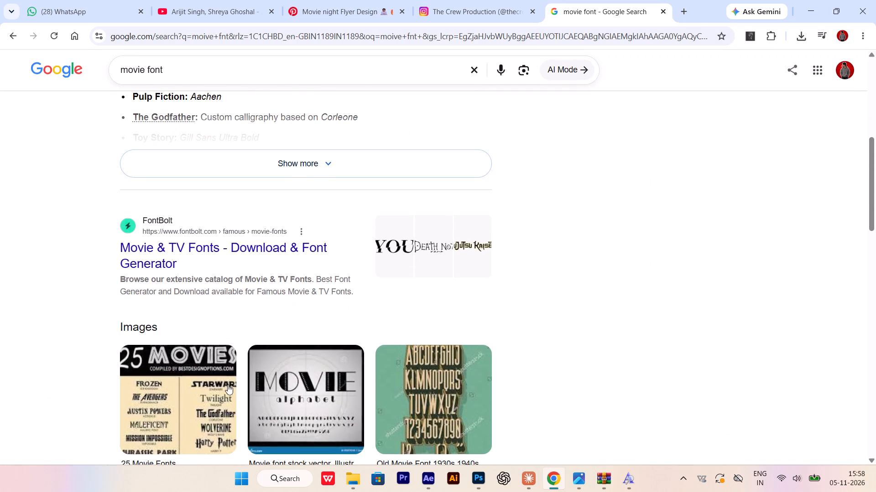
scroll(217, 347, "up", 1)
scroll(216, 337, "down", 4)
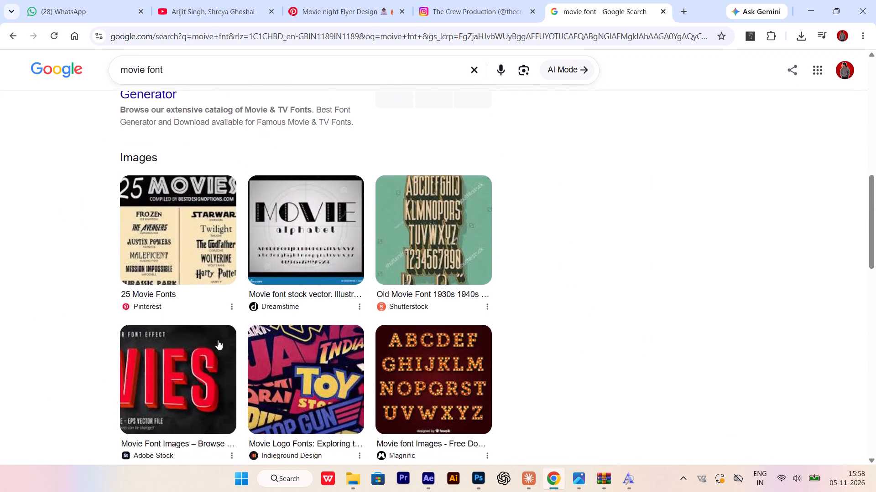
scroll(218, 340, "up", 4)
scroll(230, 308, "down", 7)
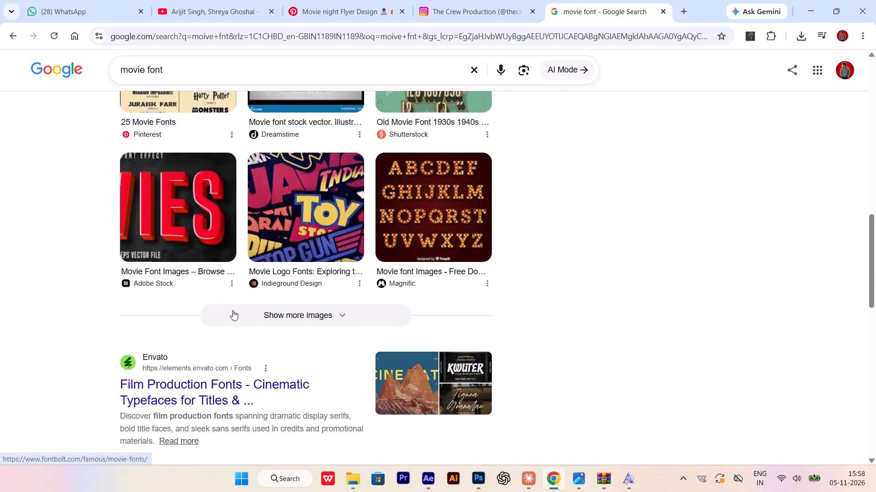
scroll(233, 312, "down", 3)
scroll(233, 313, "up", 7)
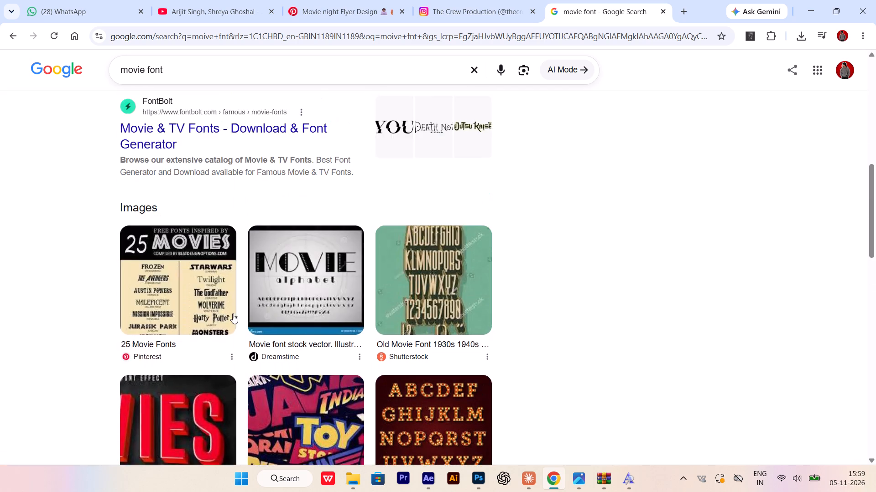
scroll(233, 313, "up", 2)
scroll(233, 250, "up", 5)
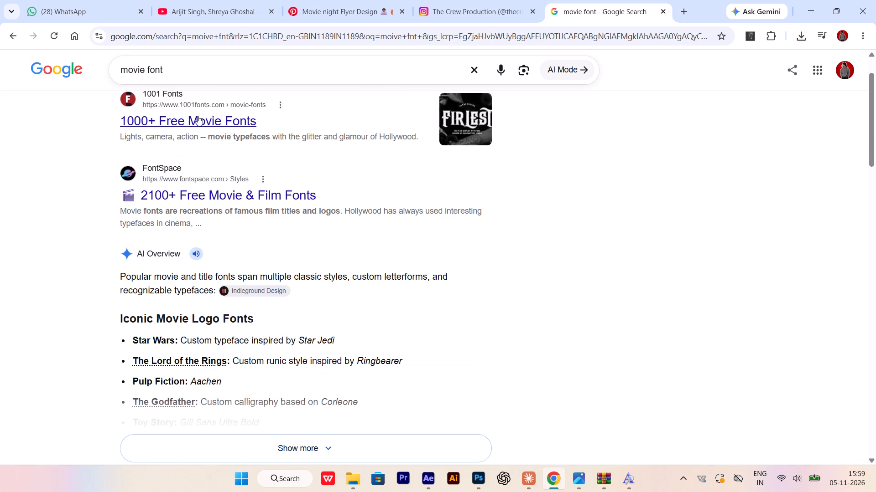
scroll(186, 169, "up", 3)
Examine the image results for movie font, and return to the web results.
left_click(245, 118)
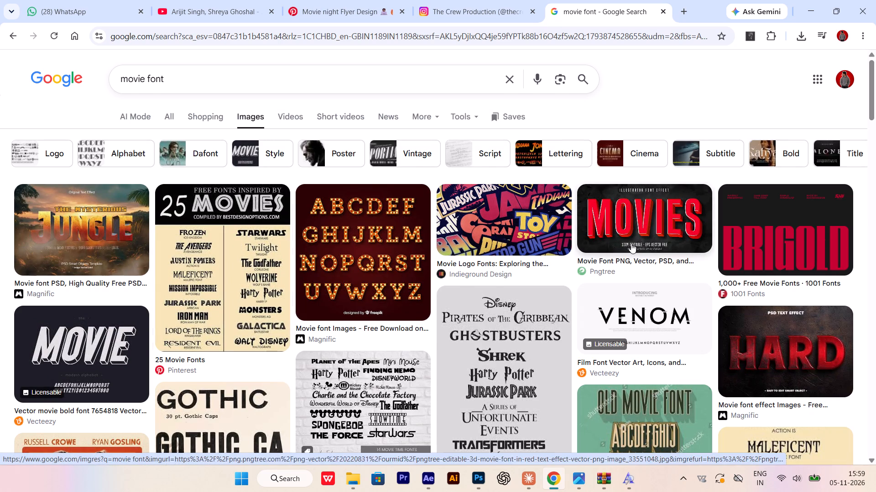
scroll(632, 248, "down", 2)
scroll(429, 274, "down", 1)
scroll(428, 278, "up", 5)
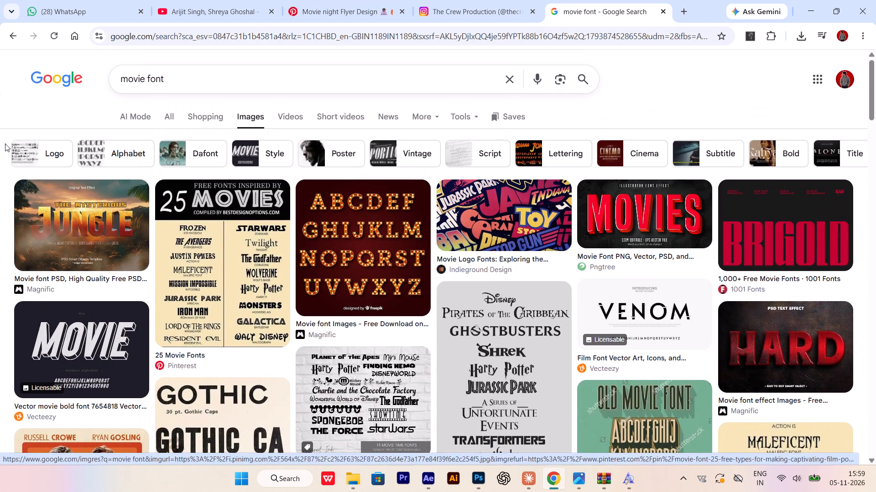
left_click(16, 42)
scroll(184, 199, "down", 1)
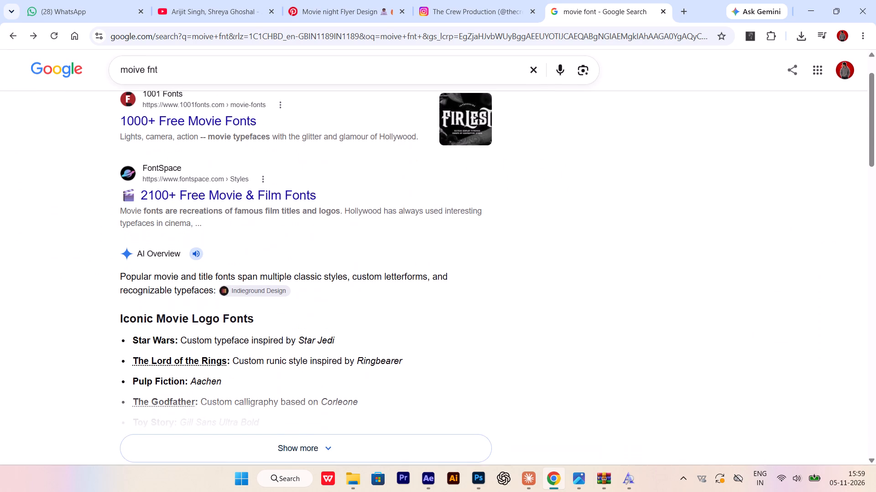
scroll(223, 196, "up", 1)
Open the 1000+ Free Movie Fonts result from 1001 Fonts and examine the HAPPY DHANTERAS previews on page 1.
left_click(222, 166)
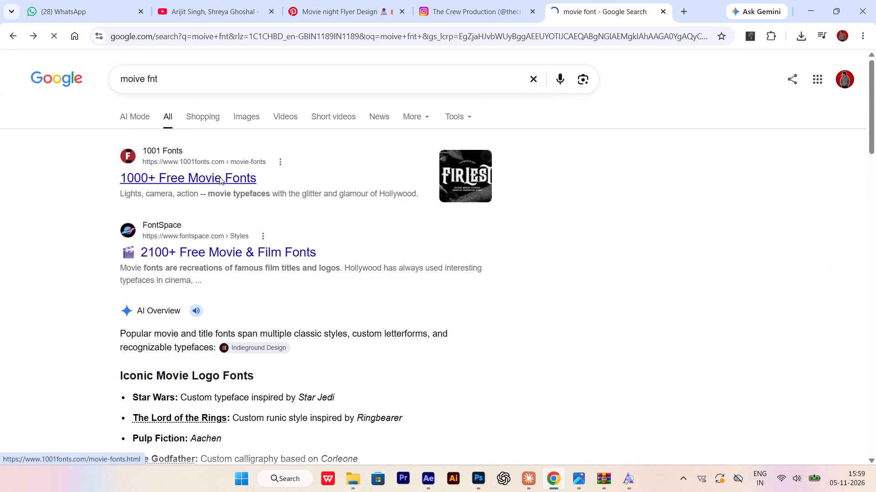
scroll(173, 233, "down", 4)
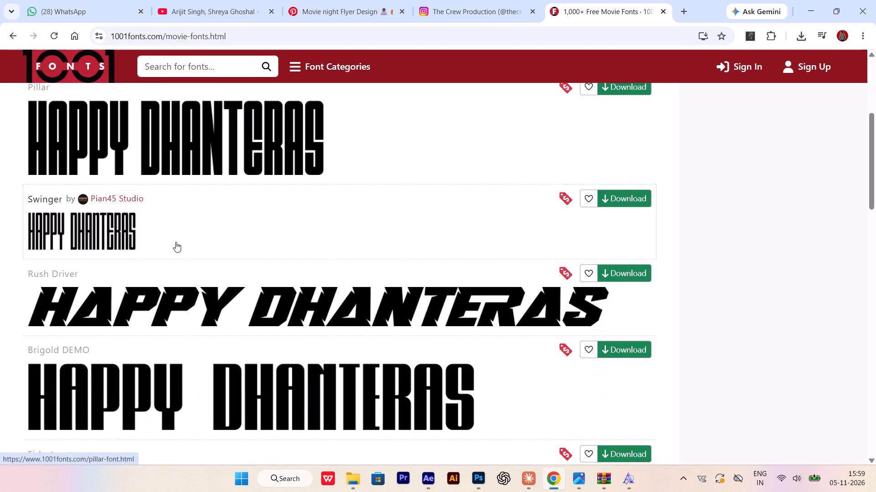
scroll(178, 242, "down", 8)
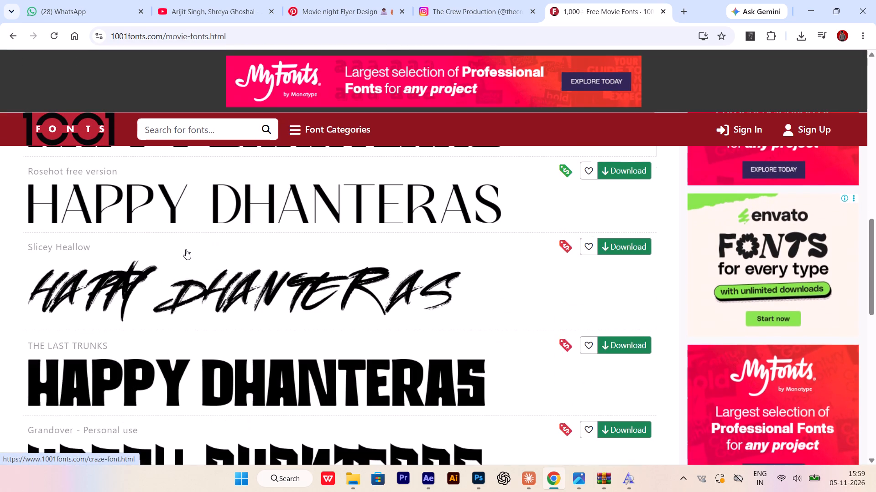
scroll(186, 249, "down", 6)
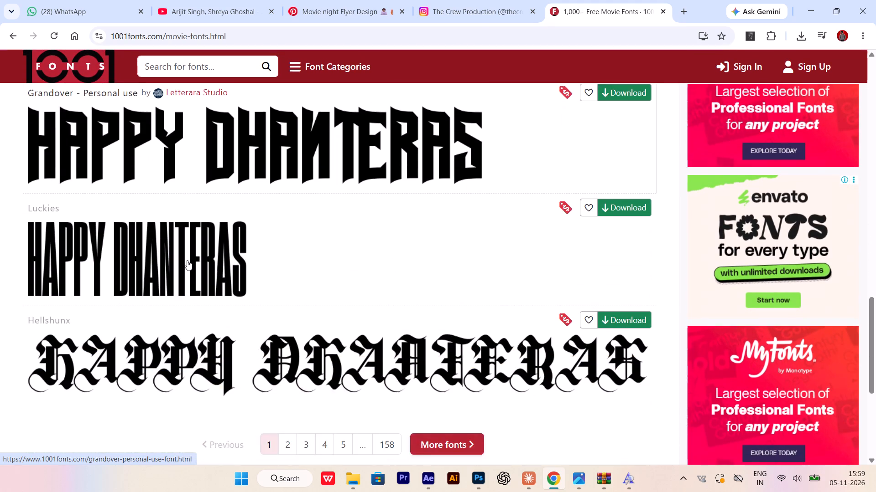
scroll(187, 260, "down", 2)
Examine the HAPPY DHANTERAS font previews on page 2 of the Movie Fonts listing.
left_click(447, 324)
scroll(261, 329, "down", 3)
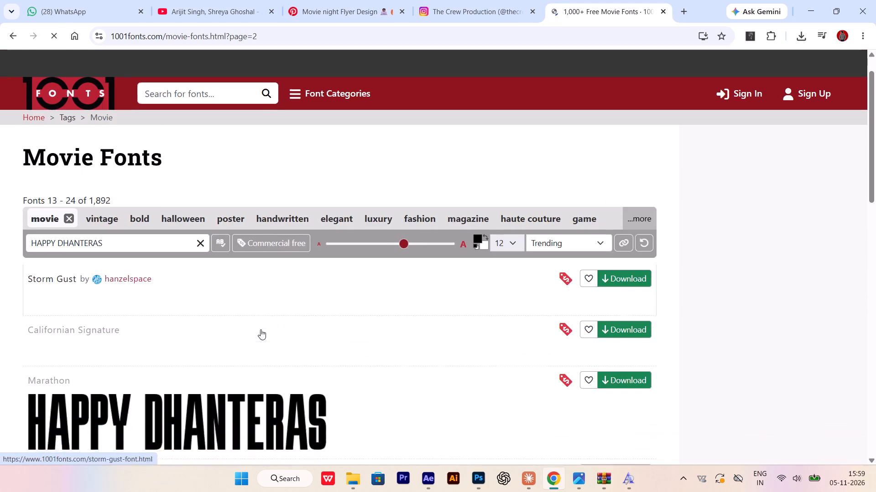
scroll(271, 305, "down", 7)
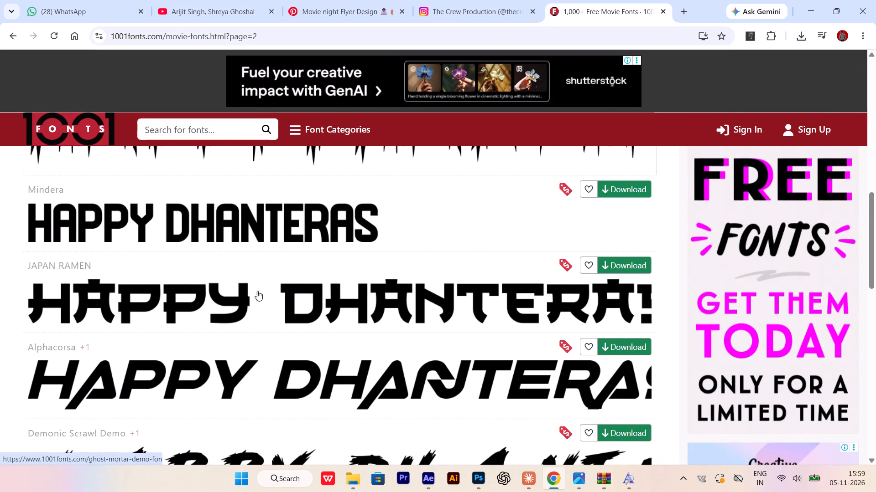
scroll(271, 279, "down", 1)
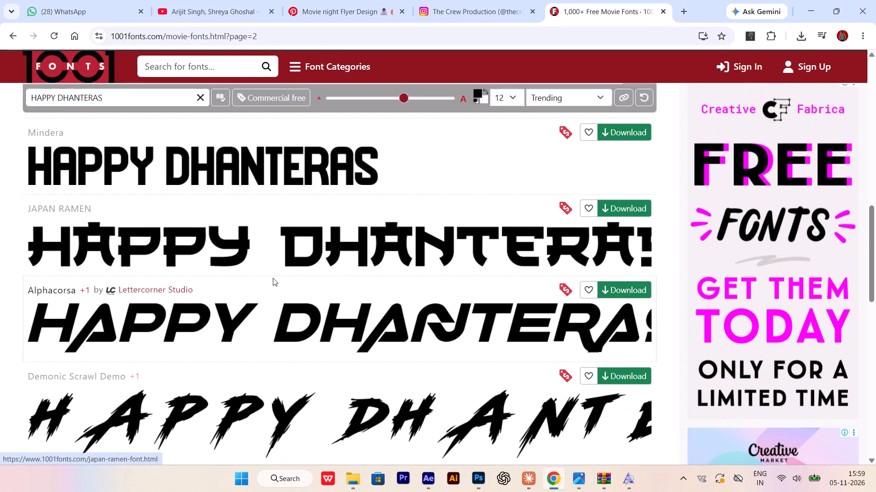
scroll(273, 278, "down", 3)
scroll(272, 340, "down", 3)
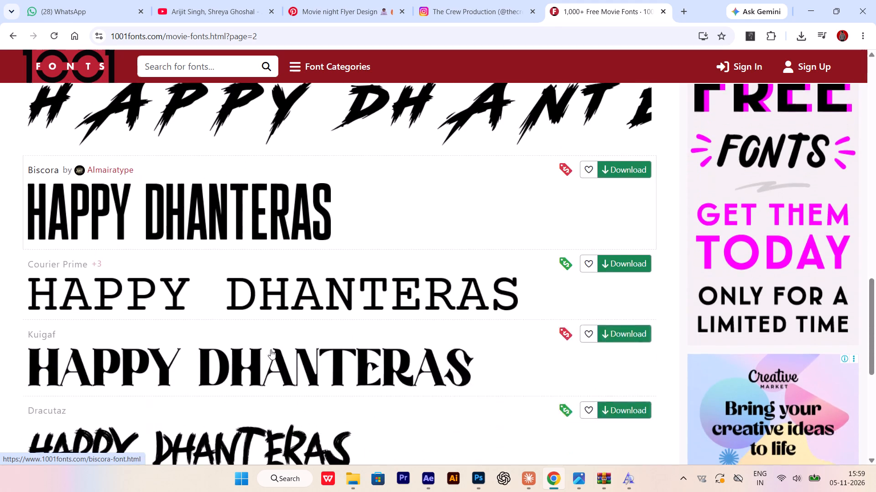
scroll(465, 330, "down", 3)
Examine the HAPPY DHANTERAS font previews on page 3 of the Movie Fonts listing.
left_click(473, 331)
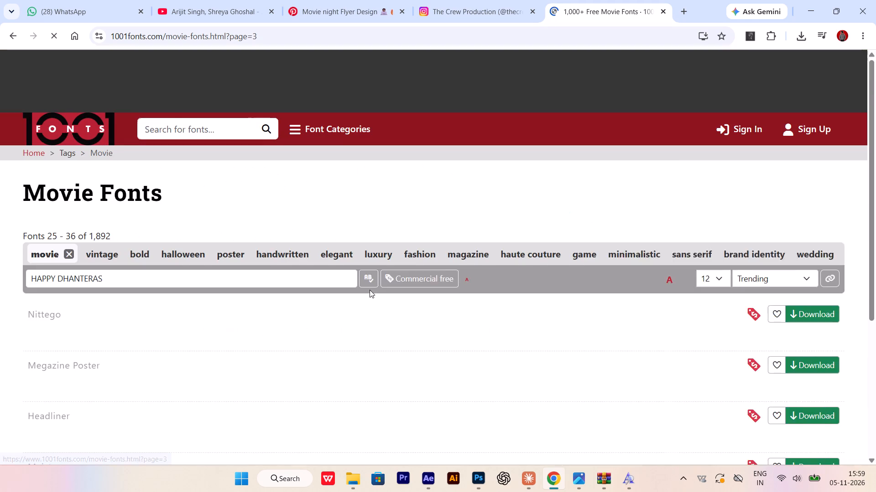
scroll(354, 325, "down", 6)
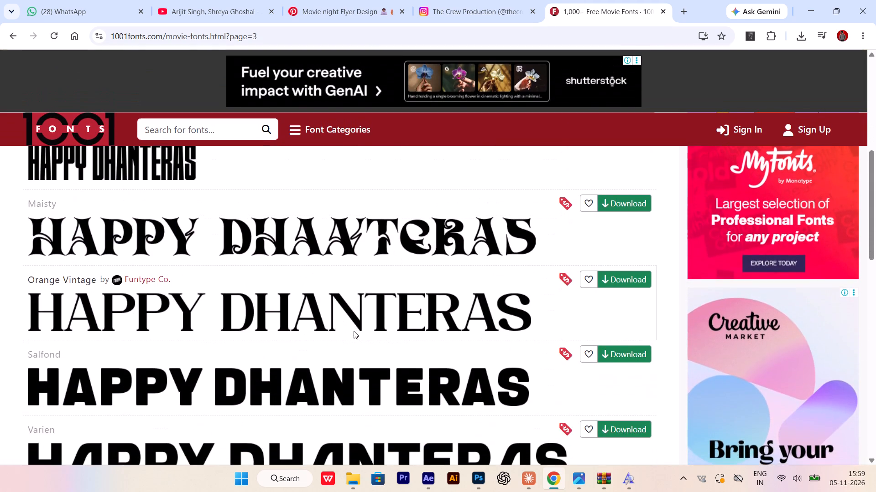
scroll(354, 331, "down", 4)
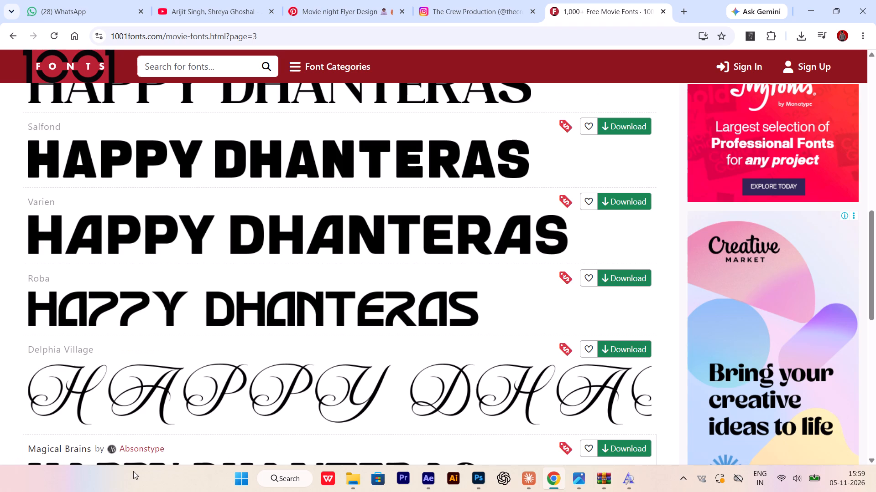
scroll(188, 356, "down", 5)
Examine the HAPPY DHANTERAS font previews on page 4 of the Movie Fonts listing.
left_click(430, 408)
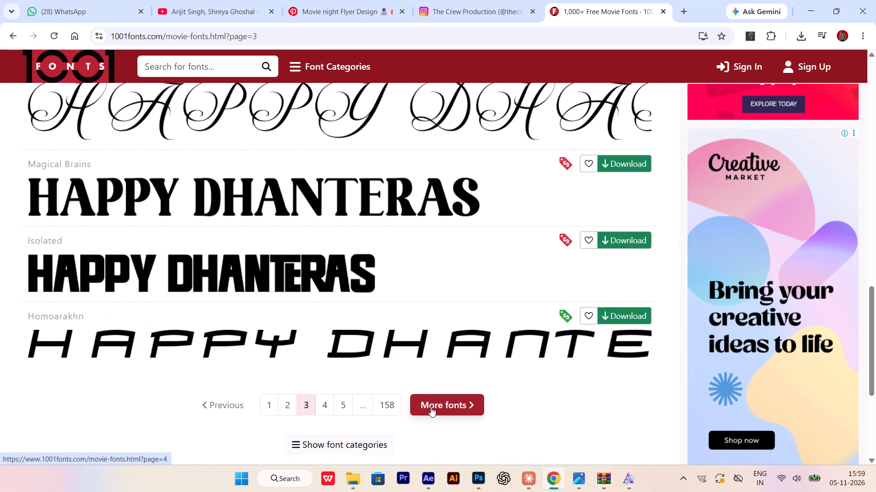
scroll(402, 350, "down", 2)
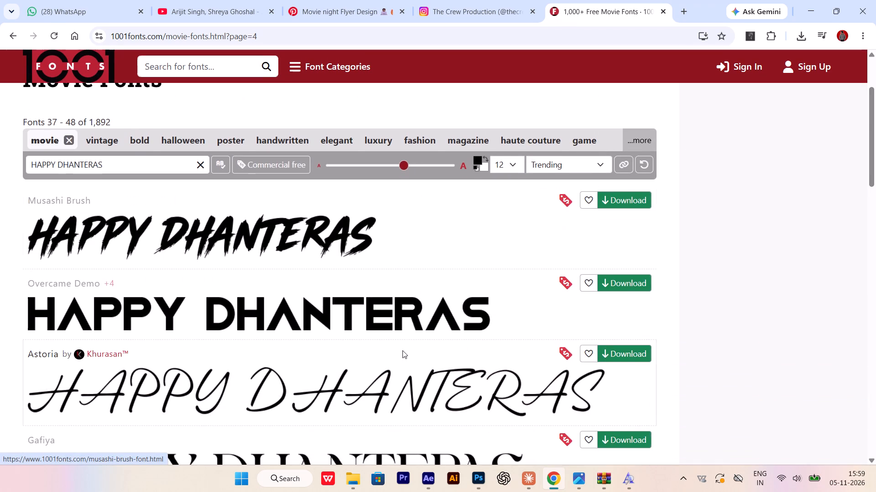
scroll(402, 350, "down", 6)
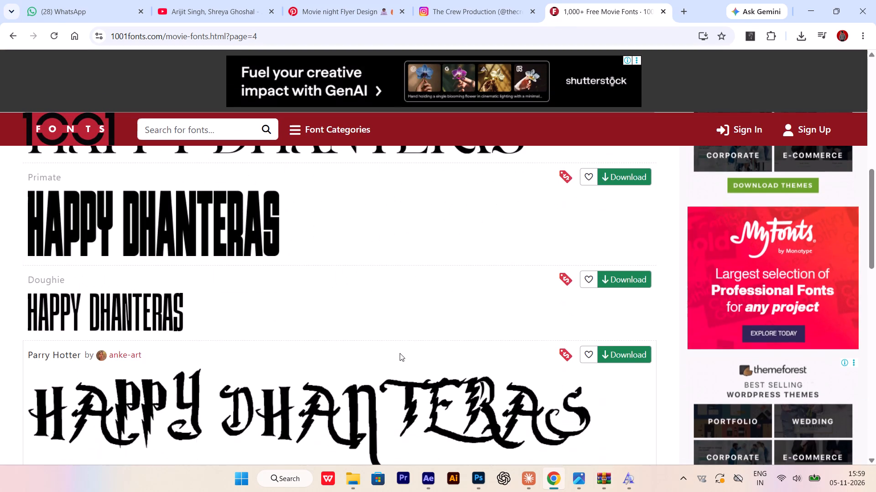
scroll(399, 348, "down", 7)
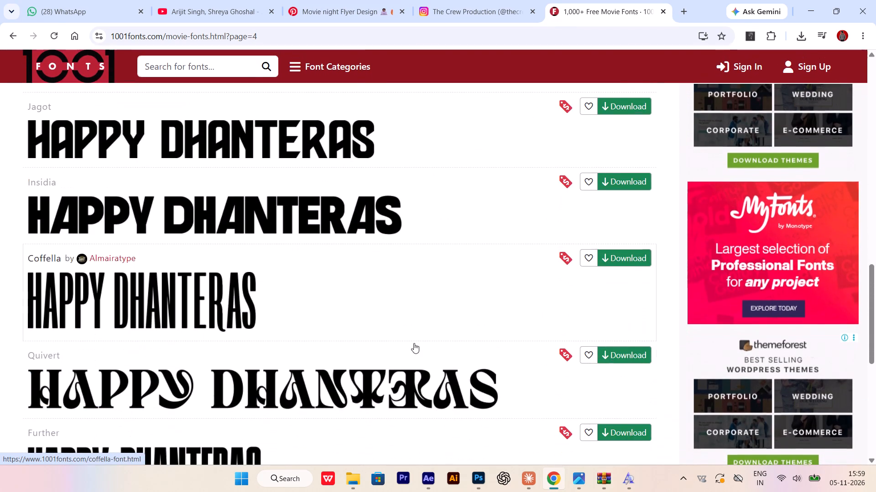
scroll(440, 350, "down", 3)
Examine the HAPPY DHANTERAS font previews on page 5 of the Movie Fonts listing.
left_click(452, 386)
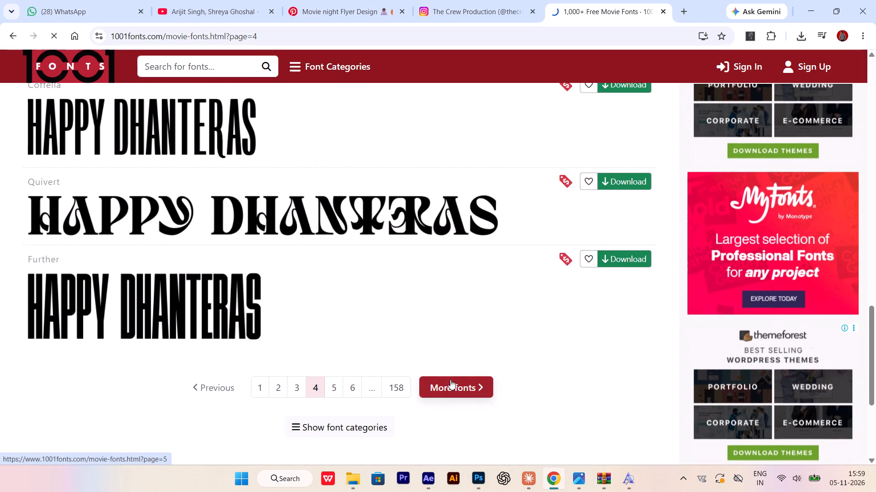
scroll(367, 333, "down", 7)
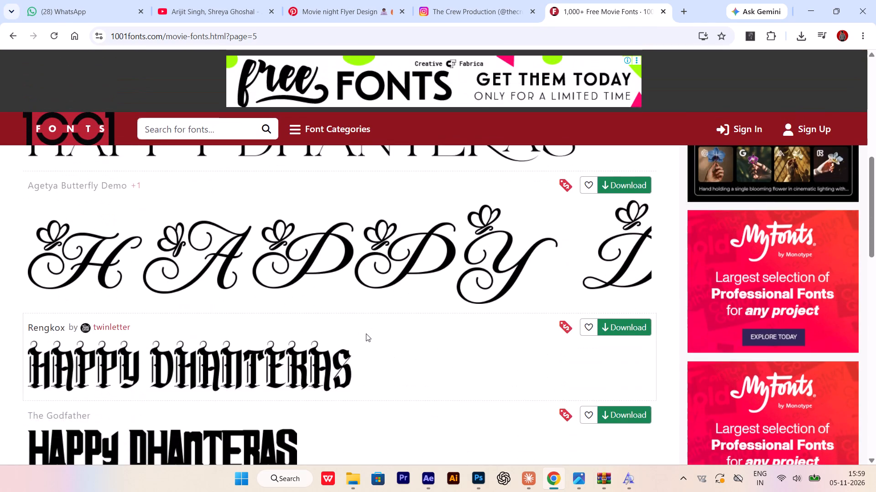
scroll(366, 333, "up", 3)
scroll(365, 331, "down", 8)
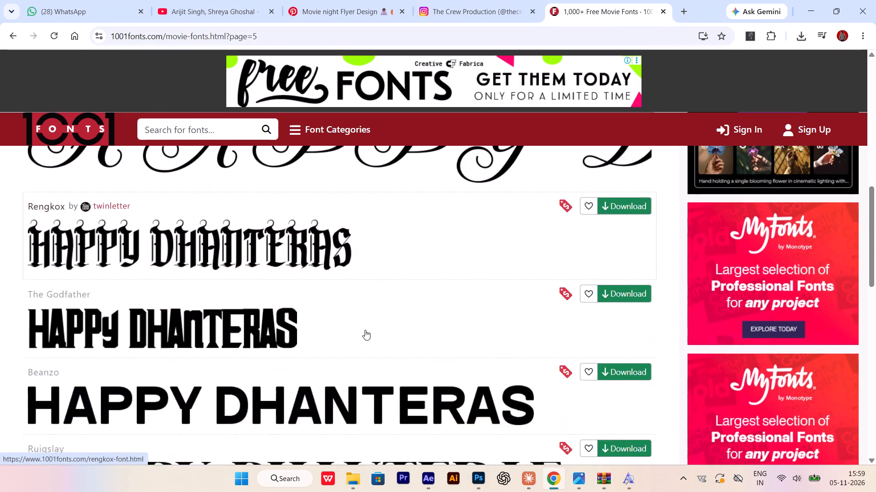
scroll(365, 323, "down", 5)
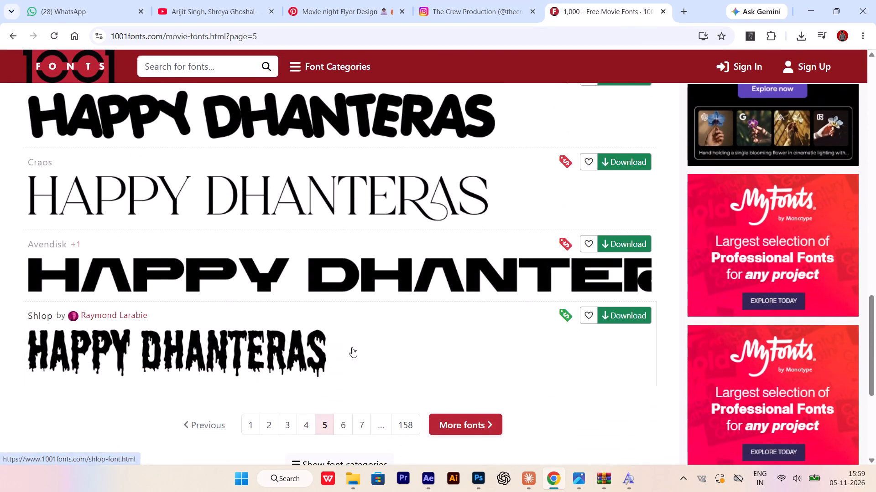
scroll(349, 353, "down", 2)
Examine the HAPPY DHANTERAS font previews on page 6 of the Movie Fonts listing.
left_click(462, 302)
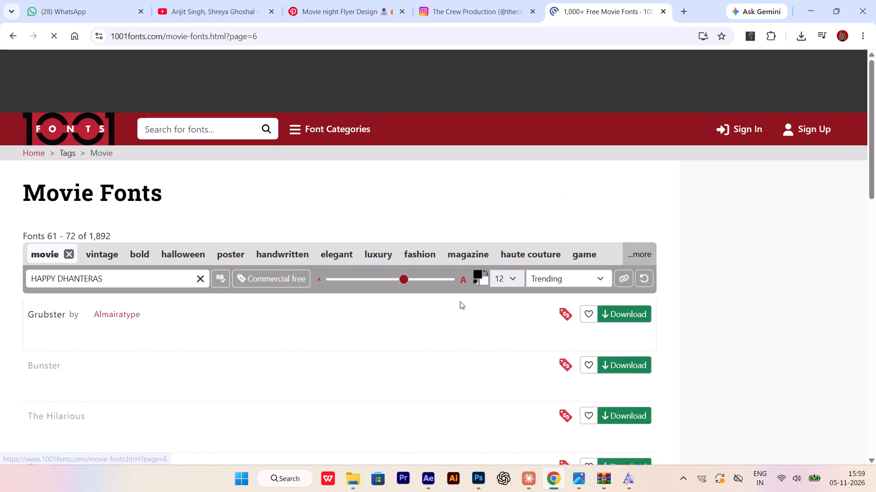
scroll(390, 359, "down", 4)
scroll(281, 330, "down", 5)
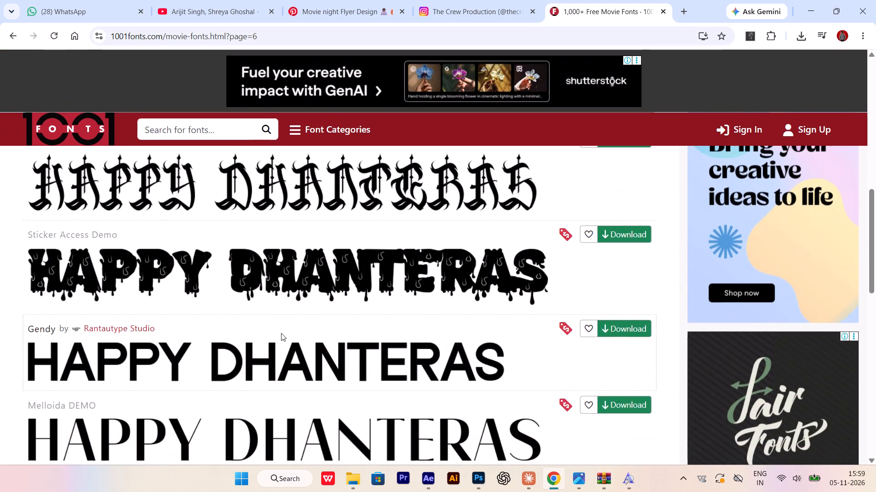
scroll(317, 350, "down", 8)
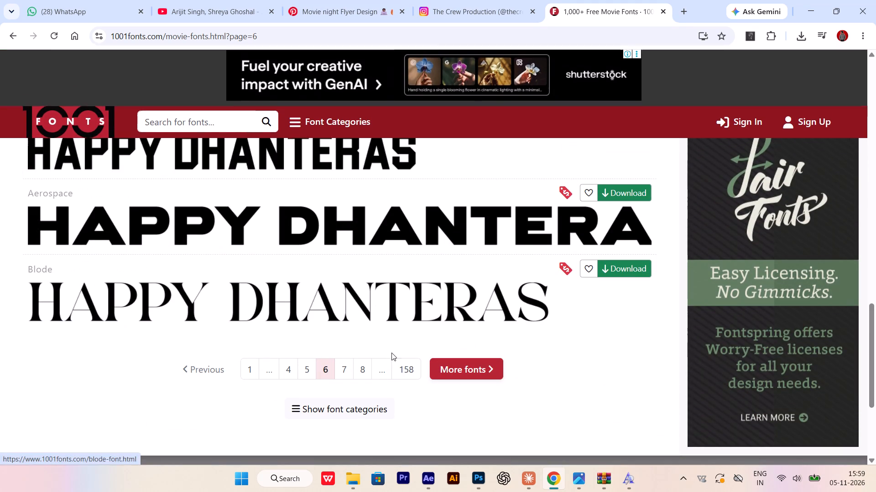
Examine the HAPPY DHANTERAS font previews on page 7 of the Movie Fonts listing, and continue to page 8.
left_click(441, 369)
scroll(326, 306, "down", 4)
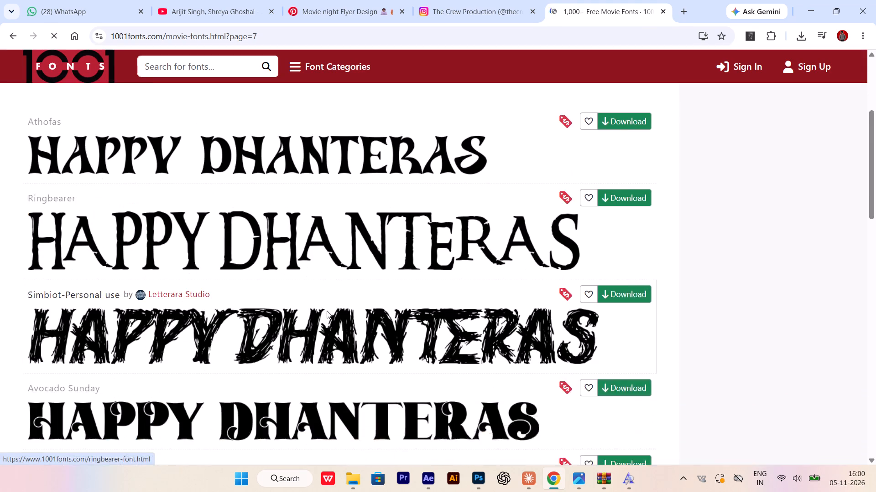
scroll(327, 311, "down", 8)
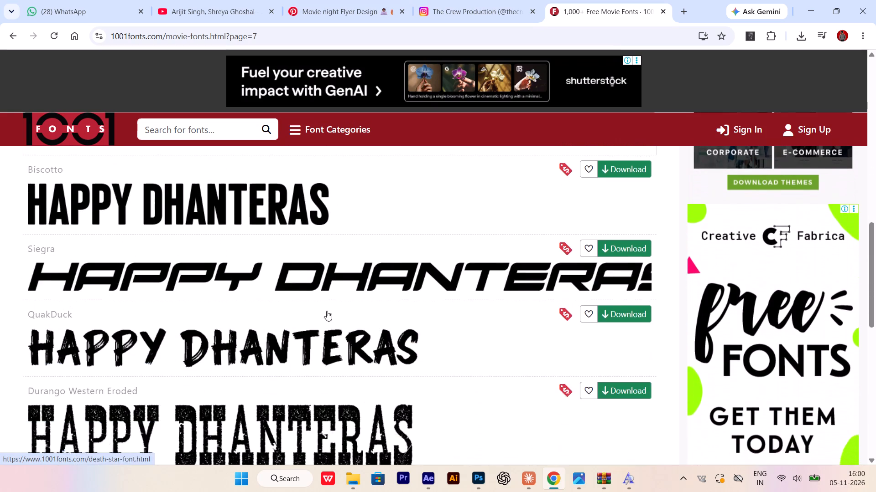
scroll(398, 374, "down", 6)
left_click(464, 302)
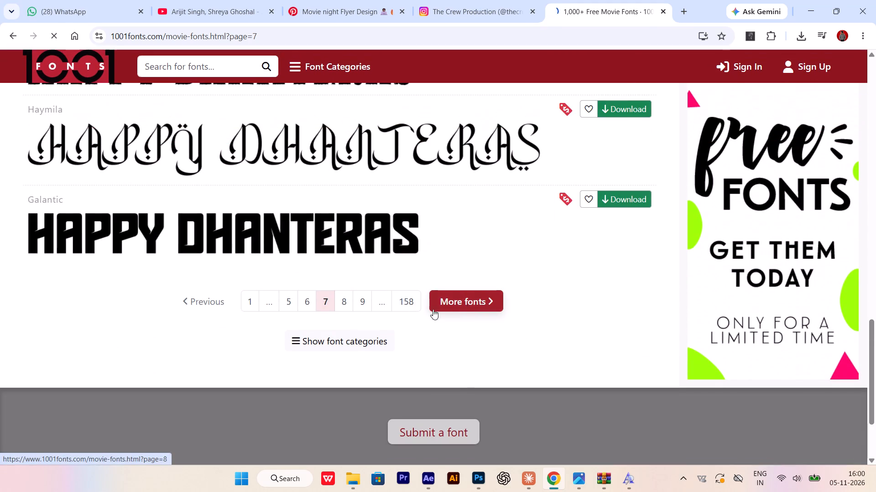
Examine the HAPPY DHANTERAS font previews on page 8 of the Movie Fonts listing.
scroll(288, 288, "down", 4)
scroll(335, 225, "down", 4)
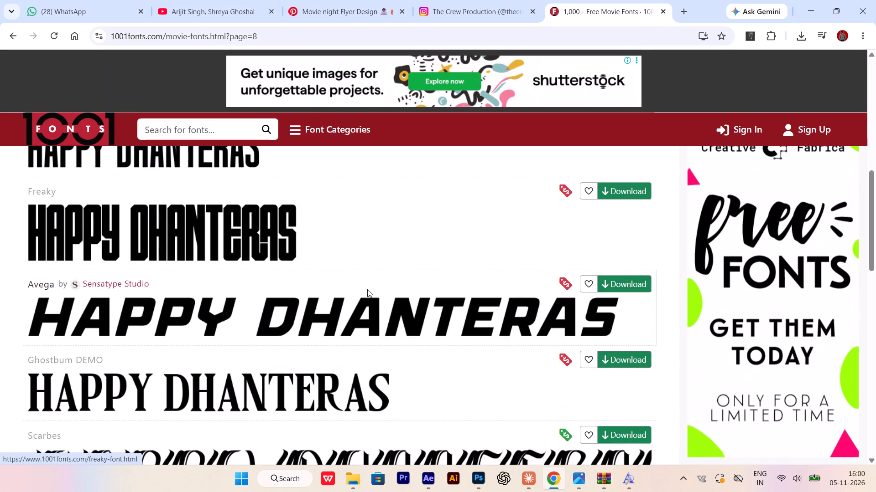
scroll(371, 265, "down", 9)
Examine the HAPPY DHANTERAS font previews on page 9 of the Movie Fonts listing.
left_click(454, 422)
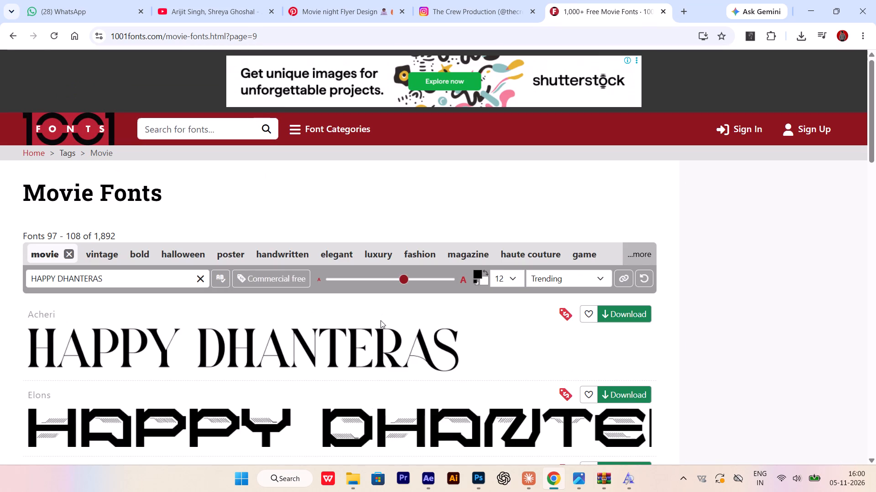
scroll(378, 319, "down", 10)
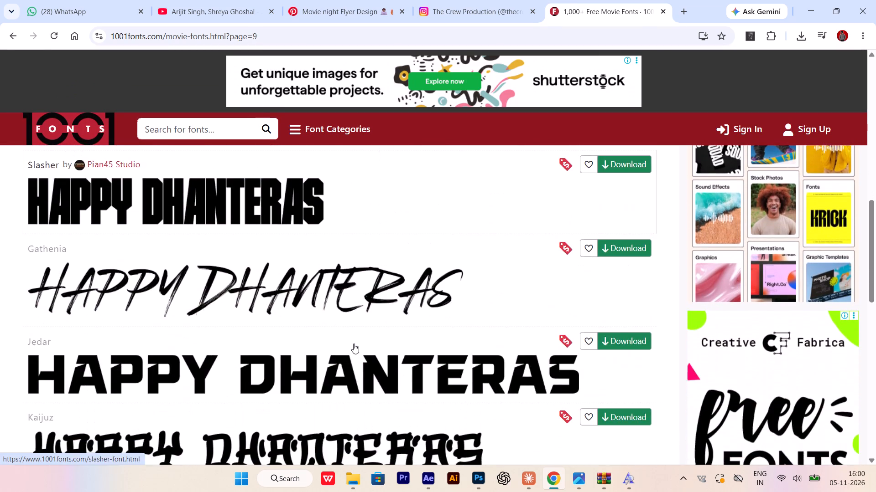
scroll(350, 346, "down", 7)
Examine the HAPPY DHANTERAS font previews on page 10 of the Movie Fonts listing.
left_click(441, 402)
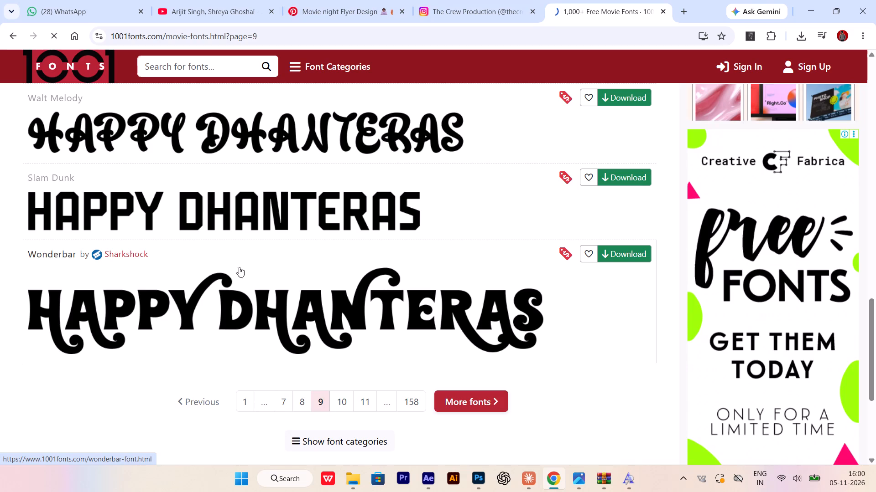
scroll(274, 308, "down", 8)
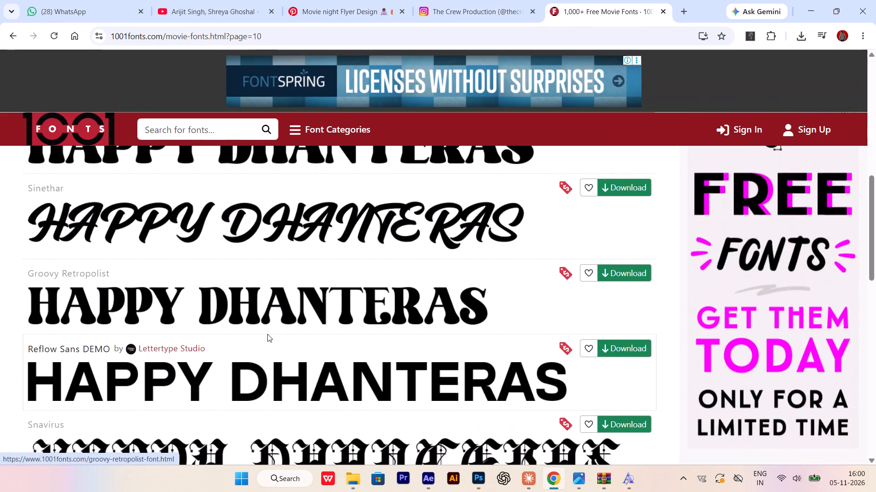
scroll(261, 310, "down", 10)
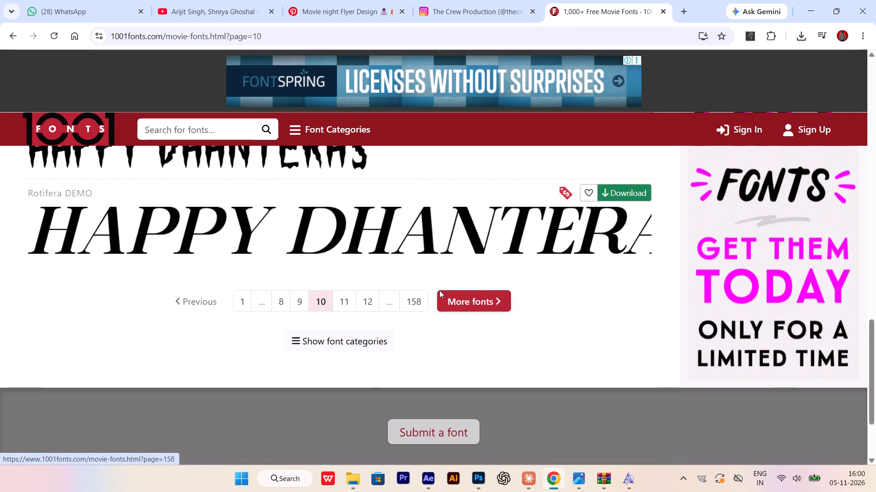
Examine the HAPPY DHANTERAS font previews on page 11 of the Movie Fonts listing.
left_click(460, 306)
scroll(276, 280, "down", 6)
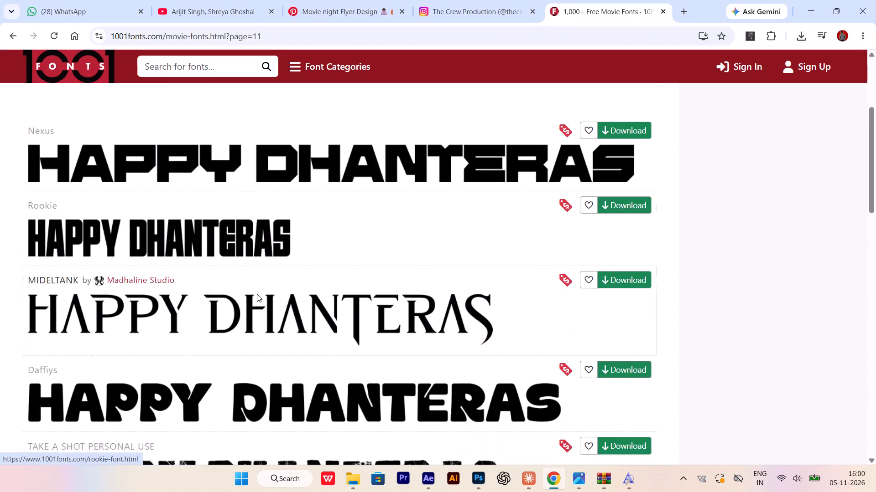
scroll(257, 294, "down", 6)
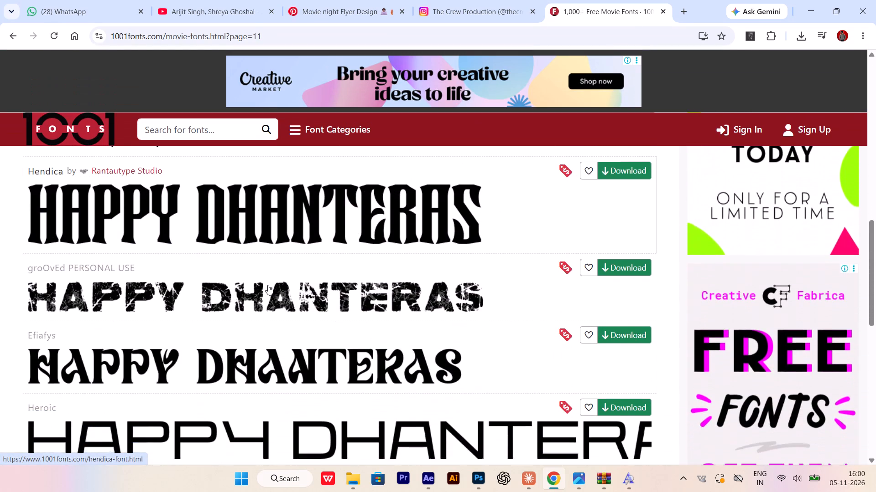
scroll(268, 285, "down", 4)
Examine the HAPPY DHANTERAS font previews on page 12 of the Movie Fonts listing, and return to page 11.
left_click(454, 390)
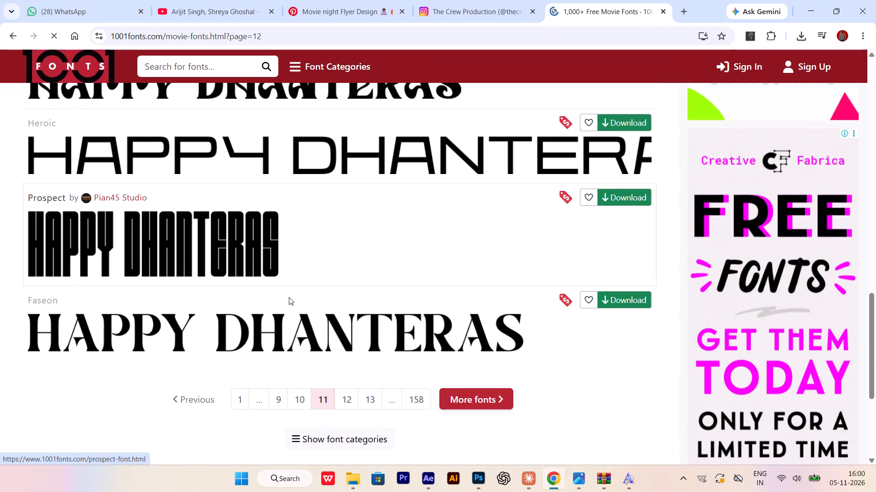
scroll(317, 308, "down", 2)
scroll(174, 286, "down", 6)
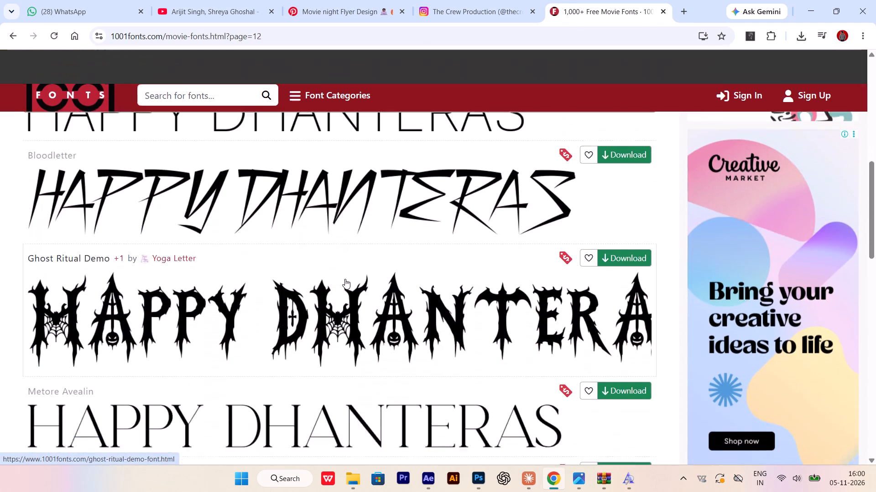
scroll(283, 275, "down", 5)
scroll(293, 319, "up", 5)
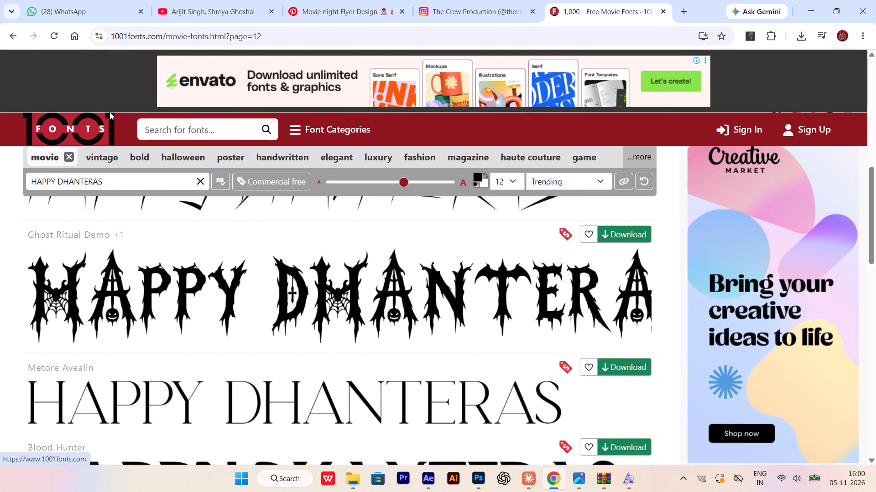
left_click(20, 32)
scroll(203, 77, "up", 1)
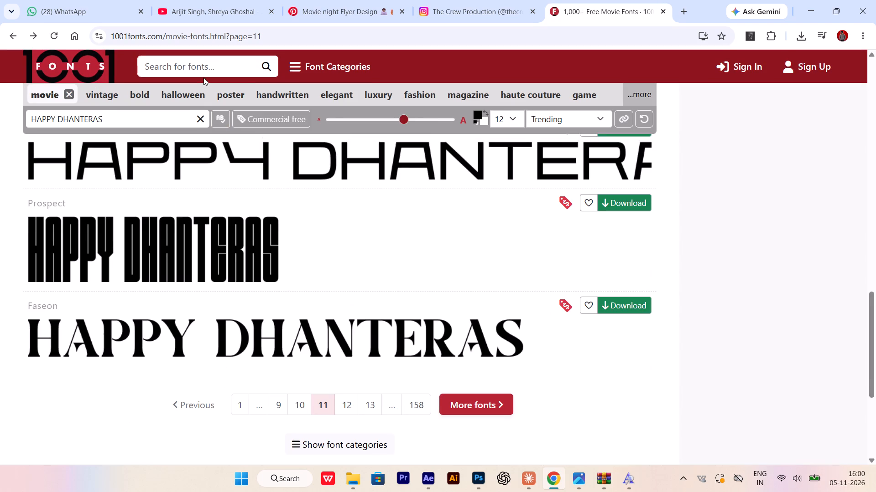
scroll(203, 77, "up", 1)
Search Google for "bold fonts" and open the 1001 Fonts Bold Fonts listing.
left_click(230, 69)
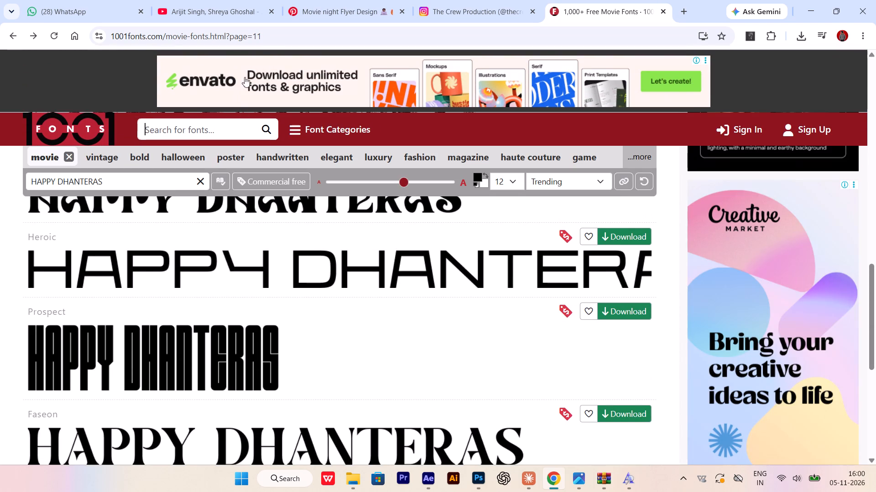
left_click(271, 46)
left_click(271, 38)
type("bold")
key("space")
key("f")
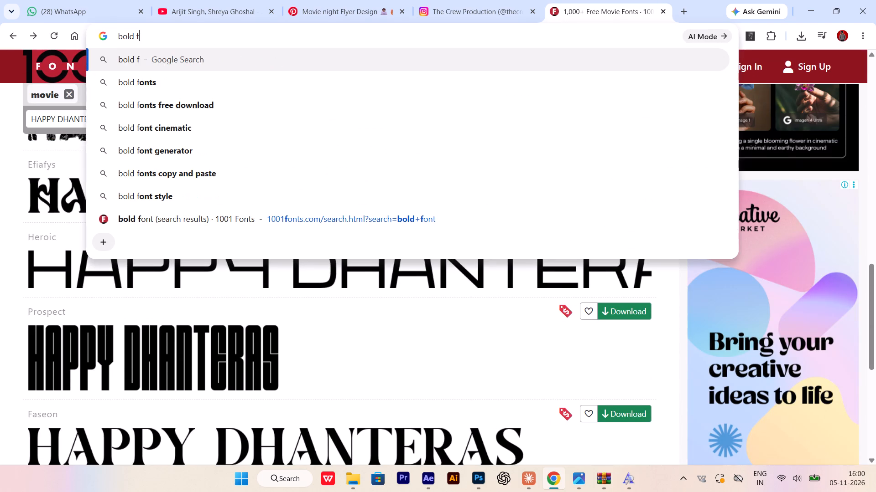
type("ont")
key("Return")
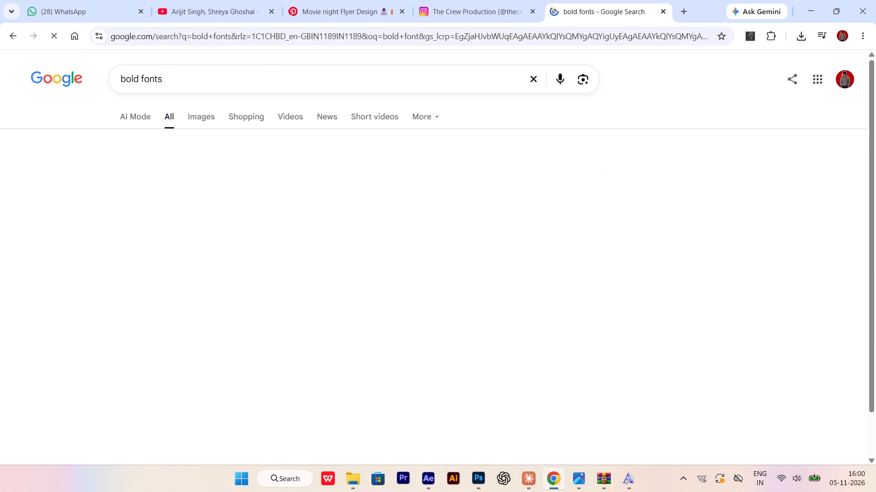
left_click(162, 208)
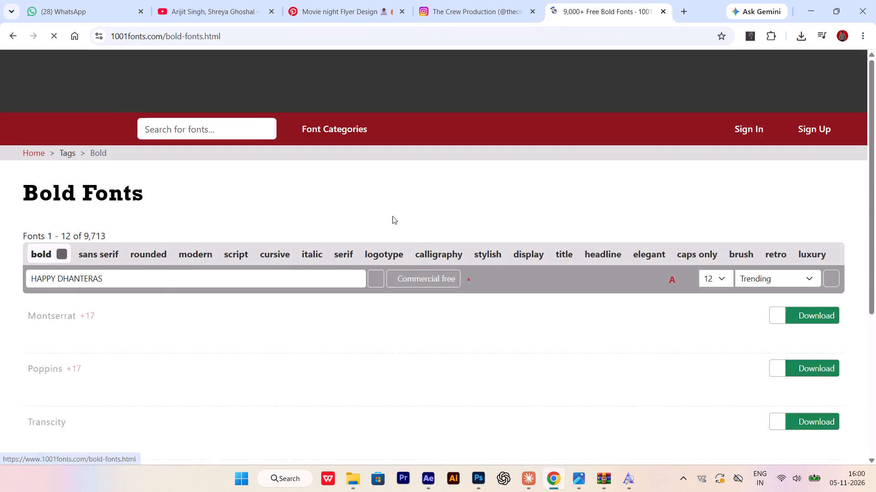
Examine the HAPPY DHANTERAS font previews on page 1 of the Bold Fonts listing.
scroll(182, 350, "down", 5)
scroll(254, 328, "down", 4)
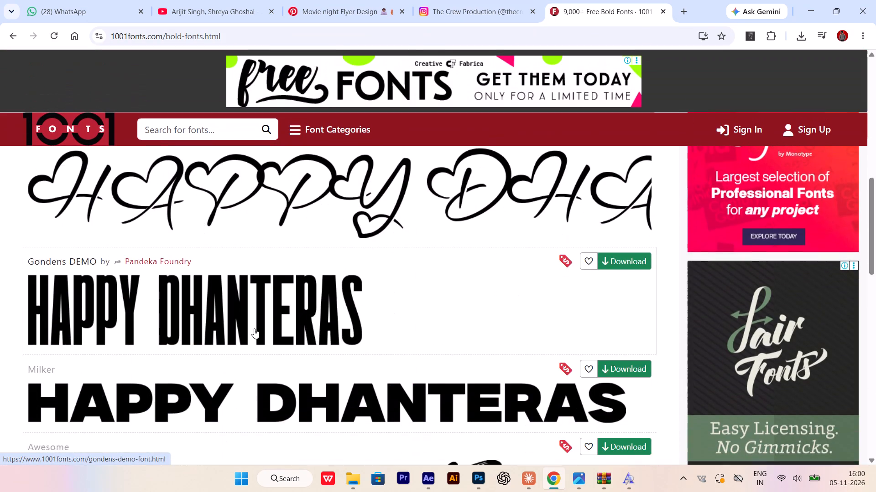
scroll(254, 328, "down", 3)
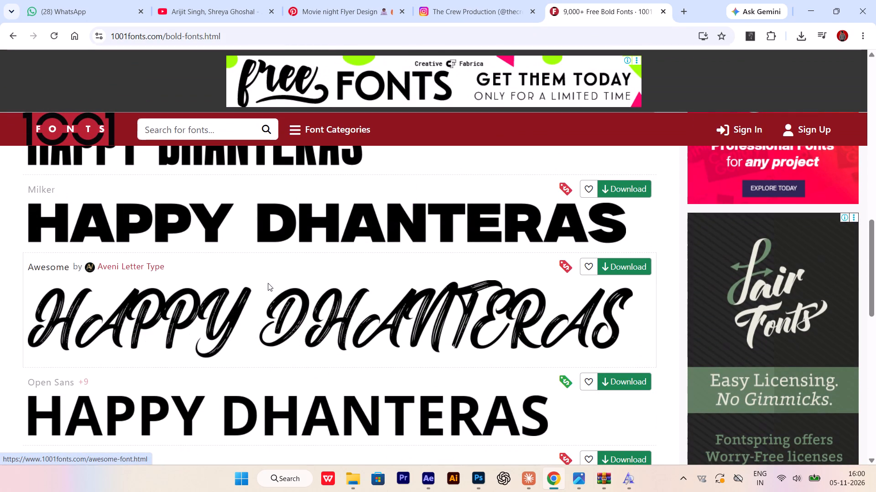
scroll(268, 282, "down", 4)
scroll(257, 336, "down", 3)
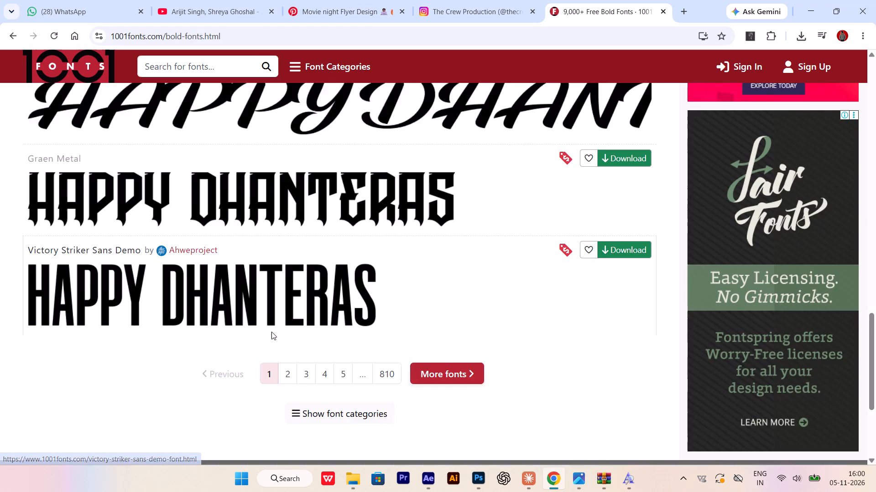
scroll(271, 332, "up", 18)
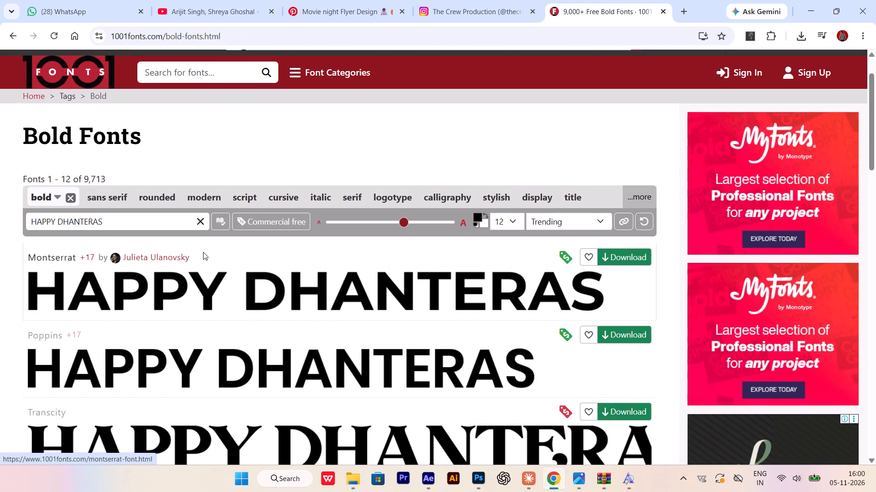
scroll(323, 323, "down", 9)
scroll(441, 342, "down", 9)
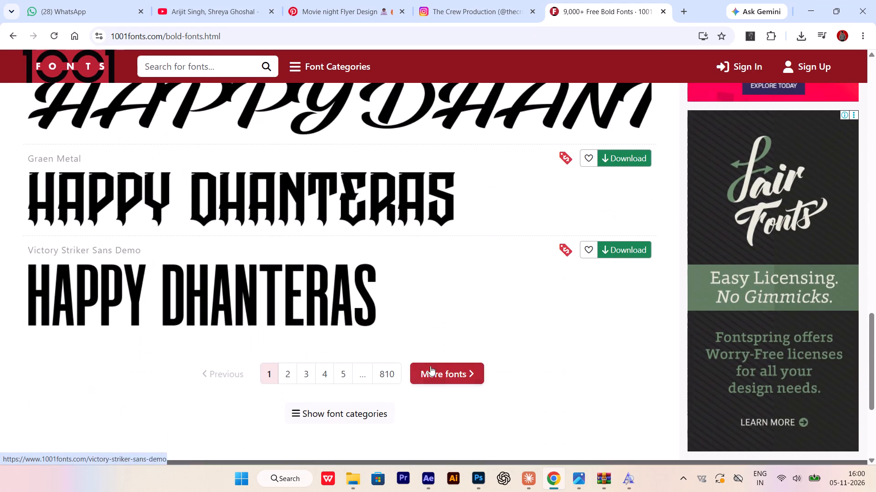
Examine the HAPPY DHANTERAS font previews on page 2 of the Bold Fonts listing.
left_click(456, 370)
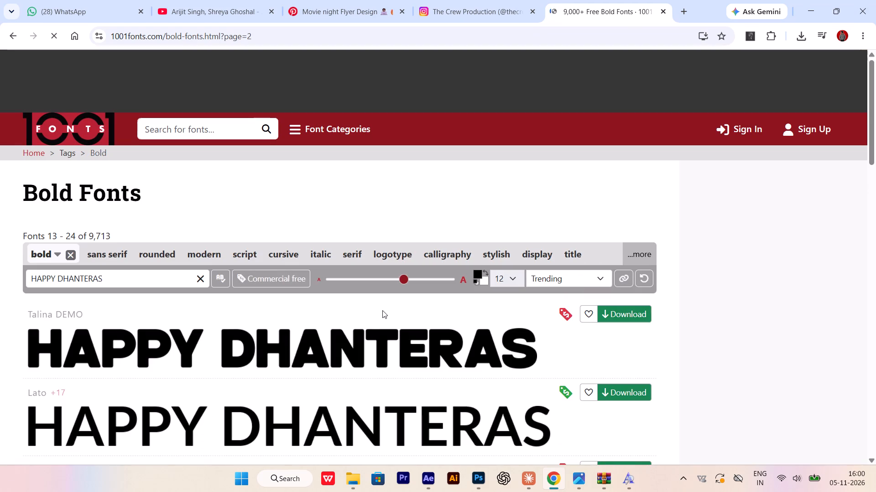
scroll(339, 328, "down", 6)
scroll(339, 361, "up", 3)
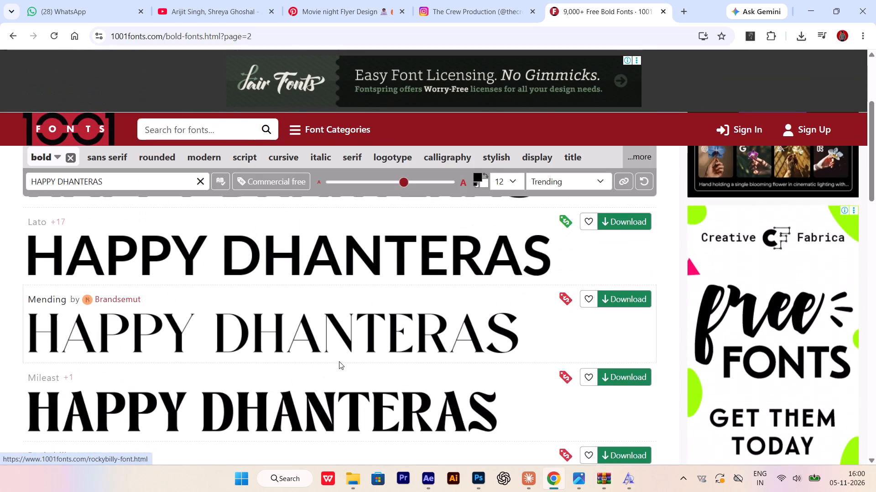
scroll(339, 361, "down", 12)
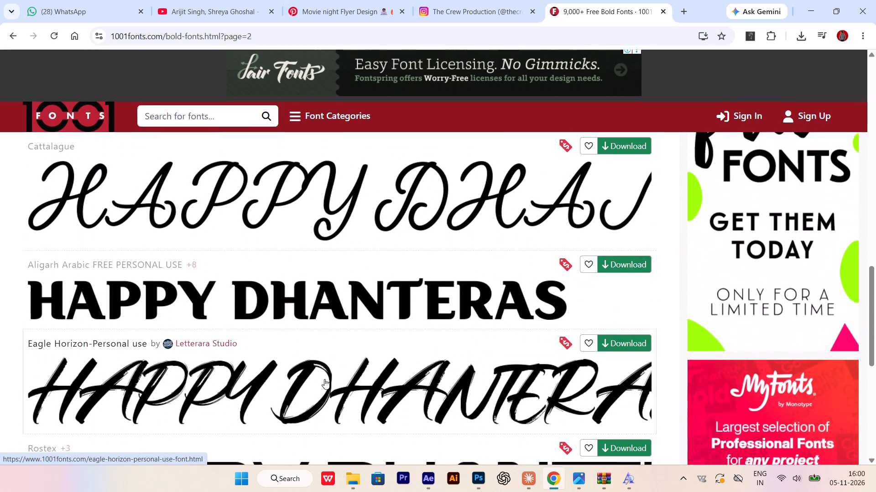
scroll(327, 351, "down", 3)
Examine the HAPPY DHANTERAS font previews on page 3 of the Bold Fonts listing.
left_click(434, 373)
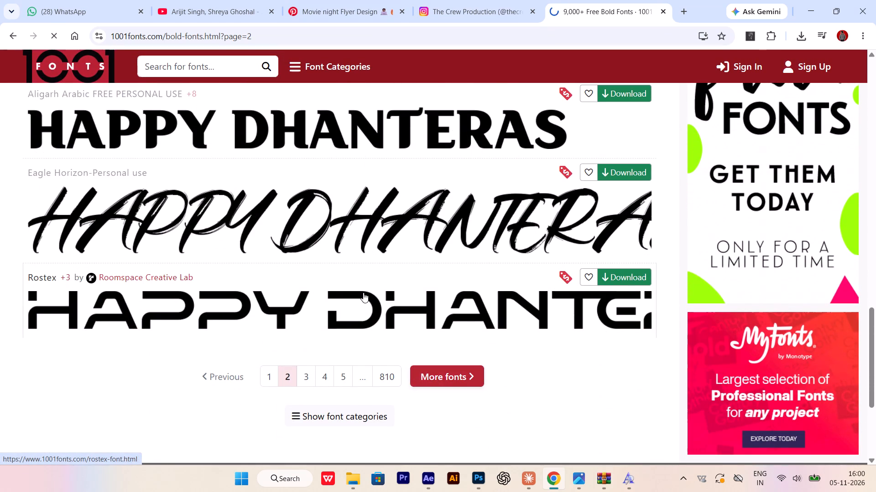
scroll(344, 291, "down", 6)
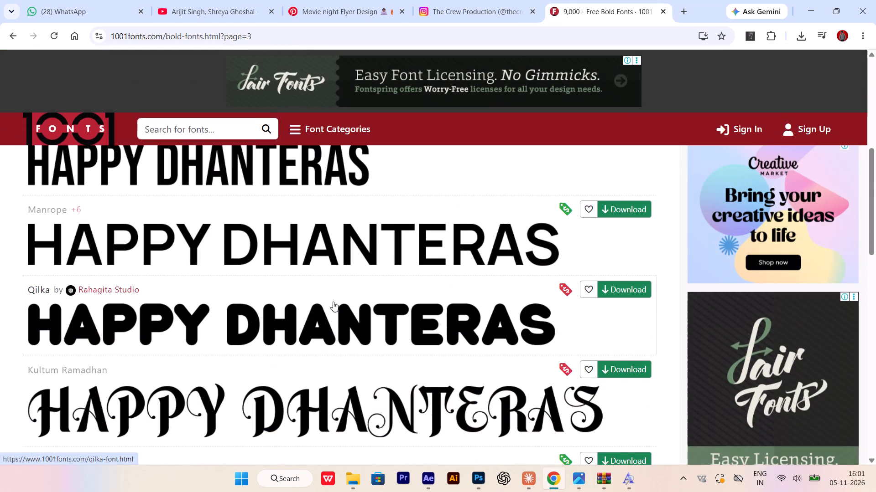
scroll(333, 302, "down", 11)
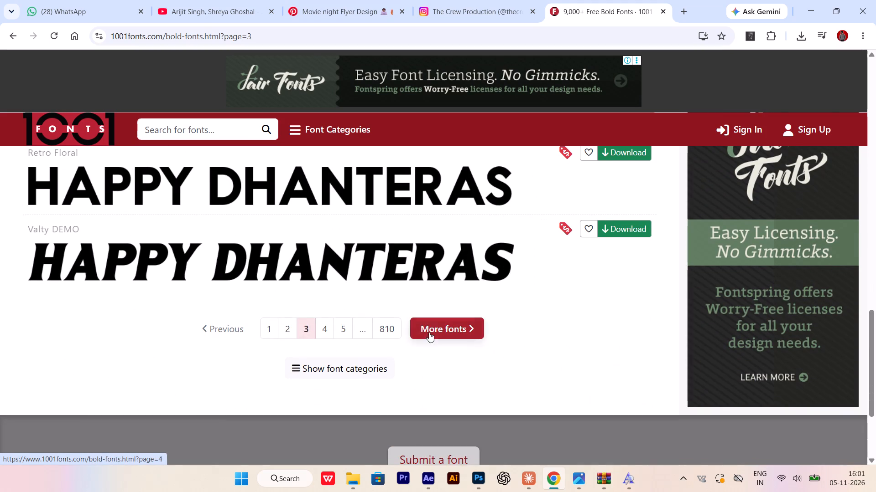
Examine the HAPPY DHANTERAS font previews on page 4 of the Bold Fonts listing.
left_click(435, 333)
scroll(318, 292, "down", 5)
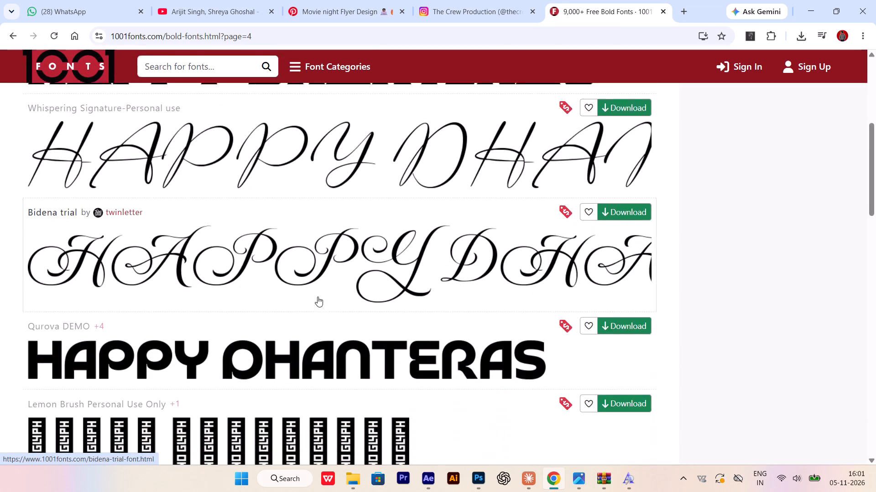
scroll(318, 297, "down", 6)
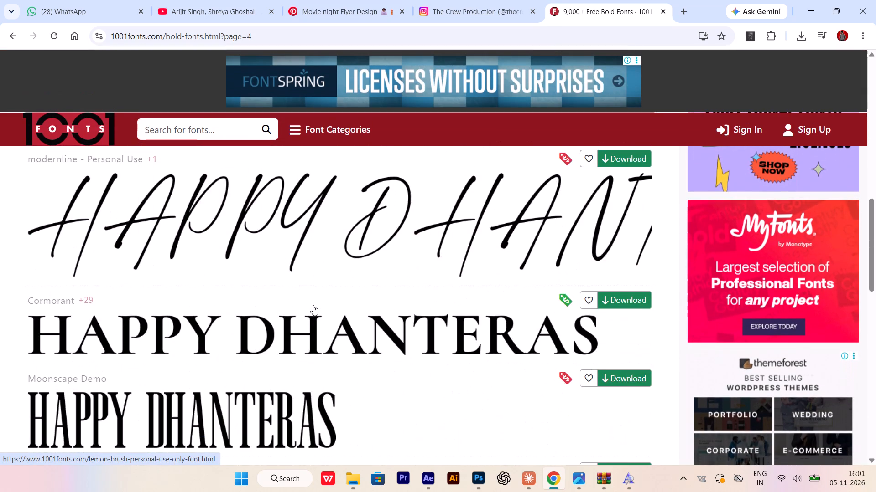
scroll(308, 310, "down", 3)
scroll(308, 312, "up", 7)
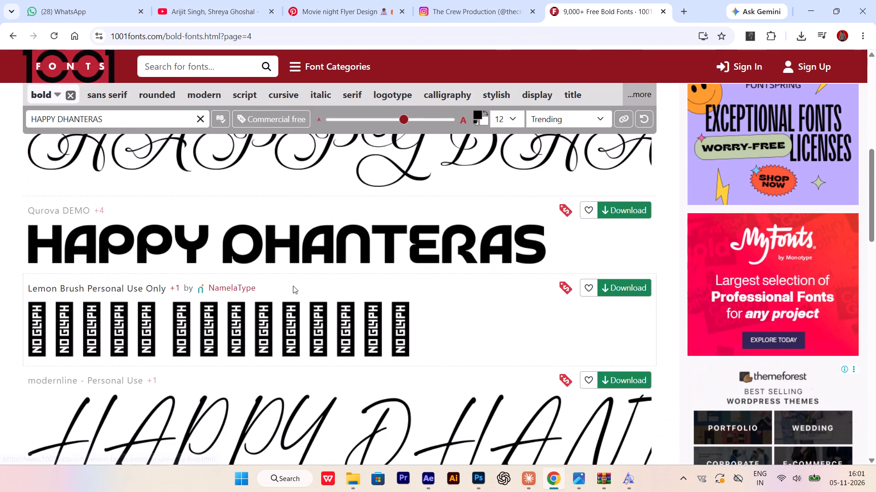
scroll(293, 286, "down", 13)
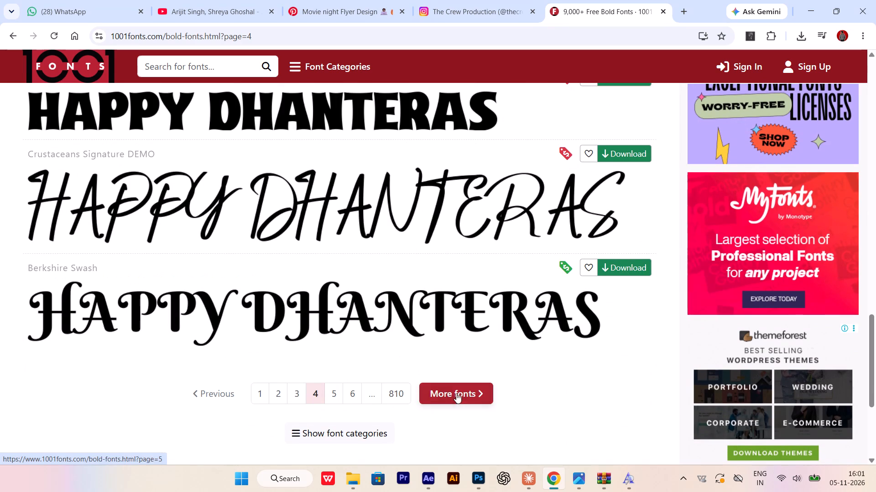
Examine the HAPPY DHANTERAS font previews on page 5 of the Bold Fonts listing.
left_click(459, 395)
scroll(348, 330, "down", 2)
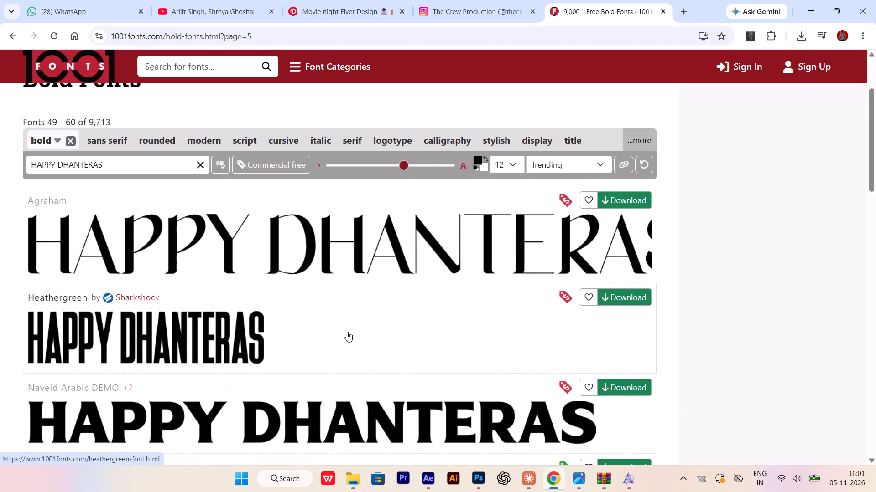
scroll(330, 325, "down", 4)
scroll(328, 327, "up", 5)
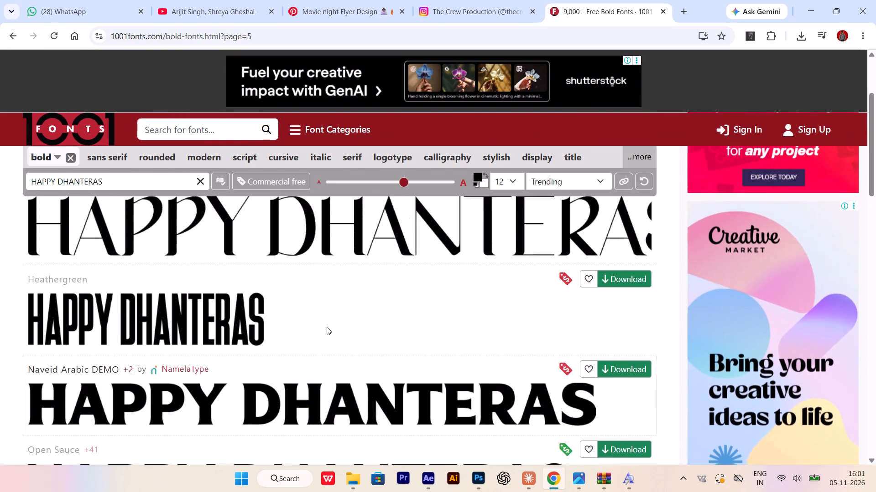
scroll(327, 327, "down", 4)
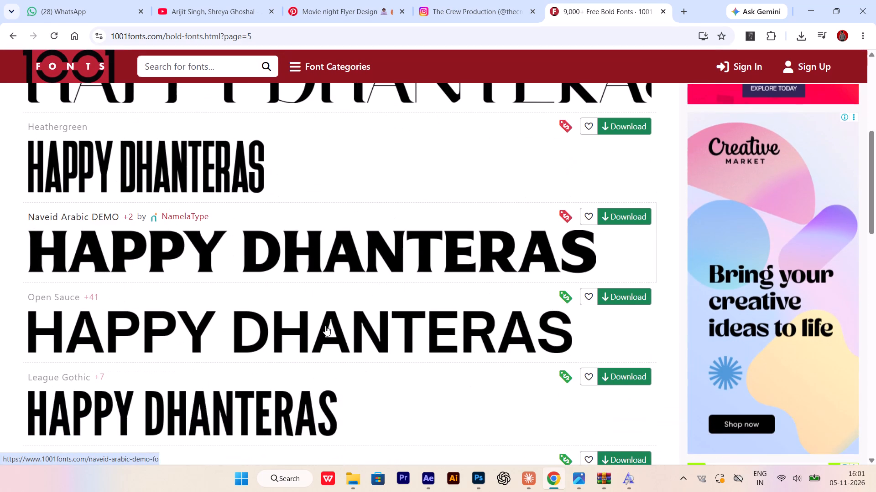
scroll(271, 281, "down", 6)
scroll(316, 319, "down", 3)
scroll(359, 406, "down", 4)
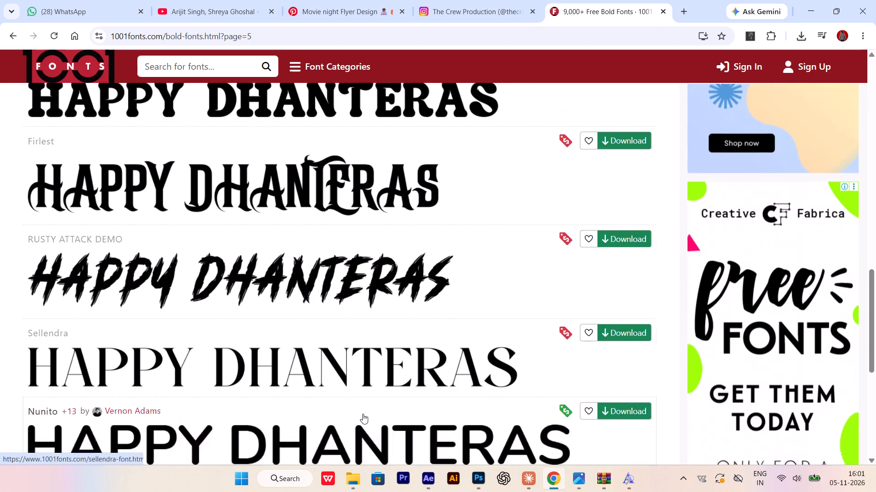
Examine the HAPPY DHANTERAS font previews on page 6 of the Bold Fonts listing.
left_click(475, 321)
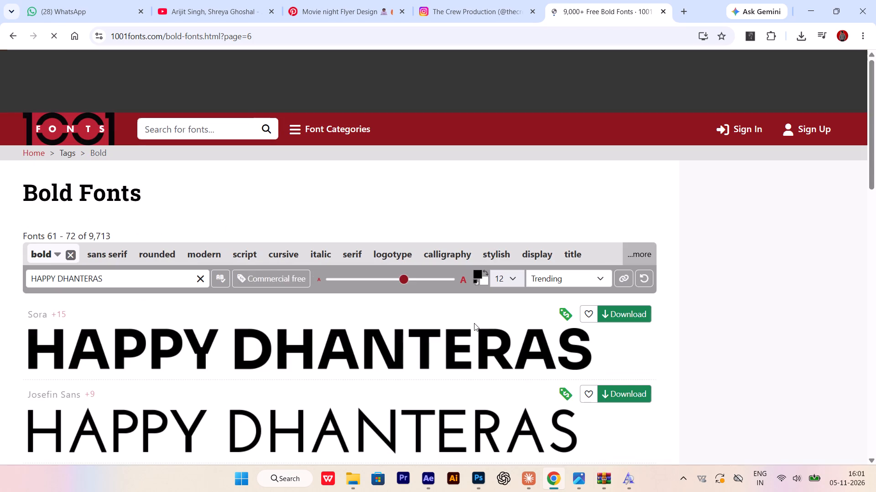
scroll(318, 346, "down", 3)
scroll(350, 287, "down", 3)
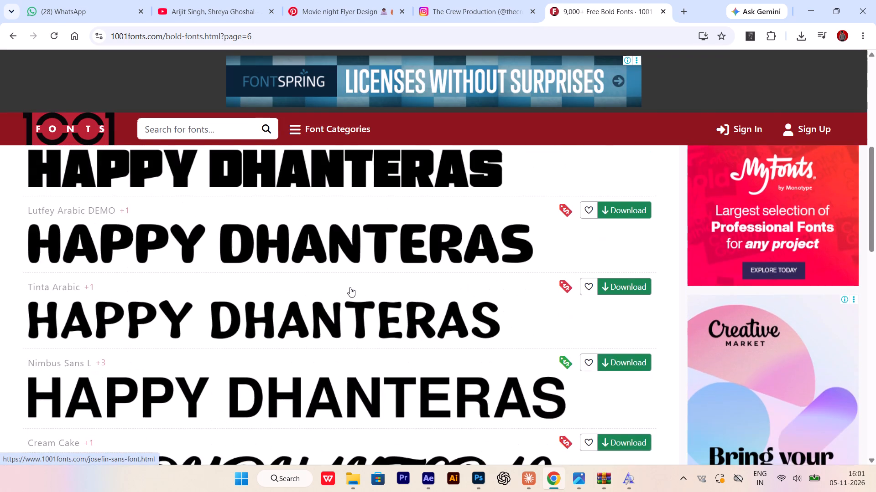
scroll(350, 287, "down", 10)
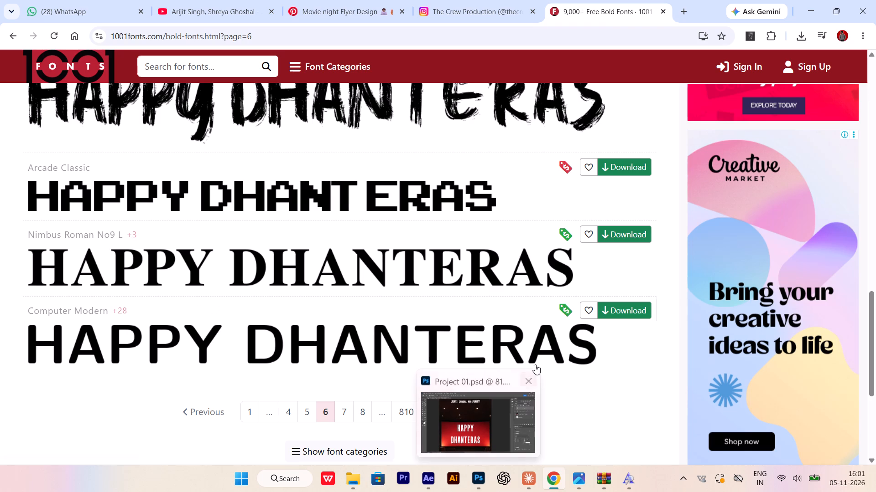
scroll(536, 362, "up", 3)
Install the Undeveloped Regular font from the downloaded undeveloped.zip archive.
left_click(792, 31)
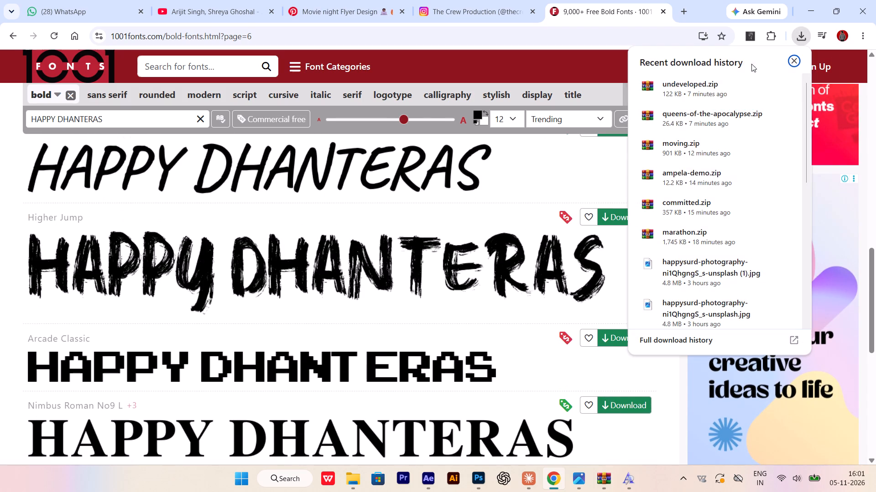
left_click(762, 88)
double_click(186, 410)
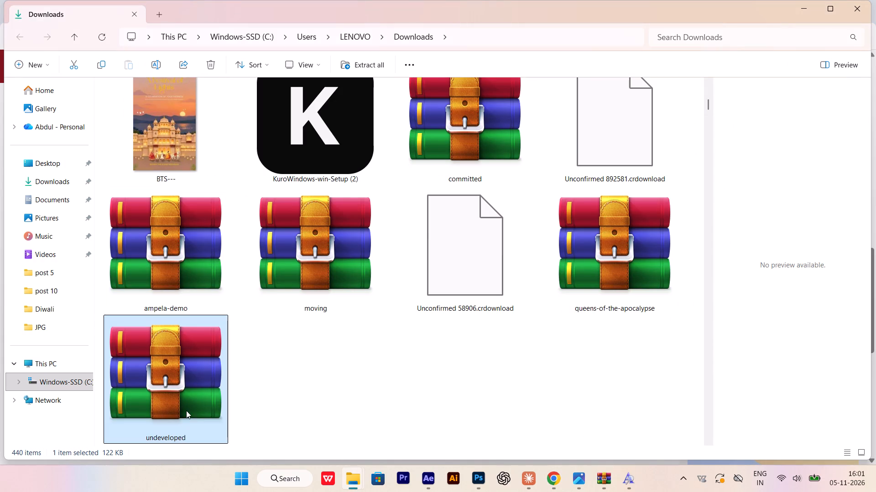
left_click(202, 167)
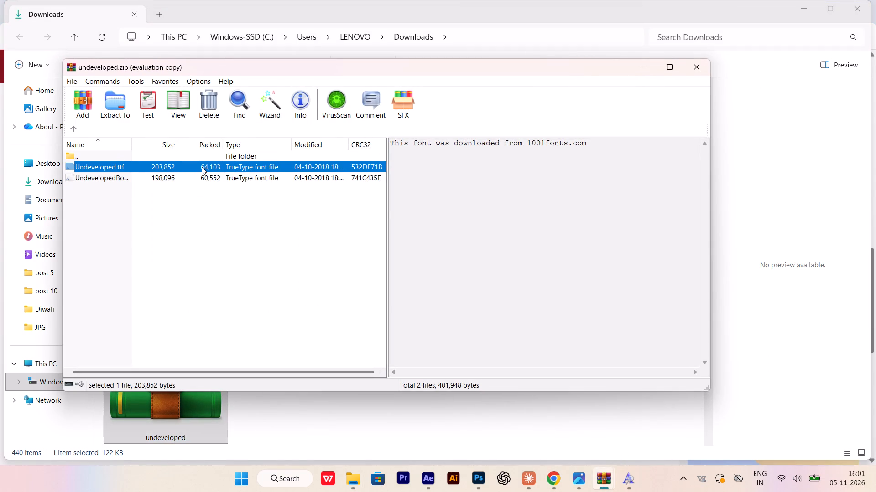
left_click(202, 167)
left_click(174, 121)
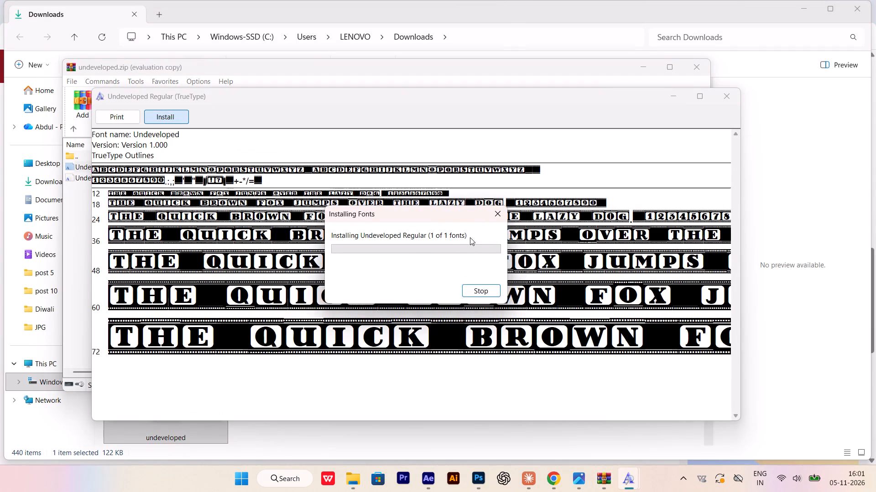
left_click(677, 100)
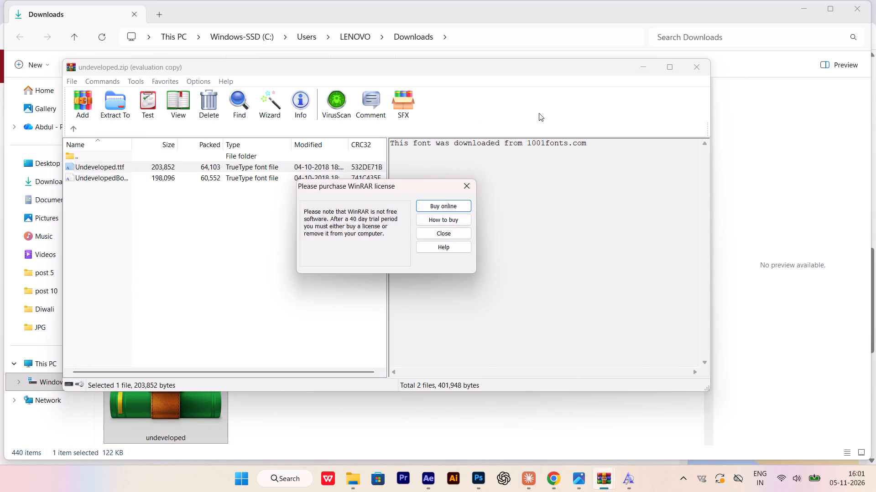
left_click(640, 66)
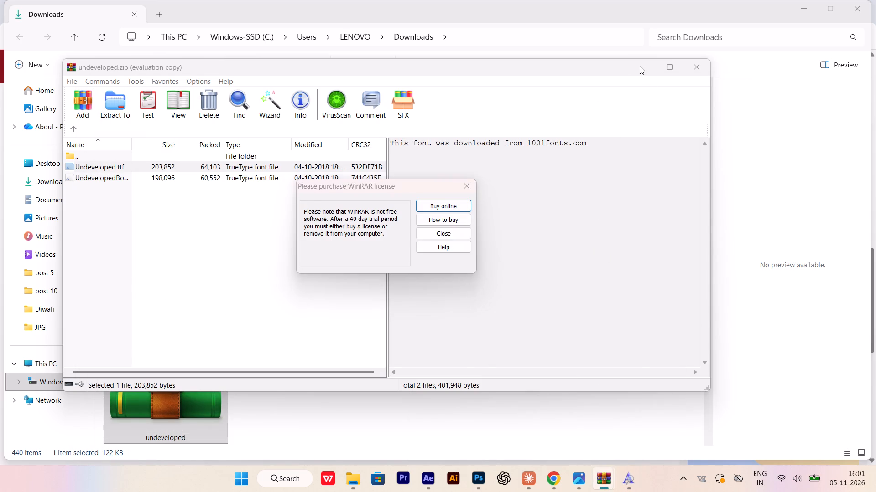
left_click(470, 180)
left_click(646, 65)
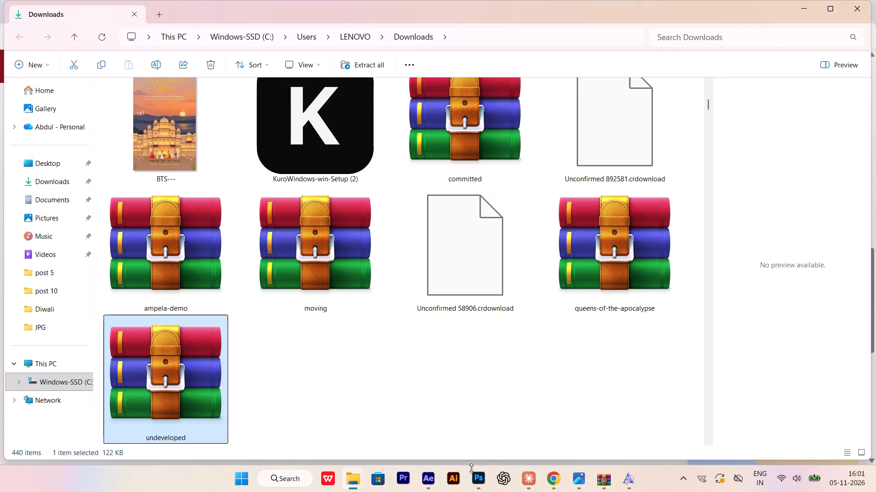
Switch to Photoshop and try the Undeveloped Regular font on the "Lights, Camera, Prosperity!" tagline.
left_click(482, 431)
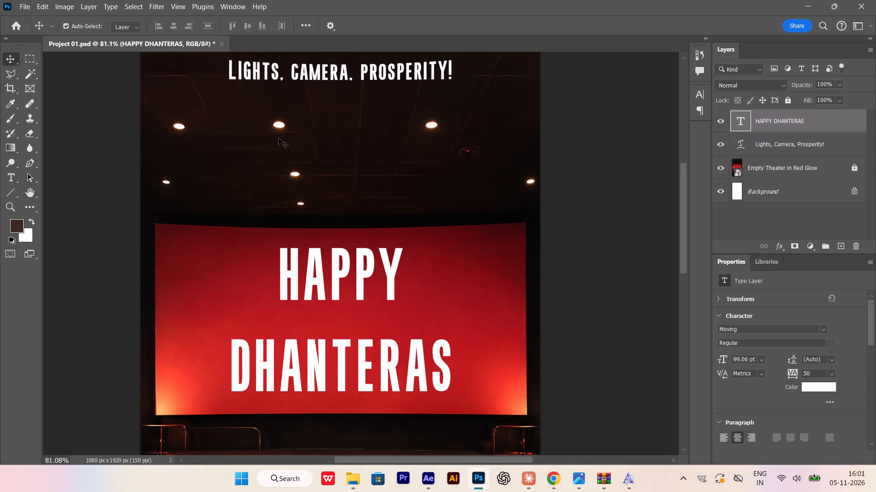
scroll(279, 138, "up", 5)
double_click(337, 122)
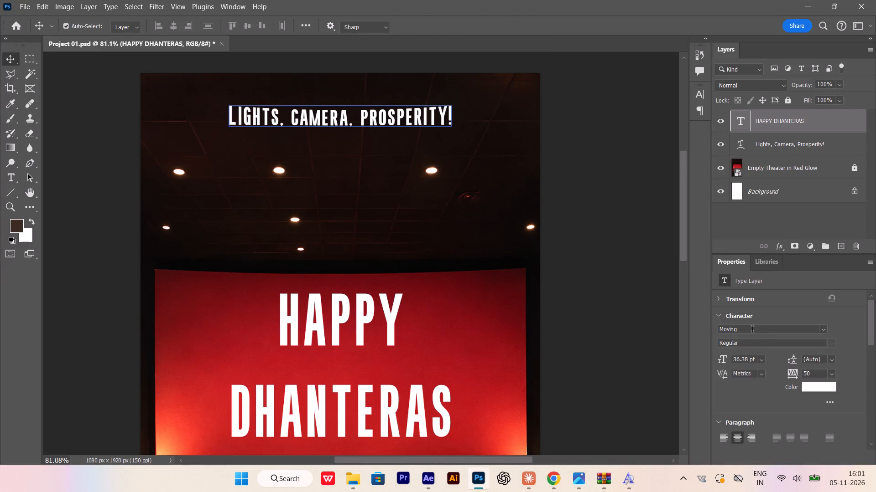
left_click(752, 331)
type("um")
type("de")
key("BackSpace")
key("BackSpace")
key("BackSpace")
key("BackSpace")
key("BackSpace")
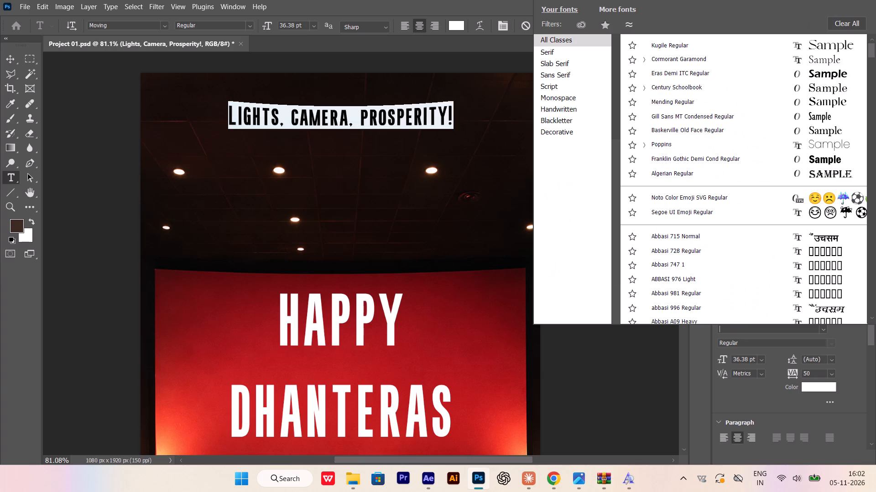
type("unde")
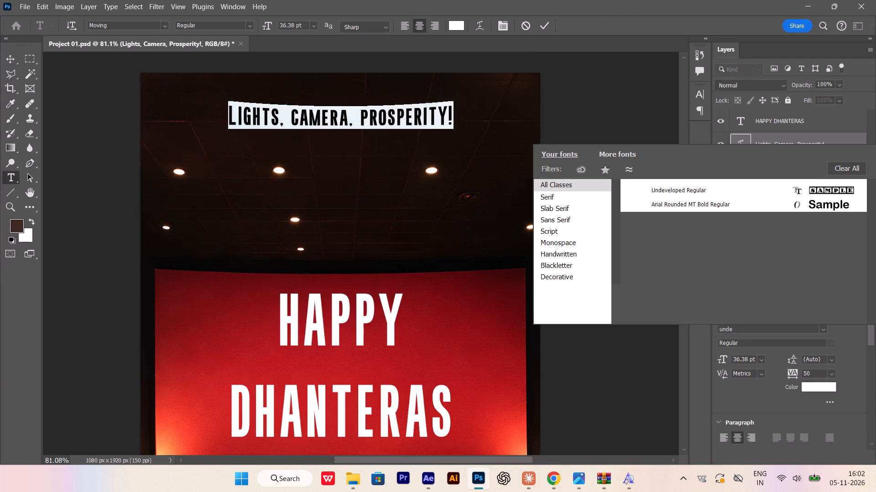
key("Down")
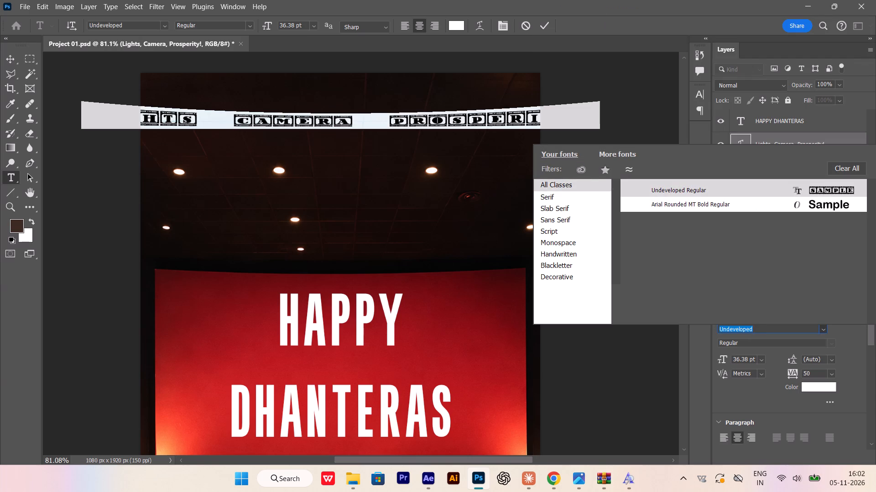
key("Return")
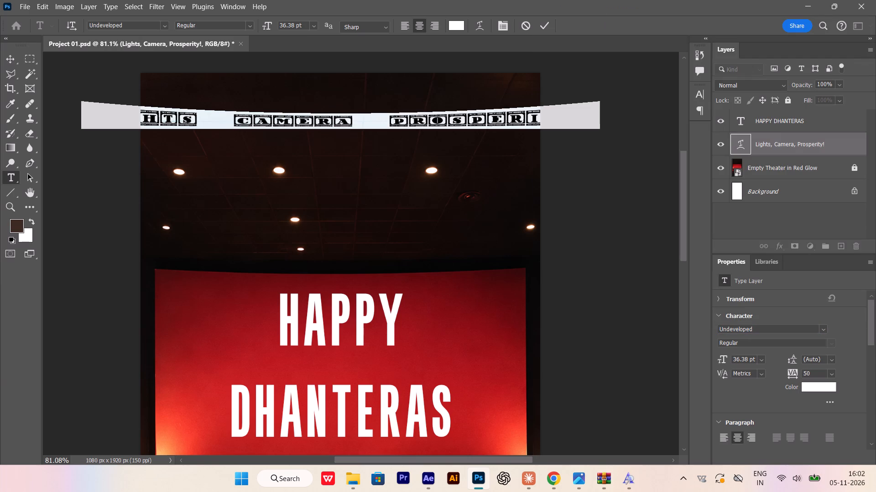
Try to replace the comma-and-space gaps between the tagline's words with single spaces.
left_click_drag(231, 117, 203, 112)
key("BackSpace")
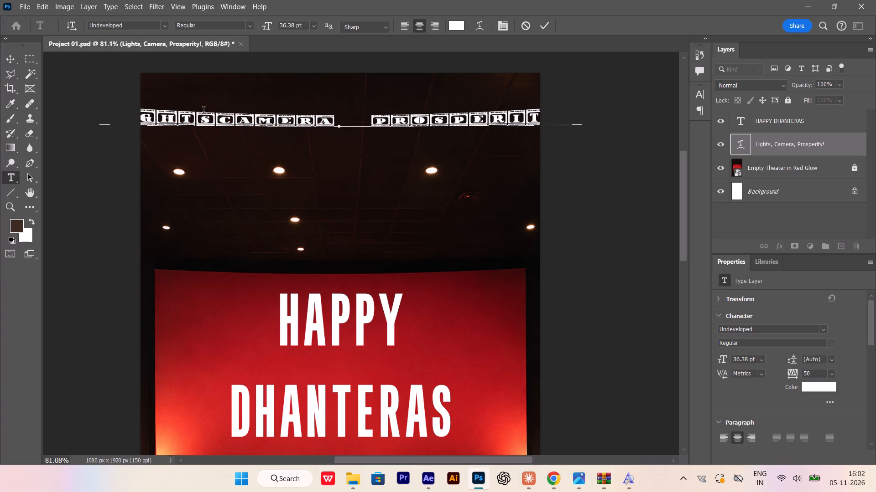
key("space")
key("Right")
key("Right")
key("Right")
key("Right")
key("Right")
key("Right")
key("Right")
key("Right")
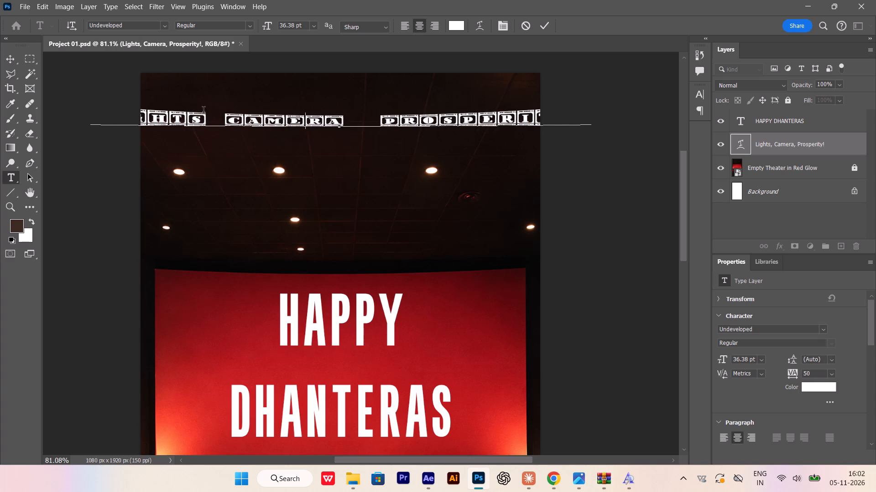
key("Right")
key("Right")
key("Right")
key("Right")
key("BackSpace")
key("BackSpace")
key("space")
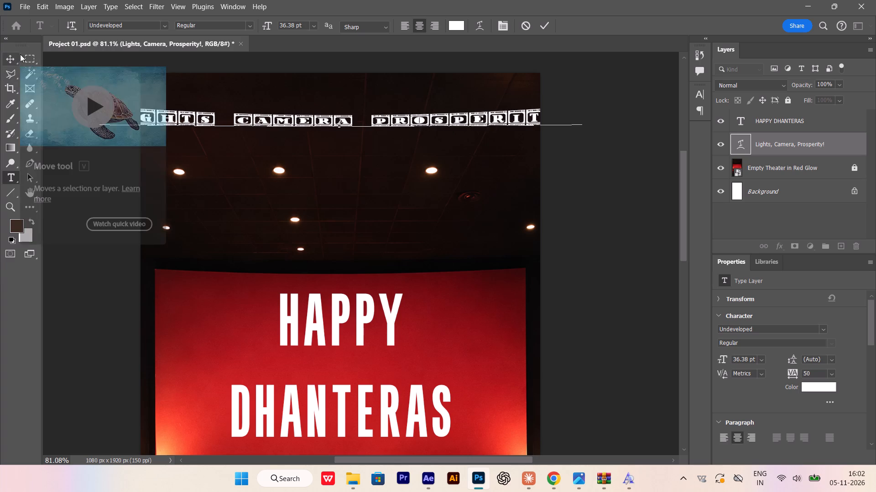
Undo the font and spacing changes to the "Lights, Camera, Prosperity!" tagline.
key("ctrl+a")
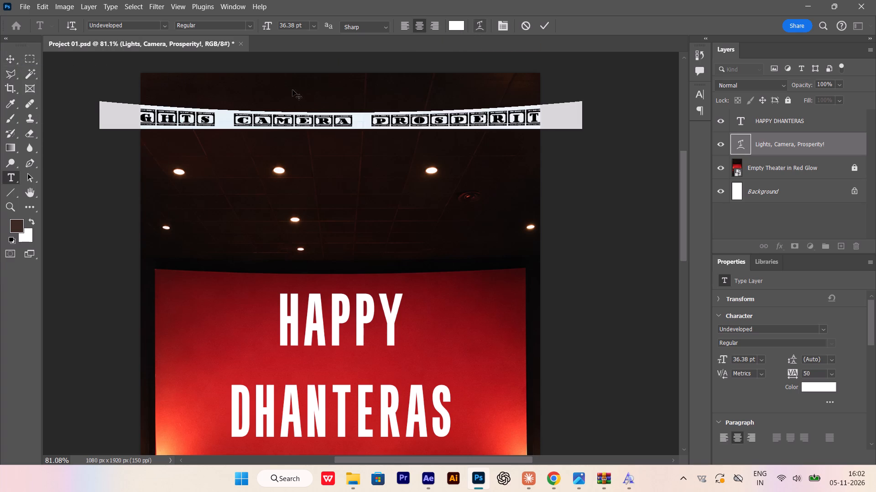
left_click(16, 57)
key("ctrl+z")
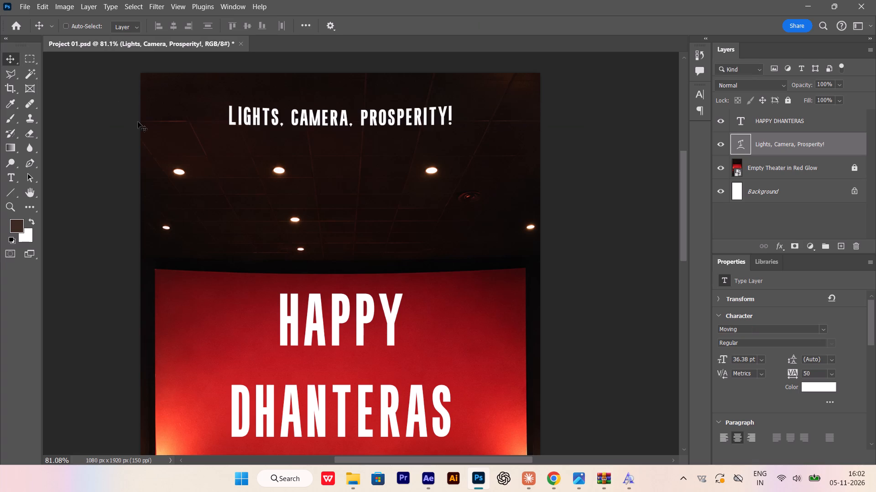
Duplicate the "Lights, Camera, Prosperity!" tagline just below the original and set the copy's font to Undeveloped Regular.
left_click_drag(307, 112, 312, 159, "alt")
double_click(325, 169)
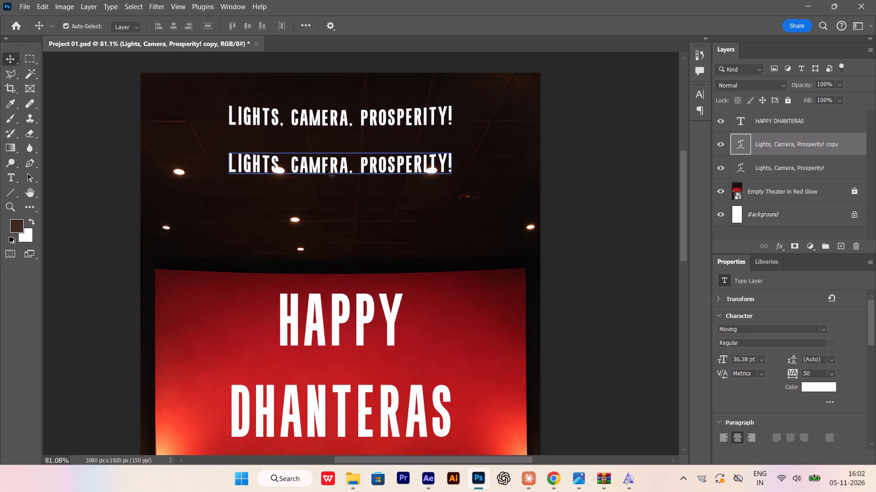
left_click(782, 332)
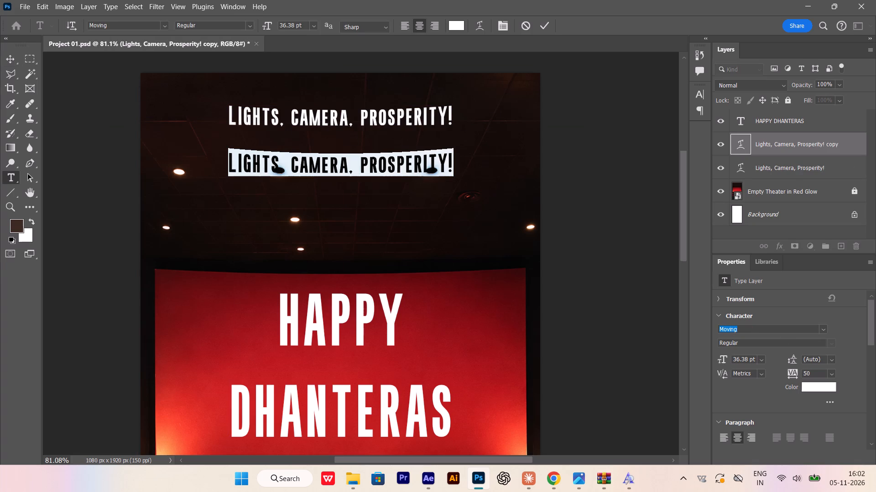
type("unde")
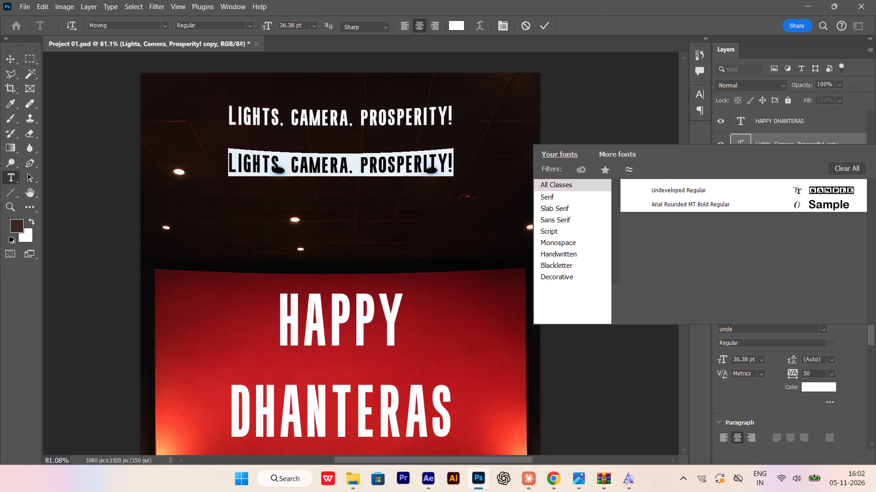
key("Down")
key("Return")
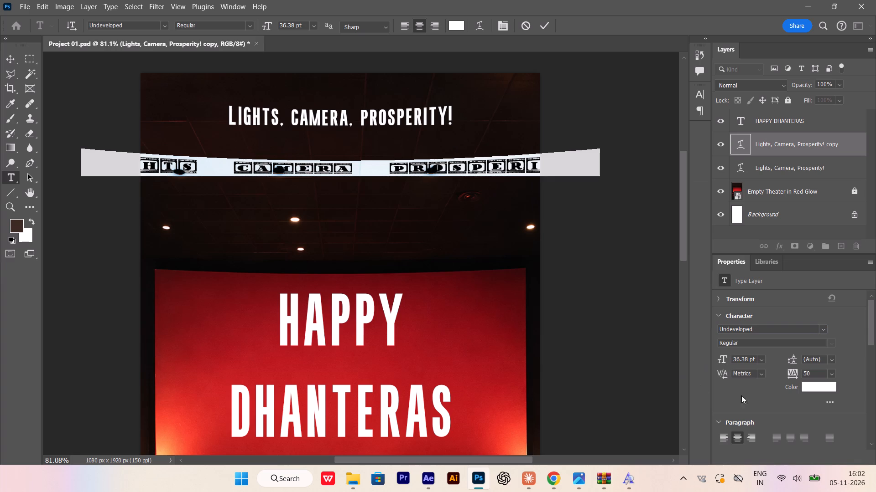
Set the Arc Upper warp bend of the tagline copy to 0%.
left_click(485, 27)
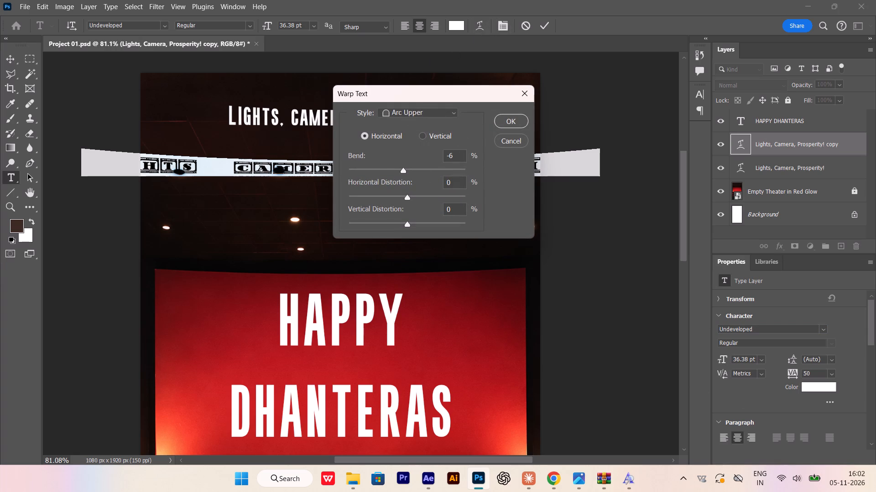
left_click_drag(463, 158, 407, 154)
key("0")
key("Return")
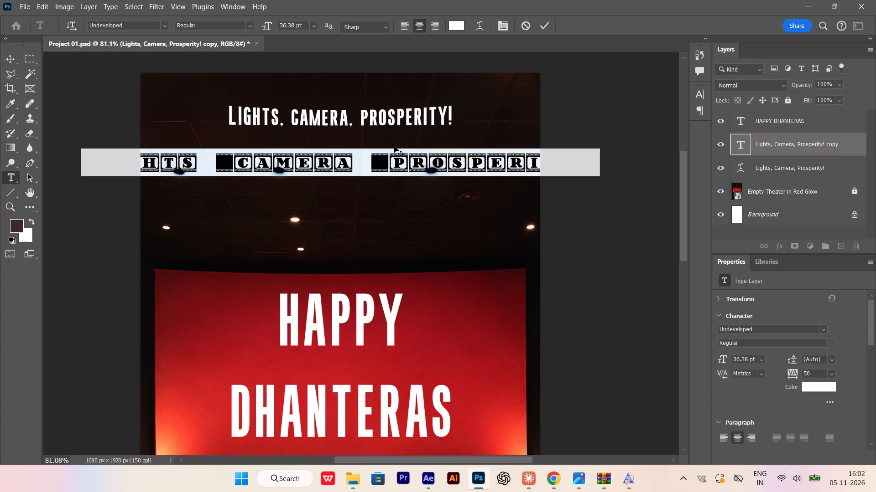
Delete the spaces after both commas in the tagline copy so it reads "Lights,Camera,Prosperity!".
left_click_drag(394, 159, 377, 159)
key("BackSpace")
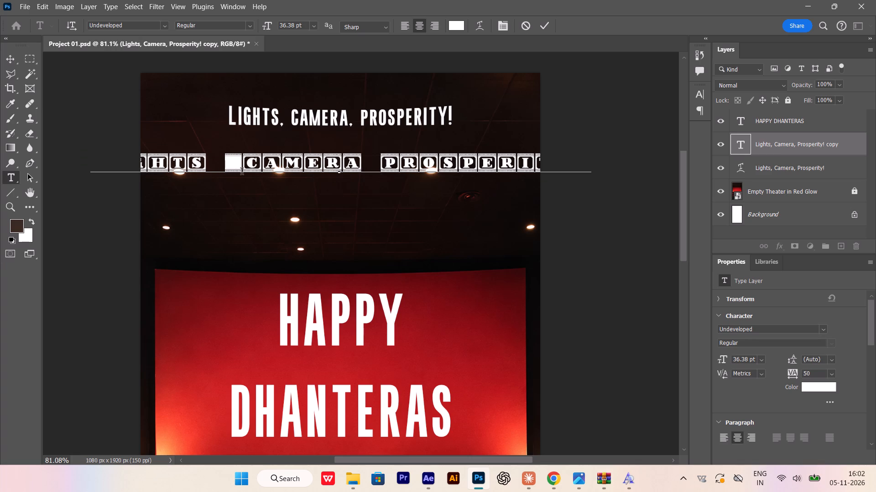
left_click_drag(242, 173, 226, 169)
key("BackSpace")
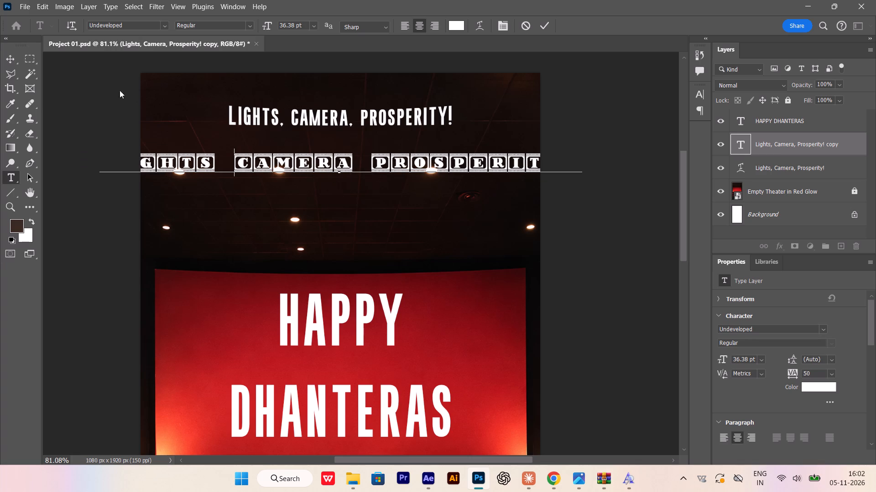
left_click(15, 60)
left_click(297, 167)
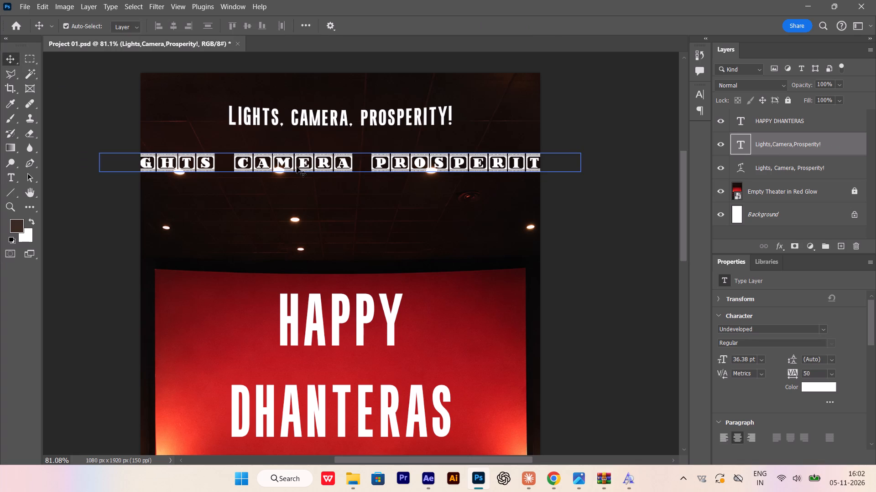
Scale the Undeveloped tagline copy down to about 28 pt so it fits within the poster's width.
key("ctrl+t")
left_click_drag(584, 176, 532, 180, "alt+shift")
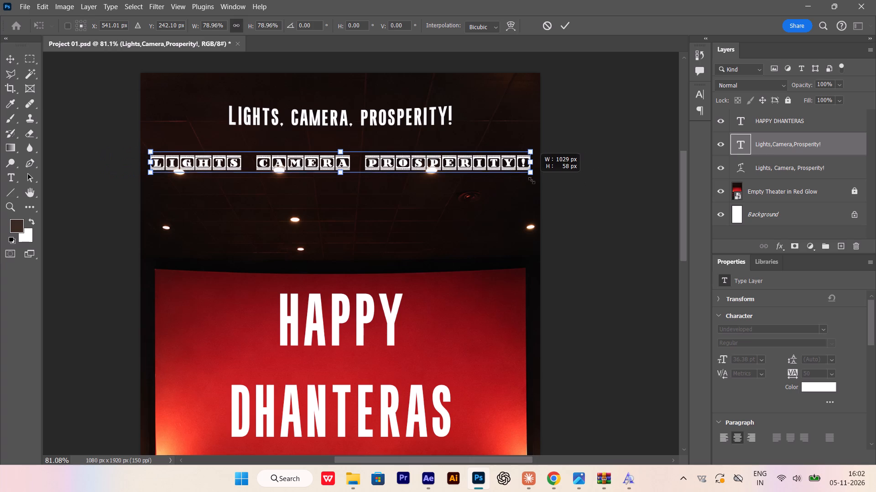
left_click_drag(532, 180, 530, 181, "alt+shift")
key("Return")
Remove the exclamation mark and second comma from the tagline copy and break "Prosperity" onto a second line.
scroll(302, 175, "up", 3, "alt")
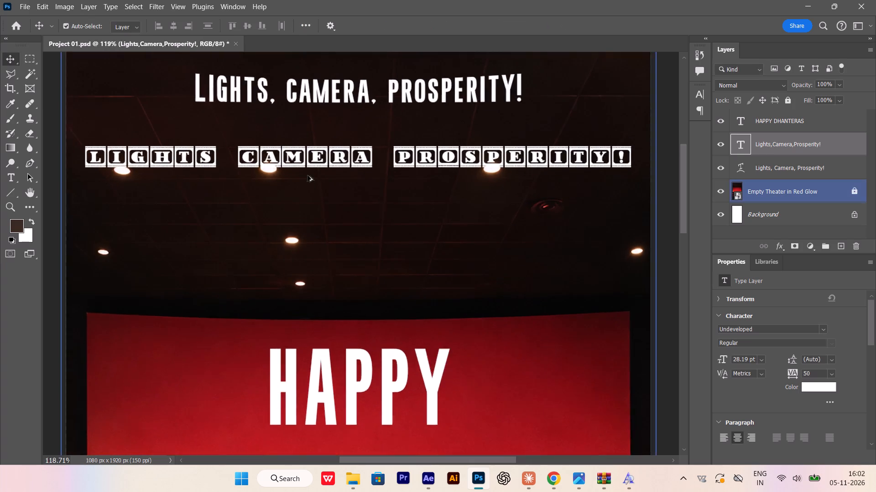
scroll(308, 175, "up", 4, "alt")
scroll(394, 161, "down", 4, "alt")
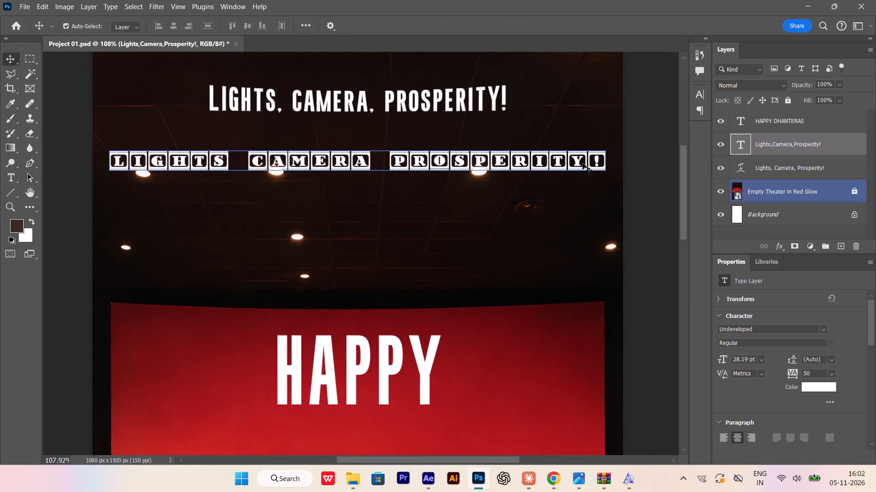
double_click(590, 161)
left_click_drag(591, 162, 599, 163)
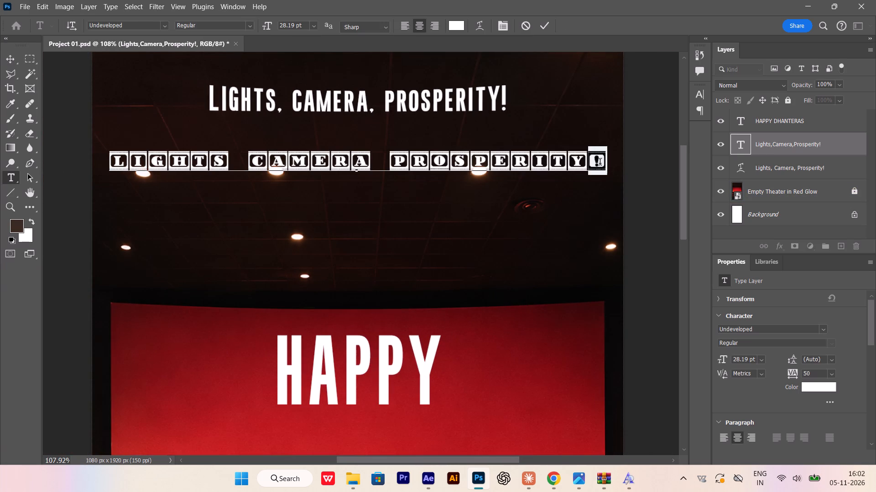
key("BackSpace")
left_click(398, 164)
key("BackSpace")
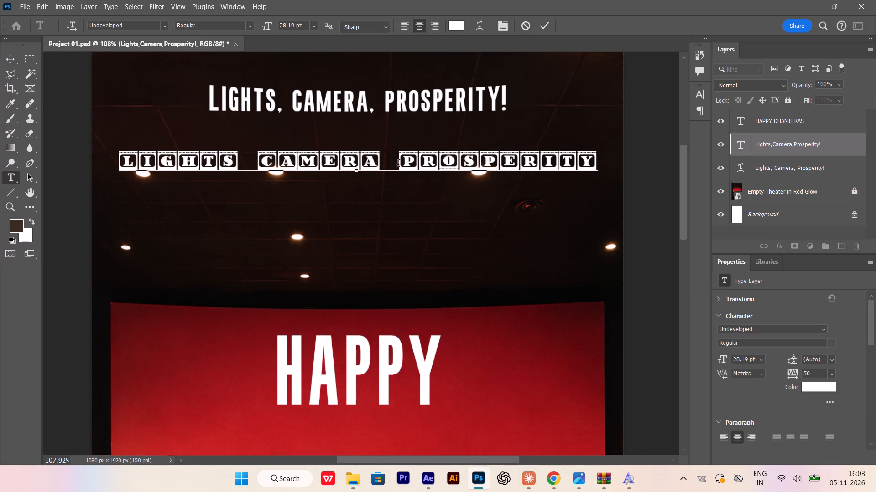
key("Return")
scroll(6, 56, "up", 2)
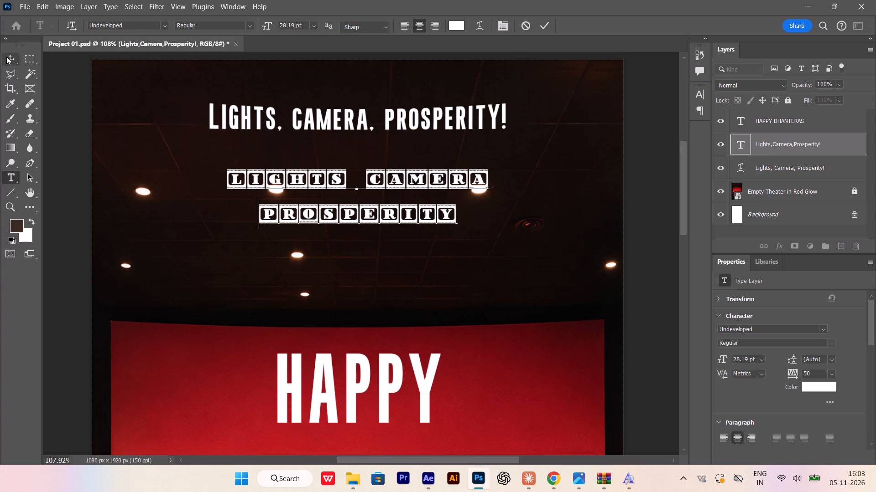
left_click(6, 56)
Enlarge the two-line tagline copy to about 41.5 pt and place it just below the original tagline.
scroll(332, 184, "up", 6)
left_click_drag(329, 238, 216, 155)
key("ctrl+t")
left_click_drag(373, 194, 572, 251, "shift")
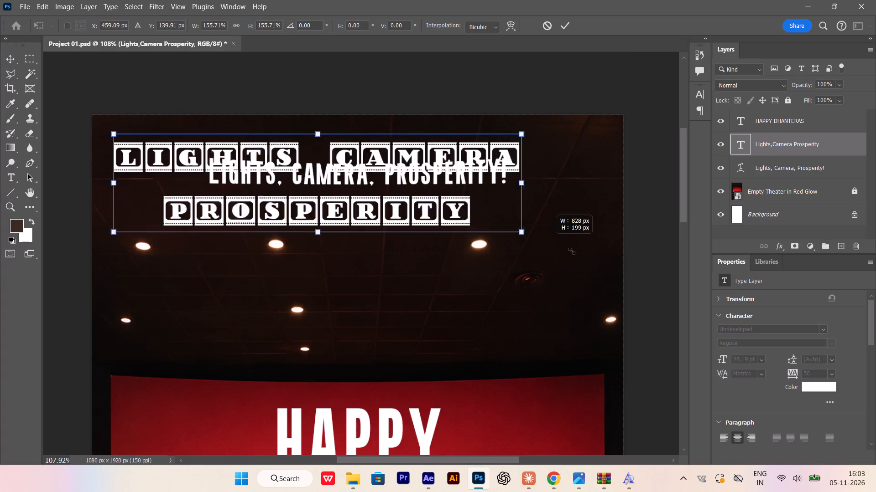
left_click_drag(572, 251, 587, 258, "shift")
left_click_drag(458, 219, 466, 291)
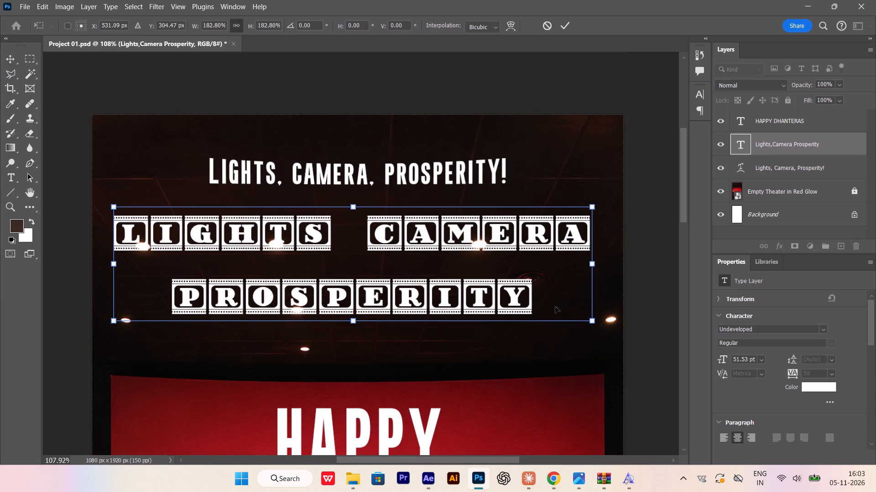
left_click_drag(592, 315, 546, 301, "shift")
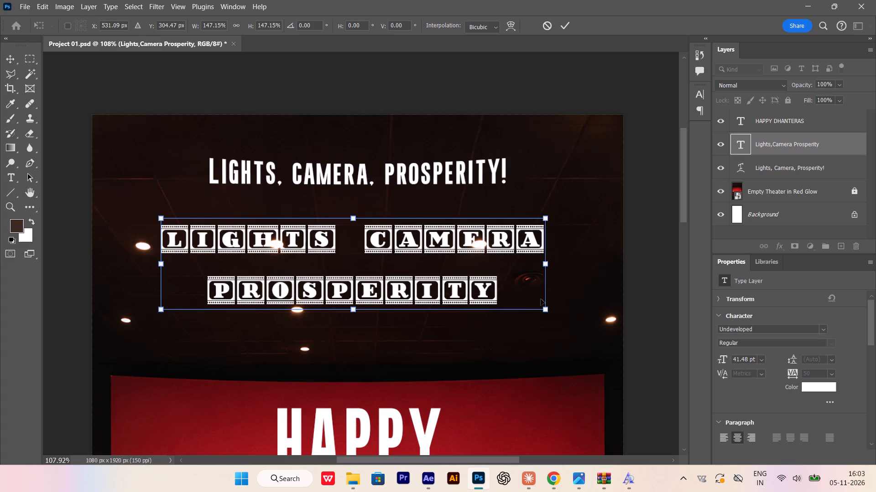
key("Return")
Delete the two-line Undeveloped tagline copy.
scroll(429, 241, "down", 10, "alt")
scroll(413, 275, "down", 4)
scroll(396, 222, "up", 4, "alt")
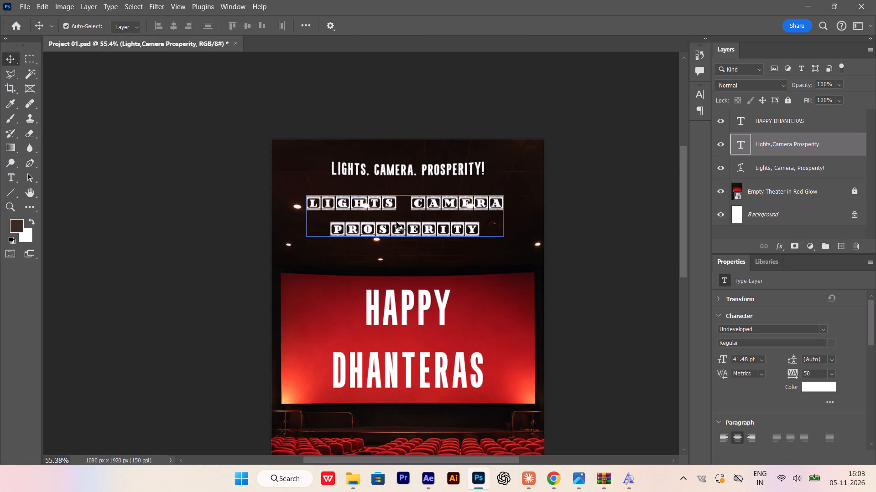
left_click(400, 230)
key("Delete")
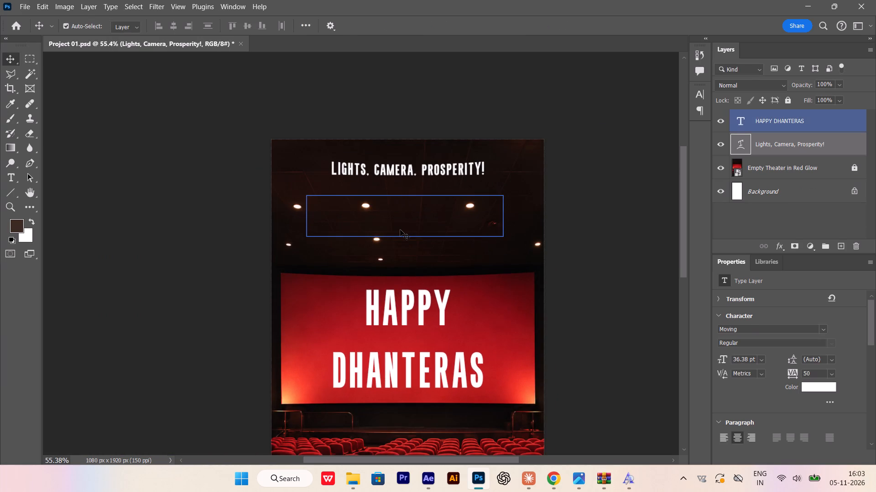
Move the original "Lights, Camera, Prosperity!" tagline down slightly, centred horizontally, and scale it up to about 121% (43.95 pt).
scroll(324, 202, "up", 9)
left_click_drag(424, 217, 424, 223)
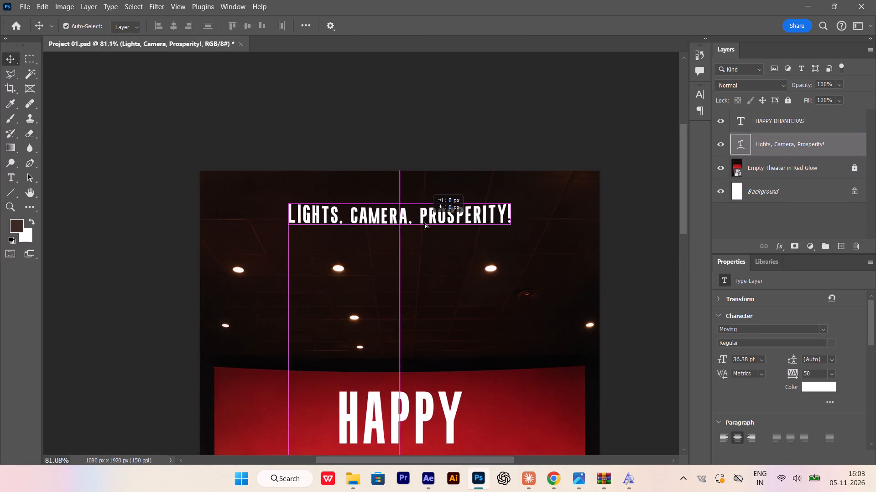
left_click_drag(424, 223, 424, 242)
key("ctrl+t")
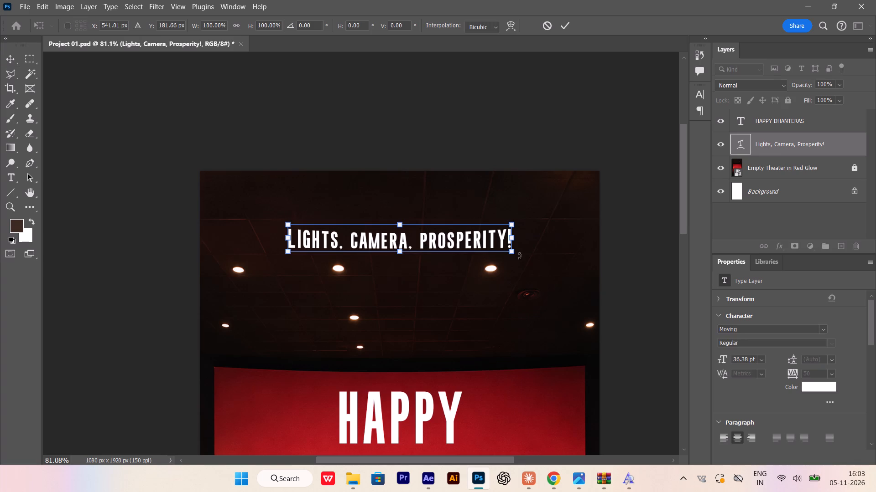
left_click_drag(516, 253, 538, 265, "alt+shift")
key("Return")
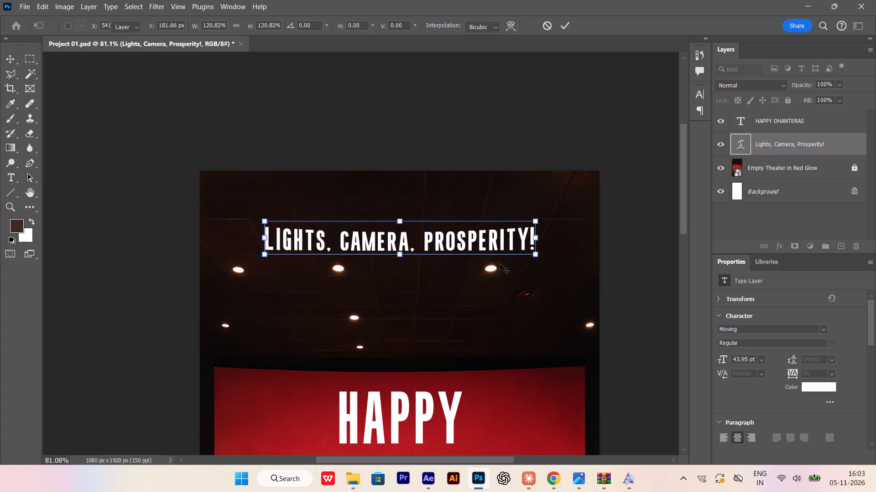
Move the enlarged "Lights, Camera, Prosperity!" tagline up slightly, keeping it centred horizontally on the poster.
scroll(427, 246, "down", 2)
scroll(415, 239, "up", 3, "alt")
left_click_drag(401, 230, 398, 218)
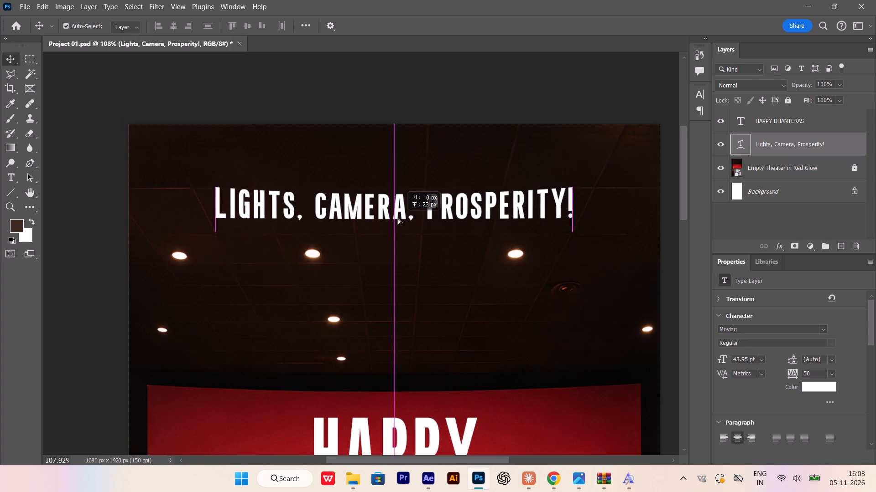
left_click_drag(398, 218, 398, 215)
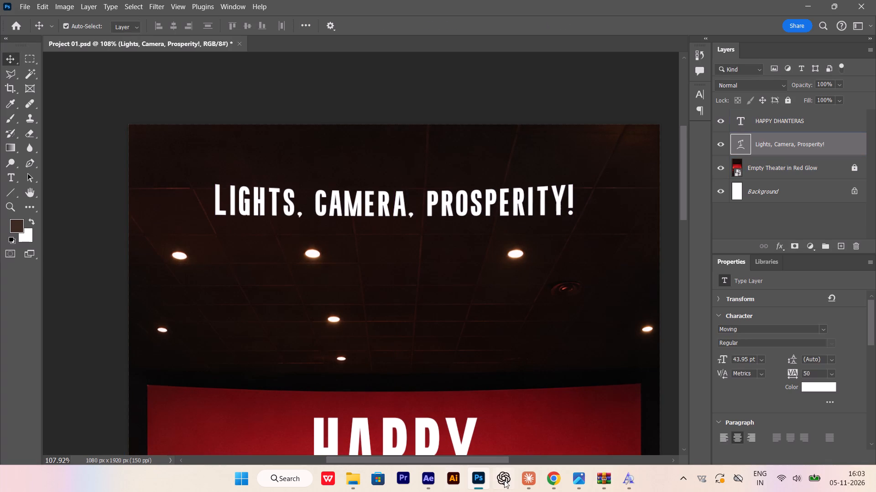
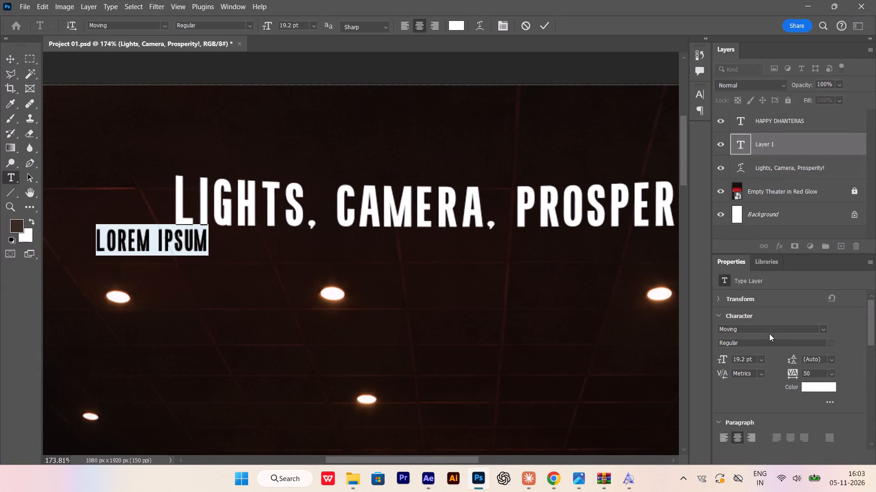
Fill the new text layer with "May this Dhanteras bring brighter visions, bigger stories and endless opportunities." in Poppins Regular at 24 pt.
left_click(767, 330)
type("popp")
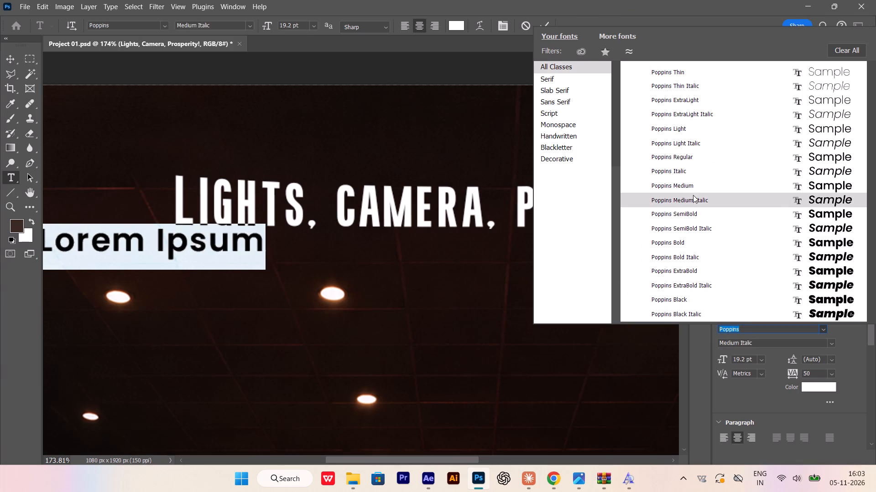
left_click(689, 159)
key("ctrl+v")
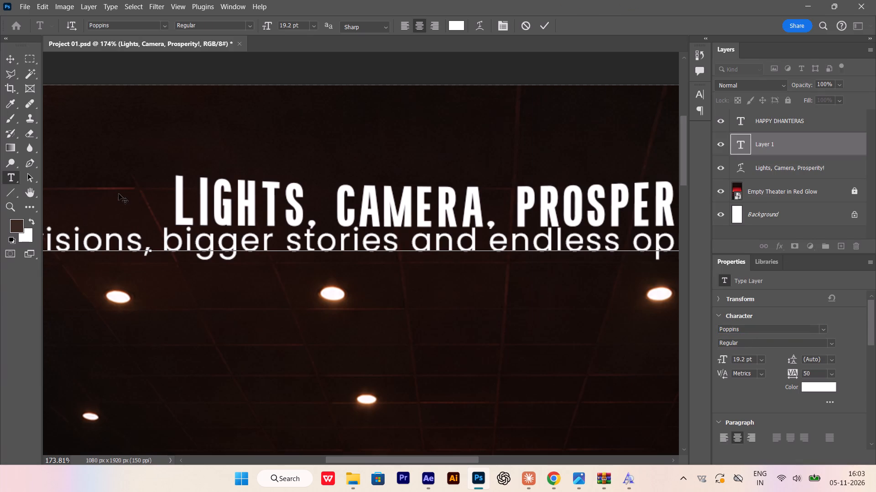
key("BackSpace")
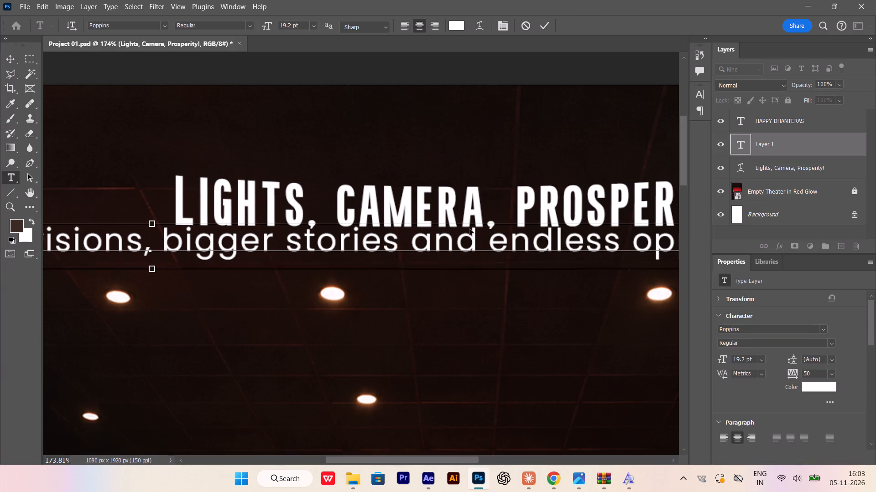
key("ctrl+a")
left_click(758, 360)
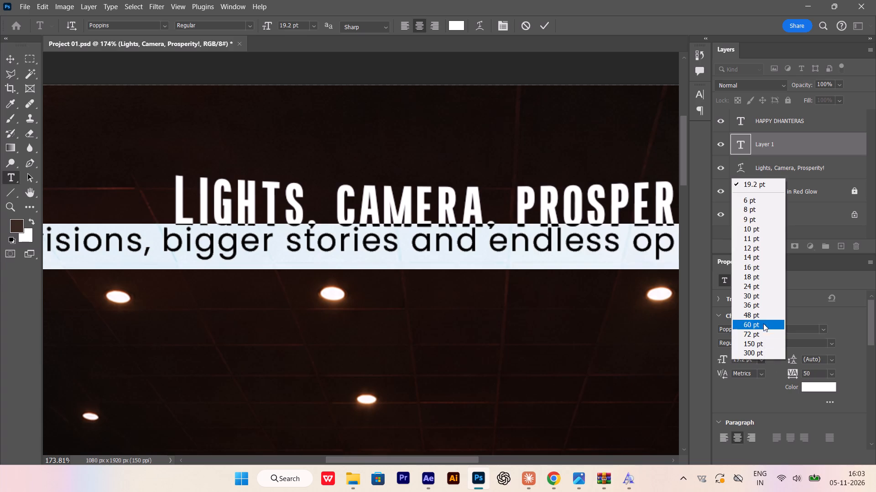
left_click(756, 284)
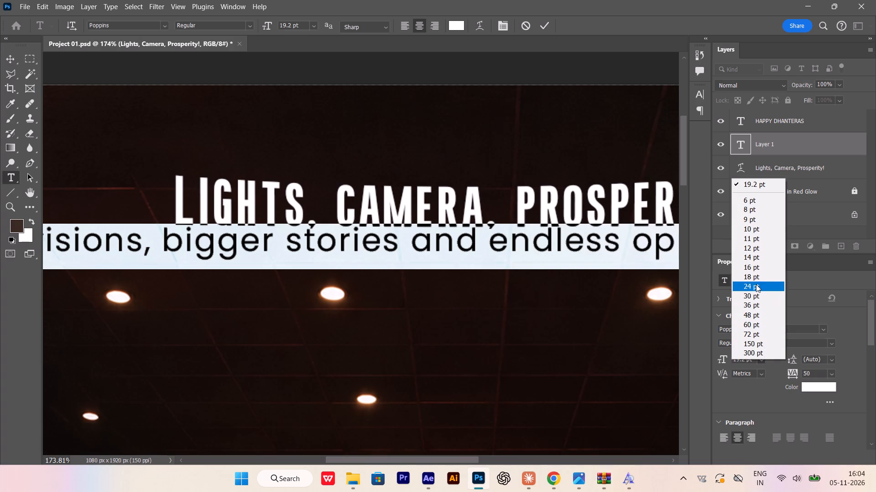
left_click(12, 59)
Scale the "May this Dhanteras..." line down to about 43% (10.3 pt) with Free Transform.
scroll(265, 308, "down", 3, "alt")
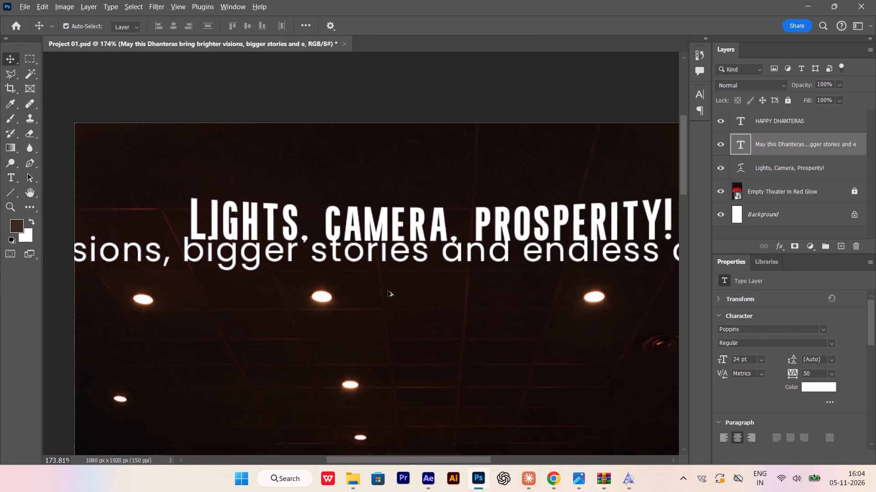
scroll(388, 291, "down", 8, "alt")
scroll(512, 269, "up", 1, "alt")
left_click(512, 269)
key("ctrl+t")
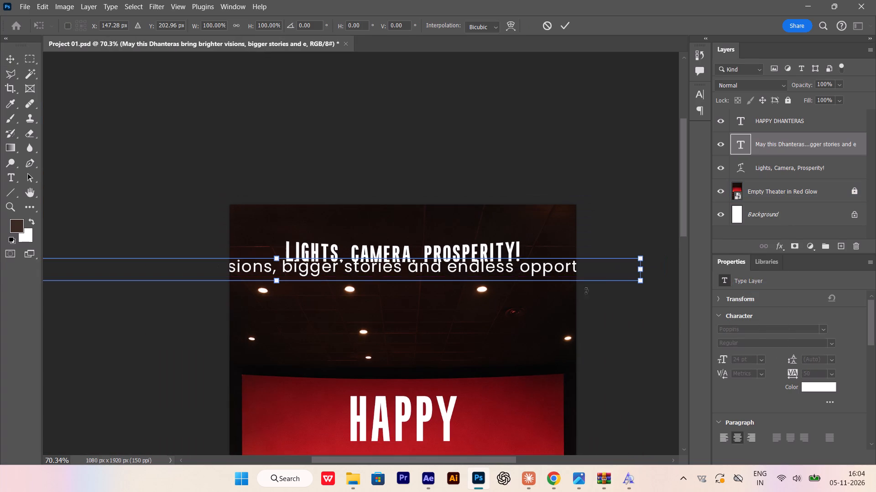
left_click_drag(641, 282, 432, 297, "alt+shift")
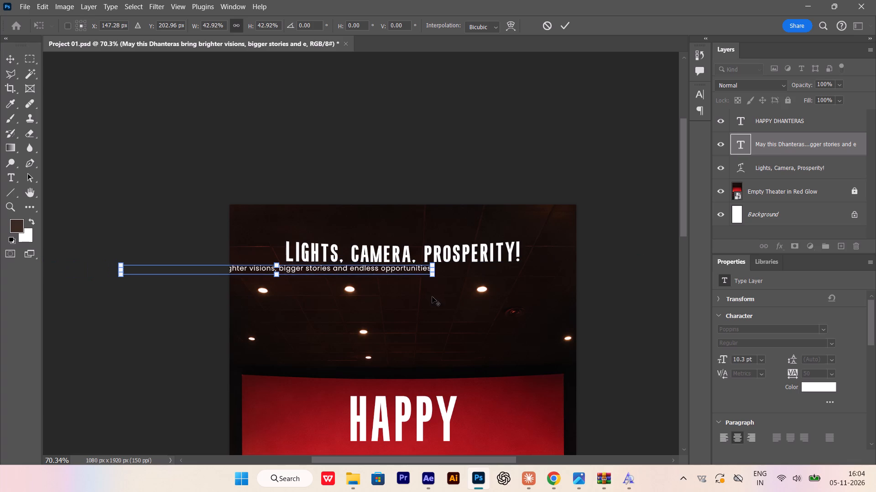
key("Return")
Move the "May this Dhanteras..." line onto the poster, just below the "Lights, Camera, Prosperity!" tagline.
scroll(362, 273, "up", 5, "alt")
left_click_drag(360, 270, 400, 289)
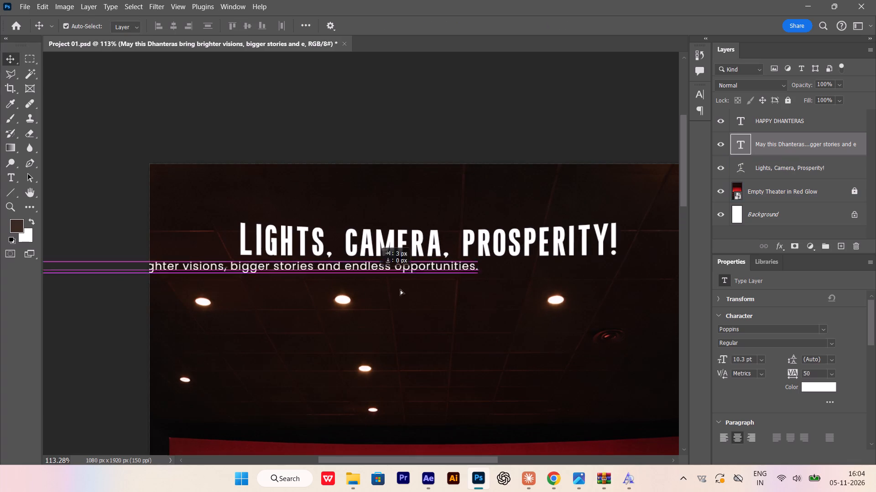
left_click_drag(400, 289, 545, 279)
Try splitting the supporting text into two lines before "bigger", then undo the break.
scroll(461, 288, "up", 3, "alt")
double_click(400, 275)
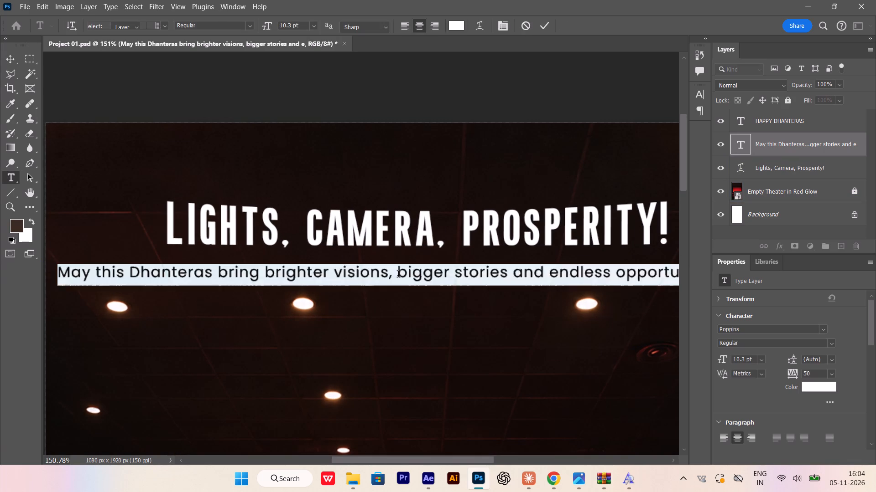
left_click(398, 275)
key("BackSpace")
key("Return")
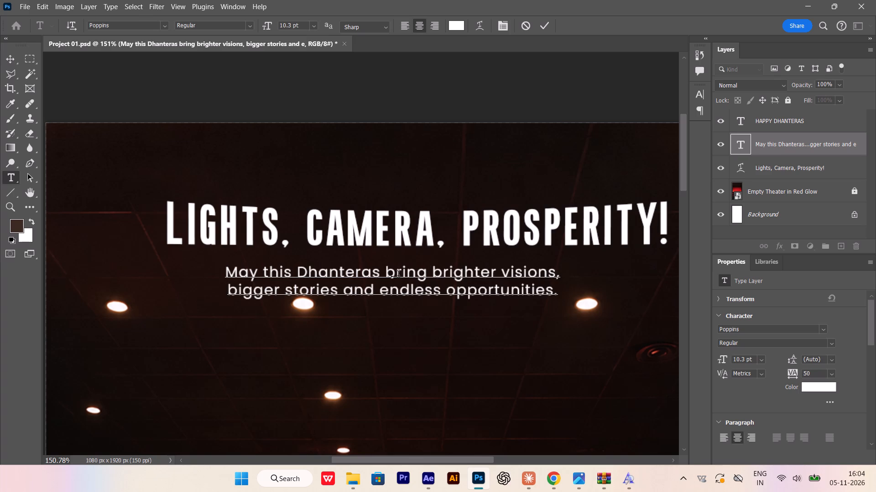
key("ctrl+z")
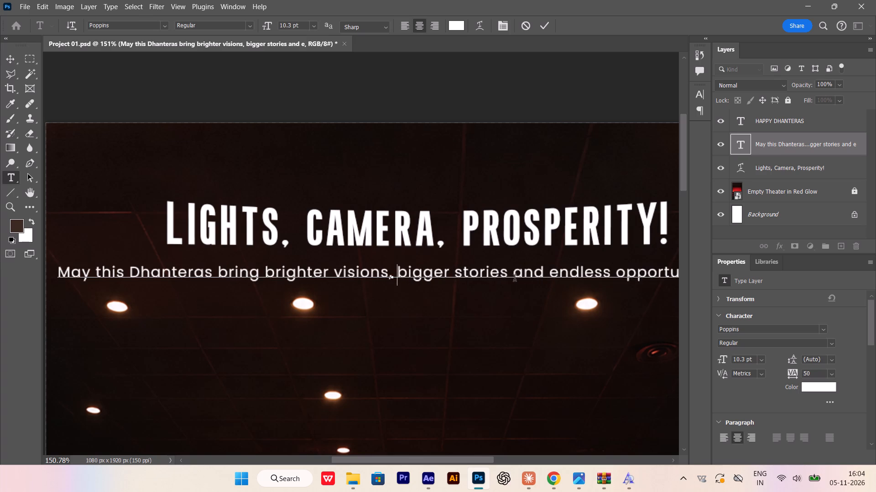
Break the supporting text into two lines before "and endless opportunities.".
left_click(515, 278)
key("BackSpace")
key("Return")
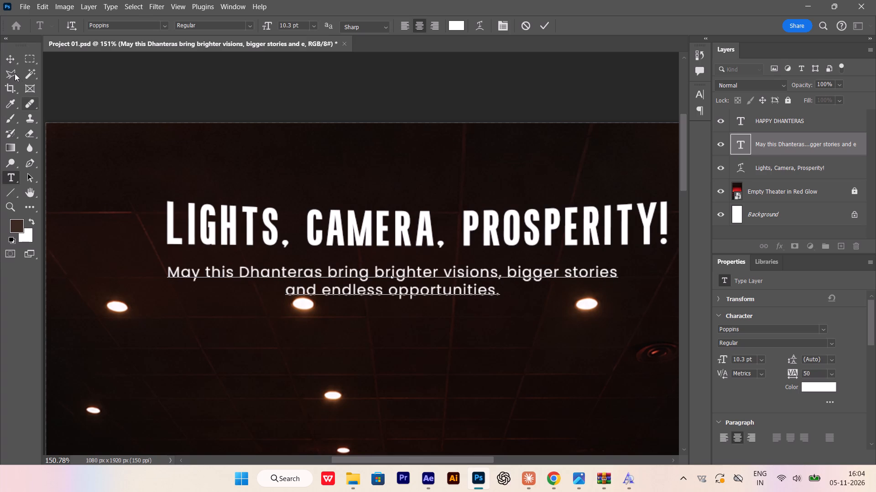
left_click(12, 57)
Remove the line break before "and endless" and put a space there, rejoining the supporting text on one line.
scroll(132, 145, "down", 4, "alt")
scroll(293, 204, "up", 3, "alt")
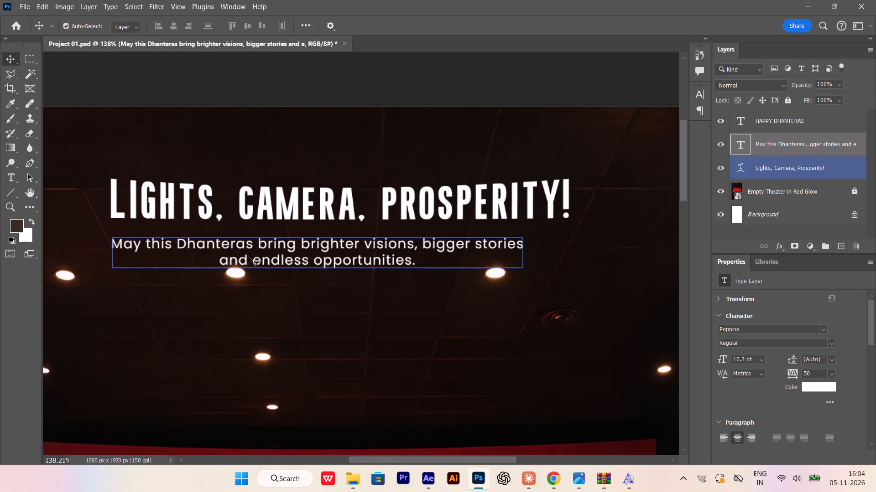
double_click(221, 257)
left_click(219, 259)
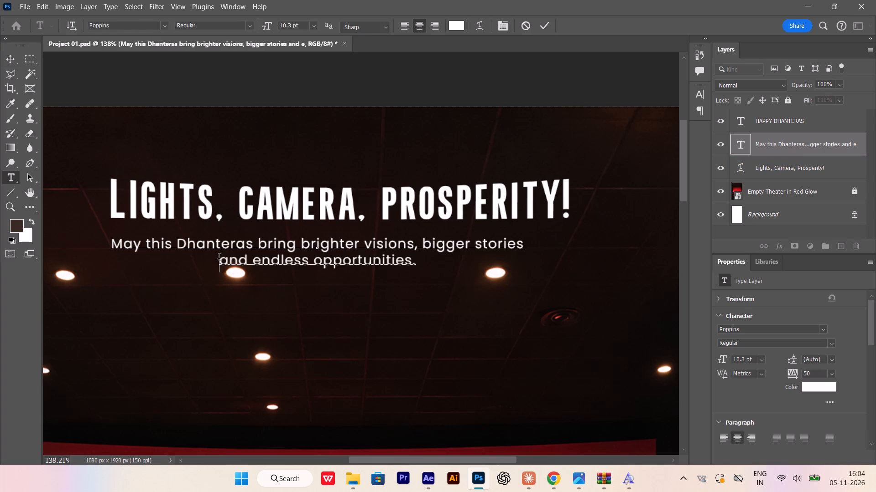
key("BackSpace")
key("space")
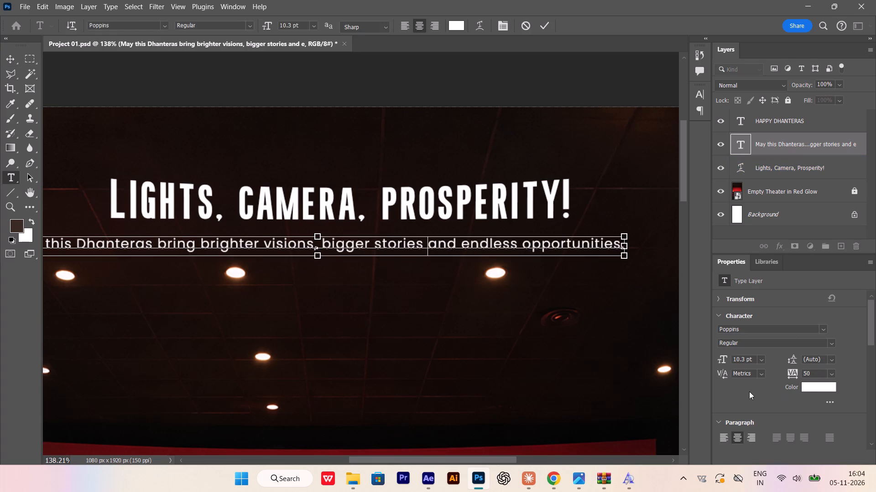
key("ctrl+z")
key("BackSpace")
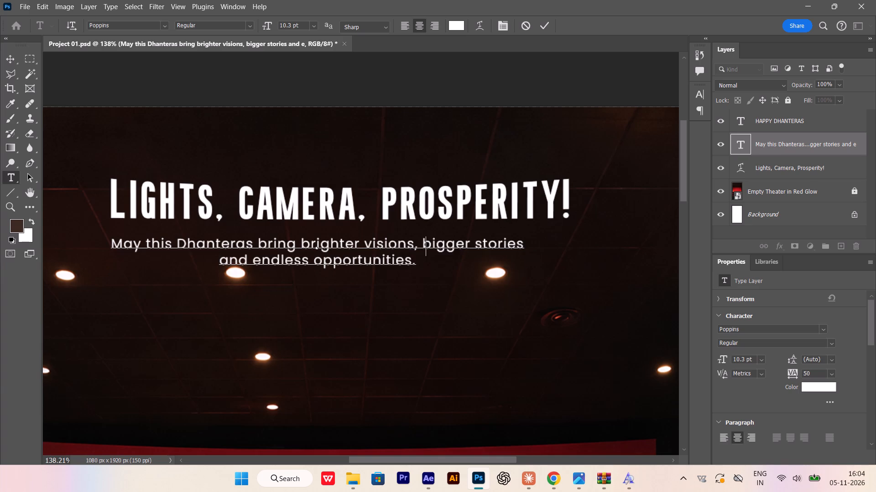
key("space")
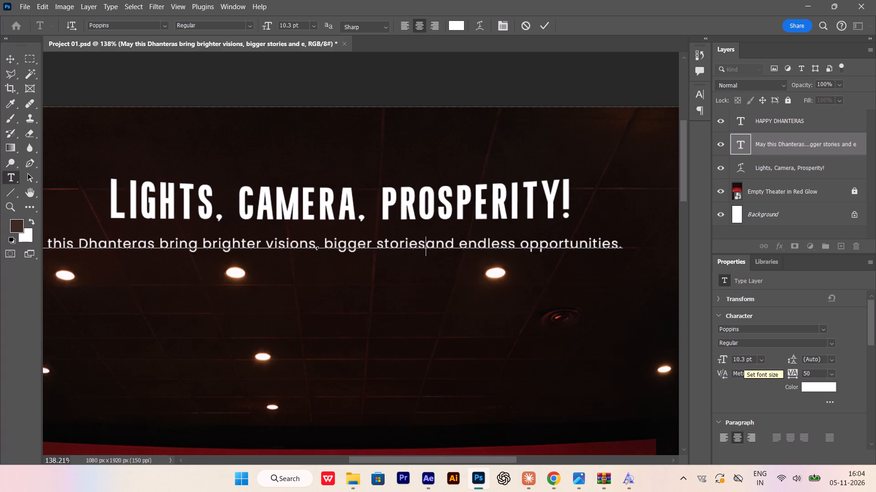
Set the whole supporting text line to 10 pt.
key("ctrl+a")
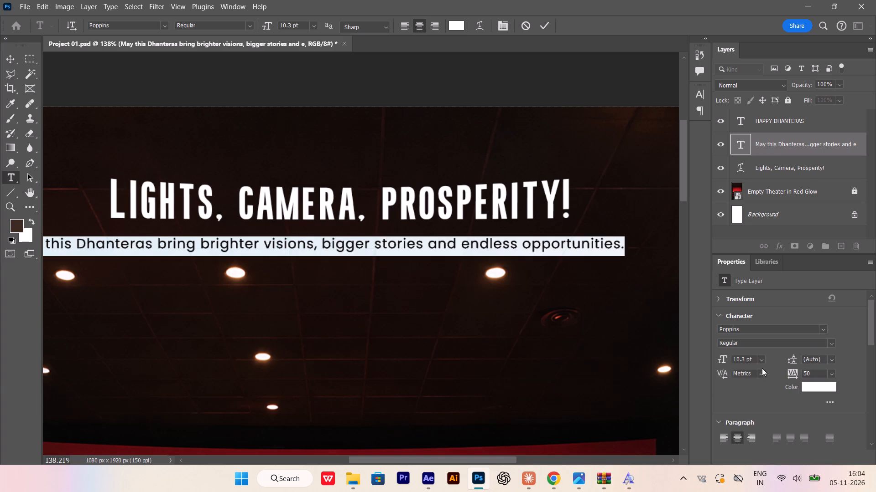
left_click(756, 360)
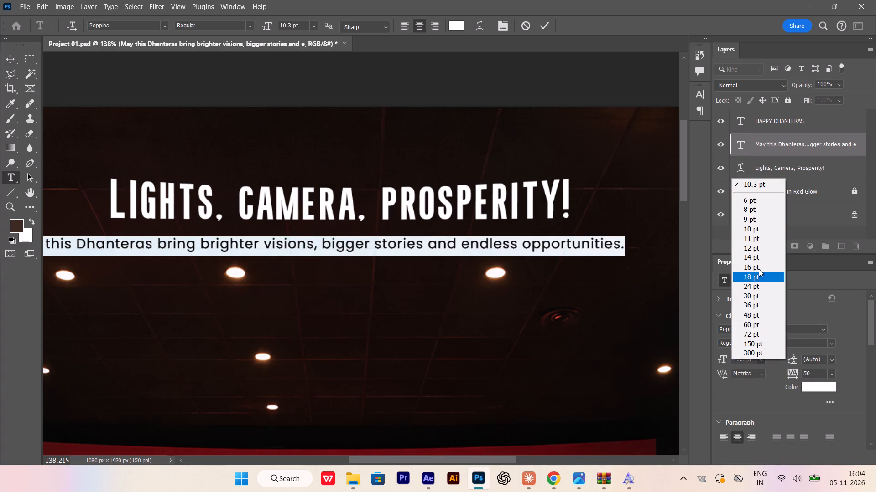
left_click(760, 233)
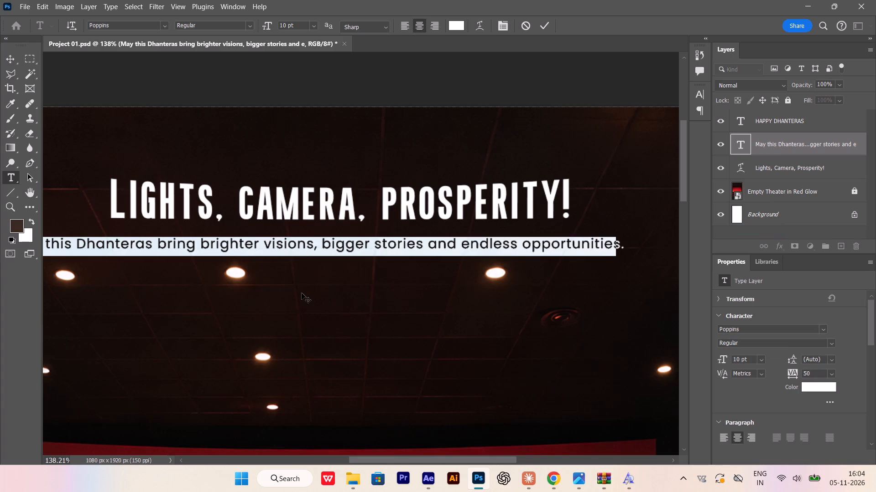
left_click(13, 58)
Centre the "May this Dhanteras..." line horizontally on the canvas, clearing the selection when done.
scroll(461, 215, "down", 3, "alt")
left_click(465, 241)
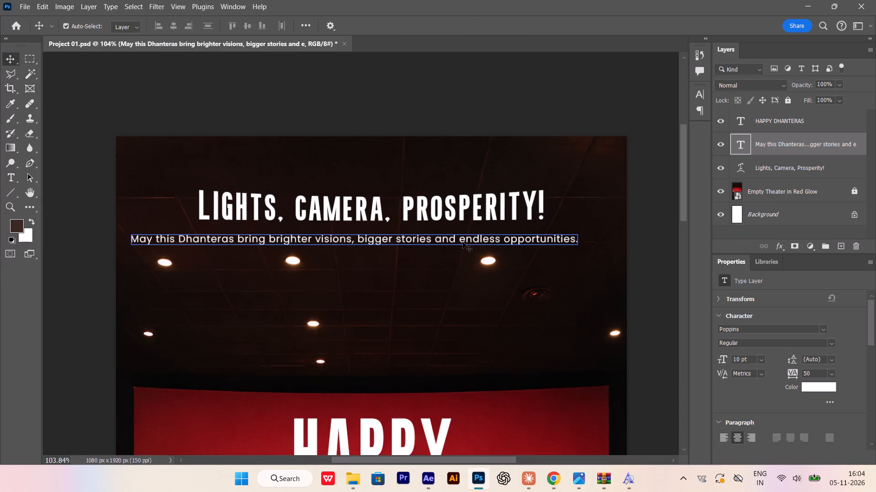
key("ctrl+a")
left_click(173, 24)
key("ctrl+d")
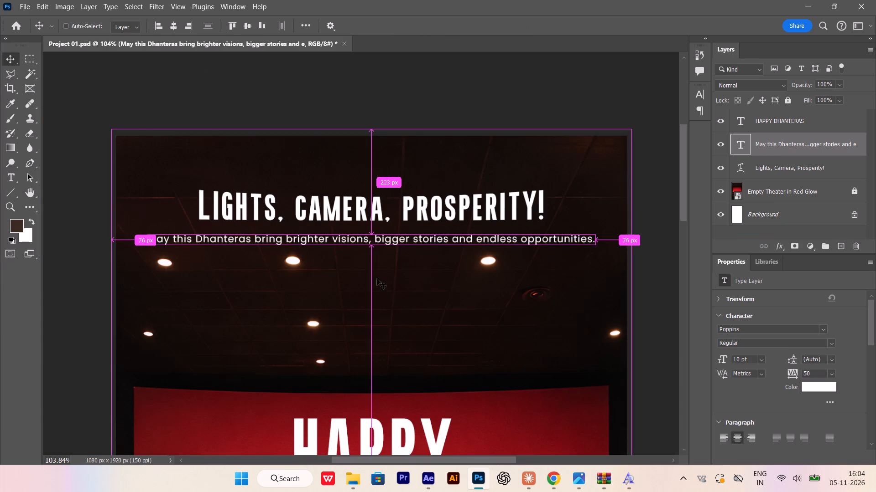
Nudge the "Lights, Camera, Prosperity!" tagline up 4 px to widen the gap above the supporting line.
scroll(356, 229, "up", 2, "alt")
left_click(359, 241)
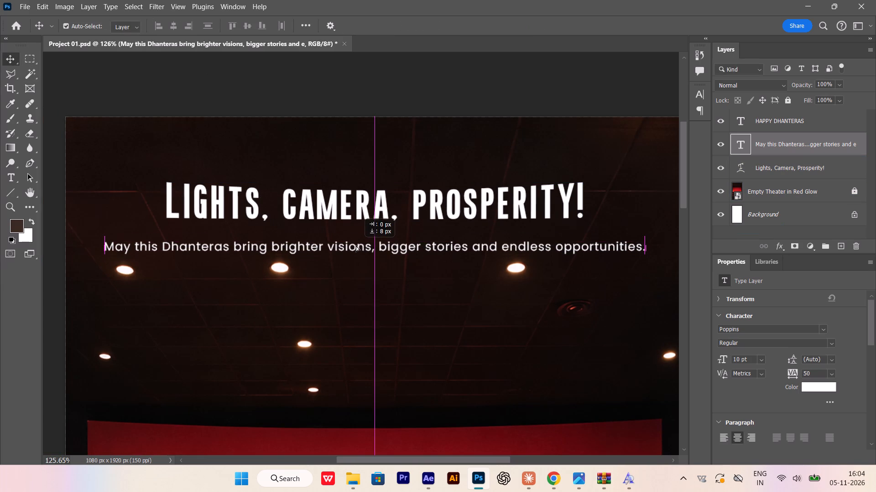
left_click(391, 210)
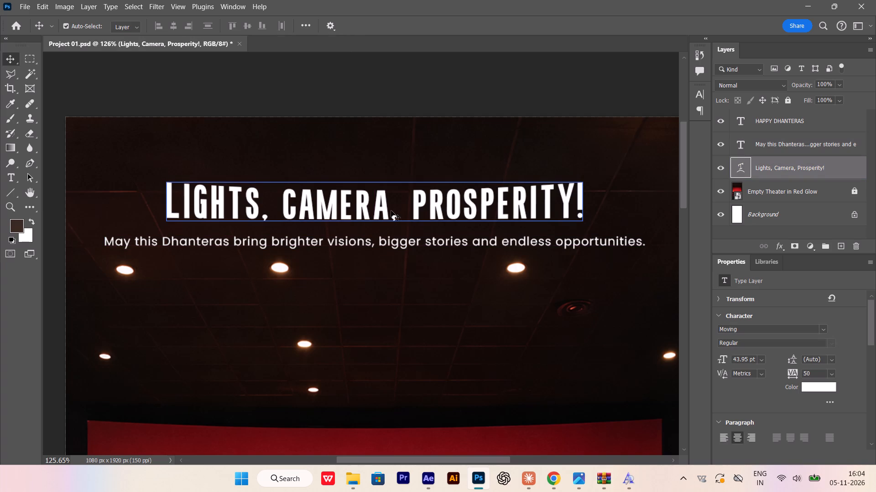
key("Up")
key("Up")
key("Up")
key("Up")
Examine the spacing and balance of the tagline and supporting line at different magnifications.
scroll(417, 241, "up", 1, "alt")
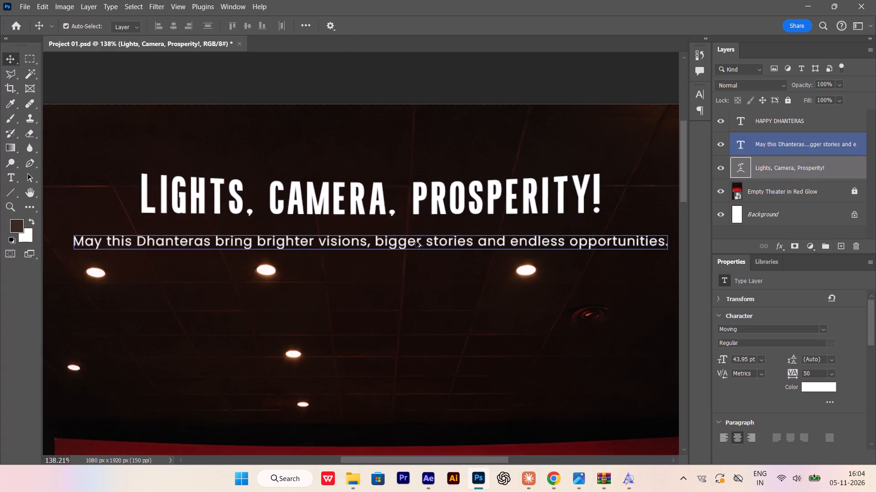
scroll(358, 231, "down", 9, "alt")
scroll(323, 236, "down", 3)
scroll(333, 210, "up", 5, "alt")
scroll(333, 210, "down", 3)
scroll(330, 169, "up", 5, "alt")
scroll(356, 149, "up", 6)
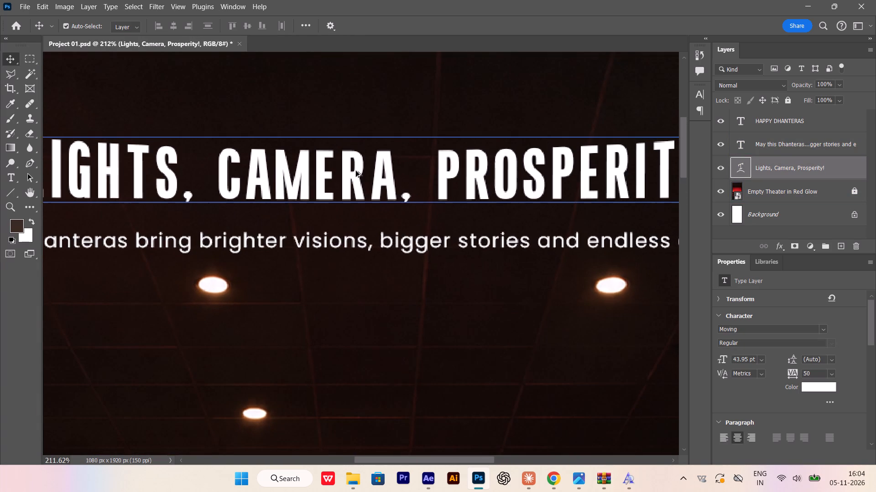
left_click(356, 171)
scroll(344, 187, "down", 4, "alt")
scroll(357, 195, "up", 2, "alt")
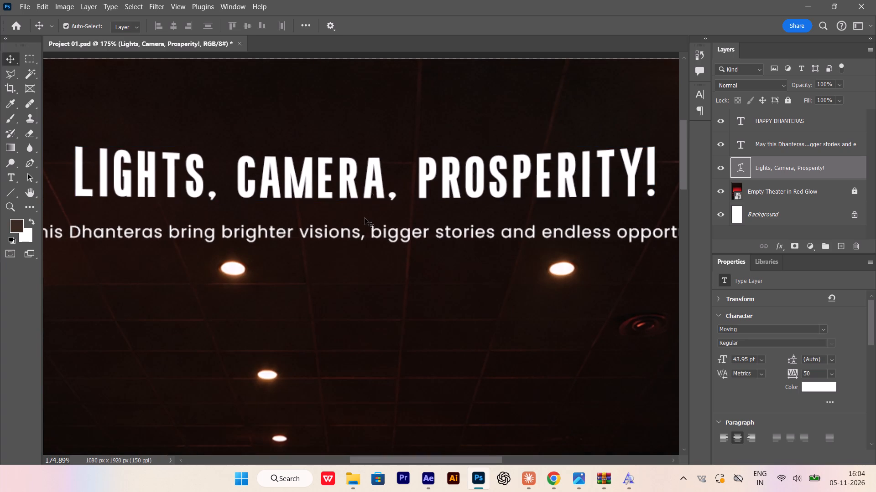
Change the "Lights, Camera, Prosperity!" tagline's text colour to pure red, ff0000.
left_click(367, 180)
scroll(464, 236, "down", 4, "alt")
left_click(824, 385)
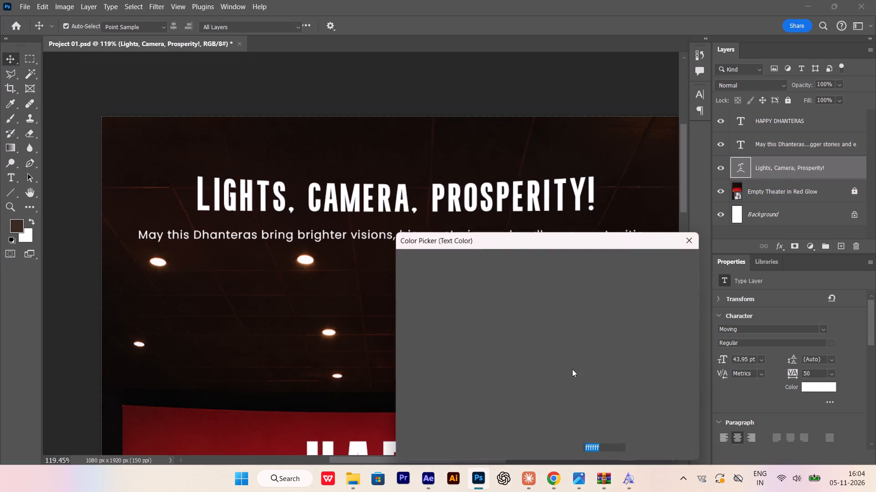
left_click_drag(484, 334, 603, 221)
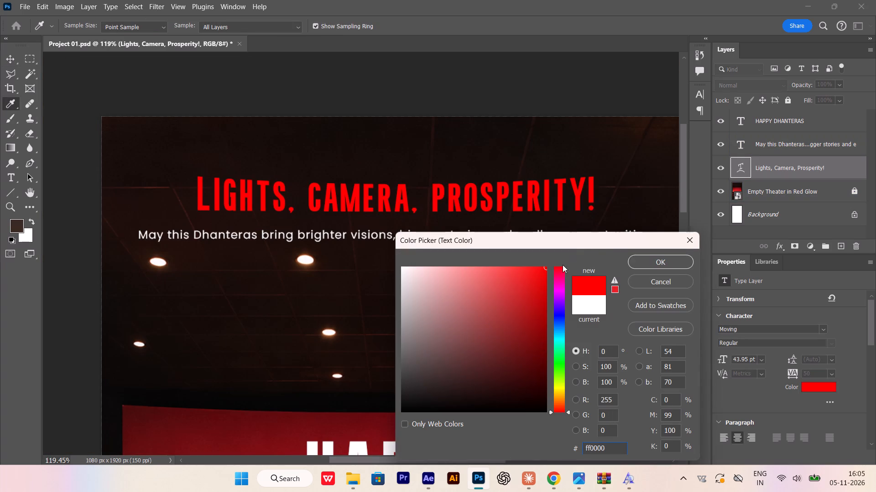
left_click(651, 261)
Nudge the "May this Dhanteras..." line up 1 px.
scroll(363, 223, "down", 4, "alt")
scroll(370, 226, "up", 7, "alt")
left_click(387, 243)
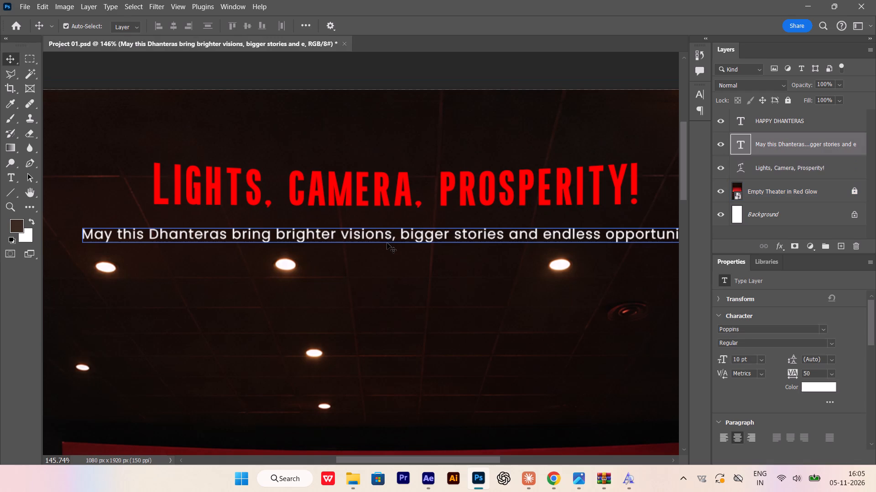
key("Up")
Add a drop shadow to the "Lights, Camera, Prosperity!" tagline: opacity 60%, angle 97°, distance 3 px, spread 36%, size 16 px.
left_click(391, 198)
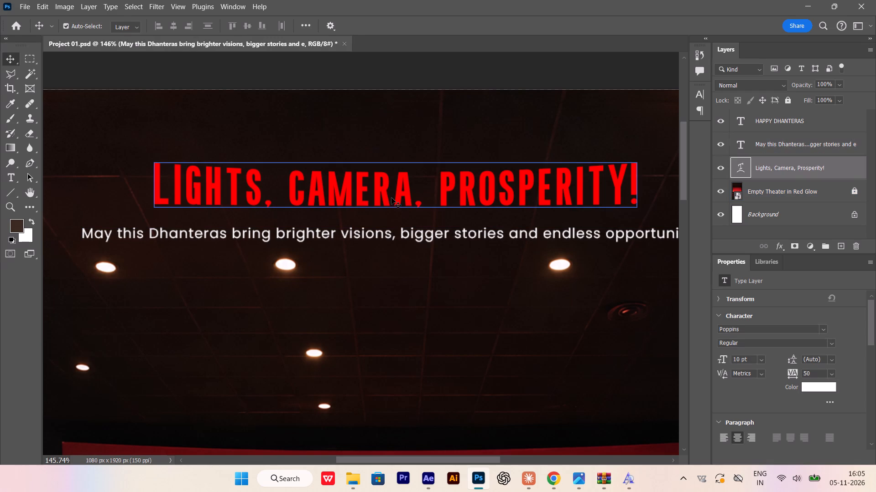
double_click(839, 173)
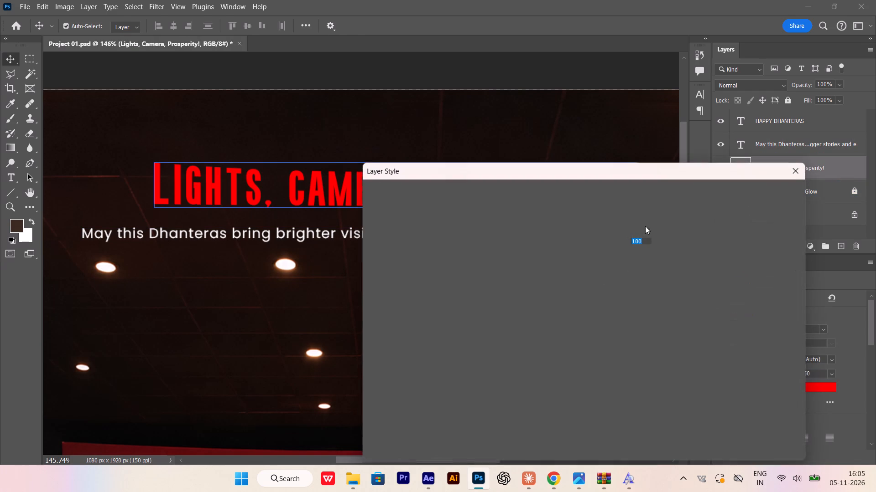
left_click(411, 402)
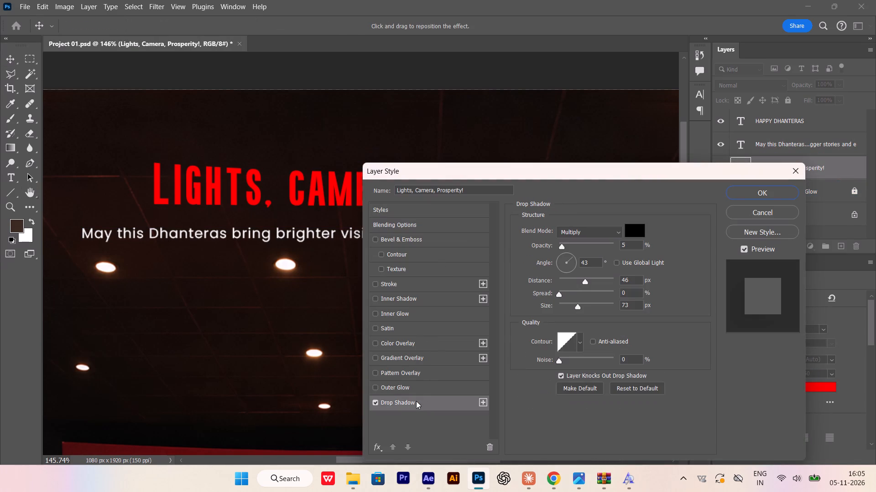
left_click_drag(571, 253, 565, 250)
left_click_drag(563, 244, 590, 252)
left_click_drag(581, 278, 569, 278)
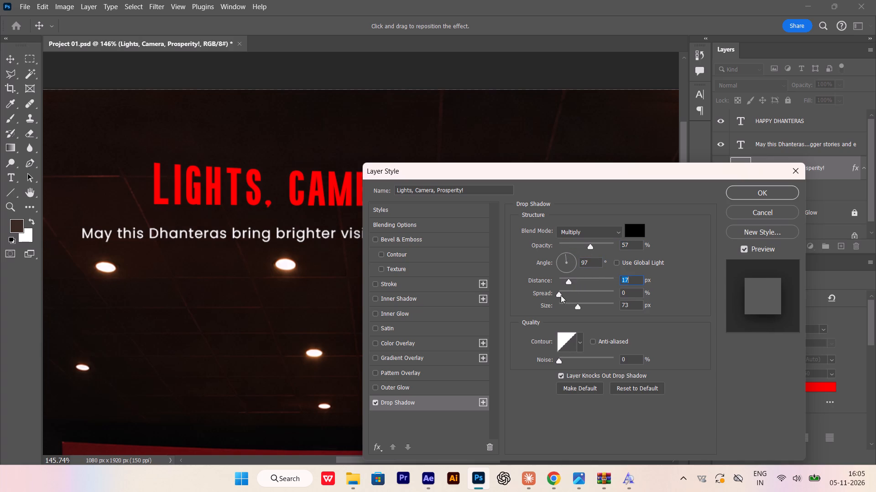
left_click_drag(561, 295, 570, 296)
left_click_drag(577, 307, 565, 305)
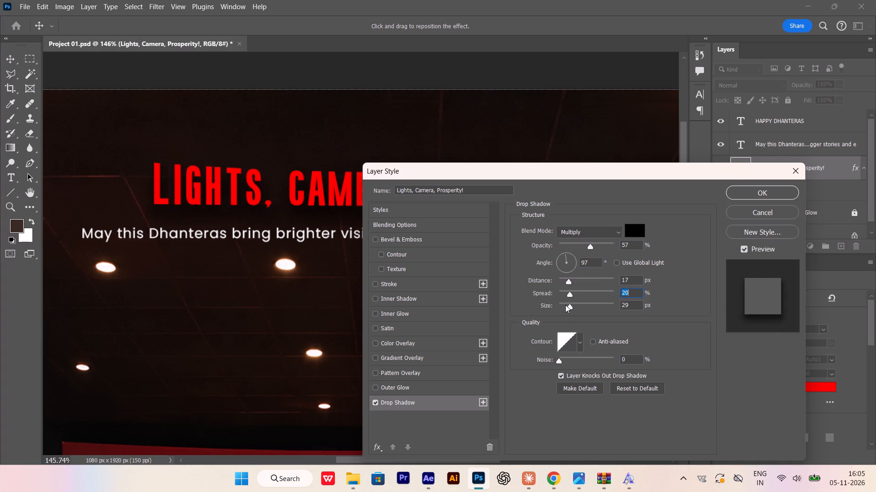
left_click_drag(565, 305, 563, 303)
left_click_drag(569, 280, 568, 279)
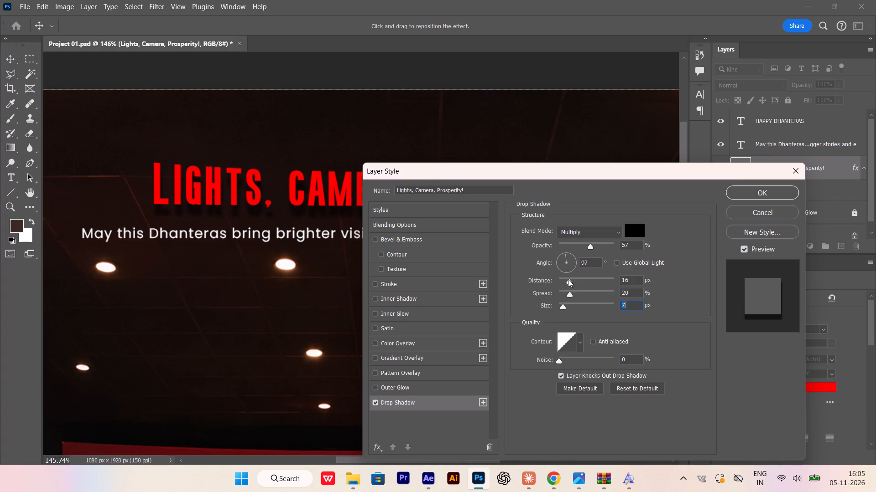
left_click_drag(568, 279, 561, 277)
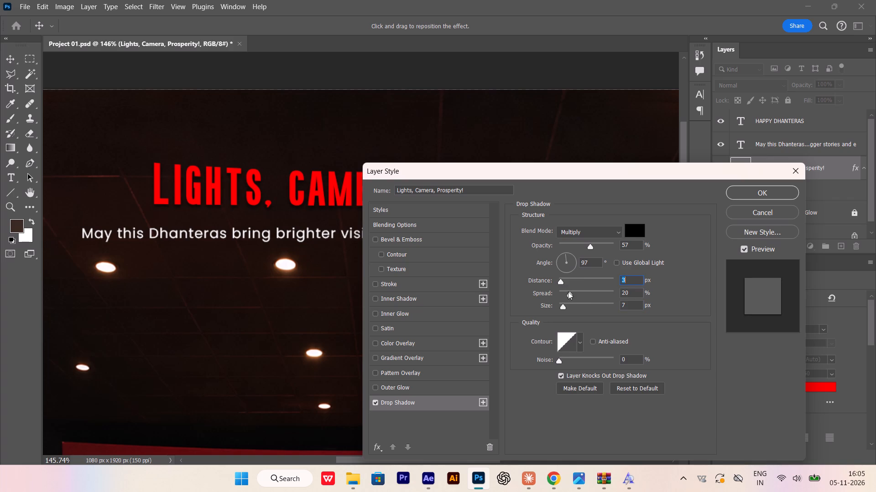
left_click_drag(568, 292, 579, 295)
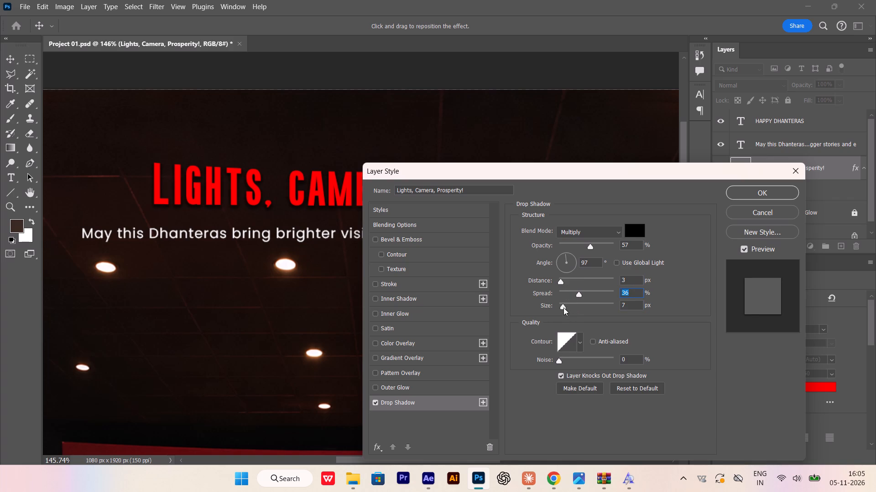
left_click(563, 307)
left_click_drag(589, 246, 599, 249)
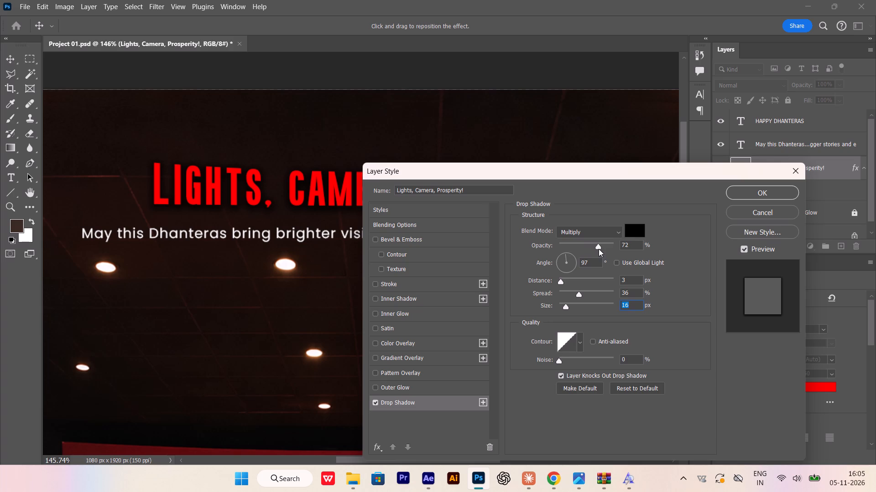
left_click_drag(599, 249, 592, 250)
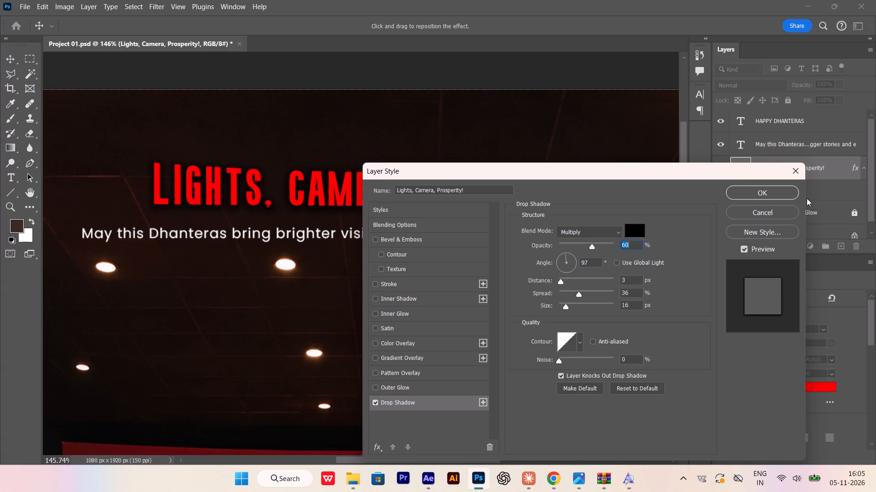
left_click(766, 192)
Examine the shadowed tagline and the supporting line beneath it at different magnifications.
scroll(297, 311, "up", 3)
scroll(290, 299, "down", 3)
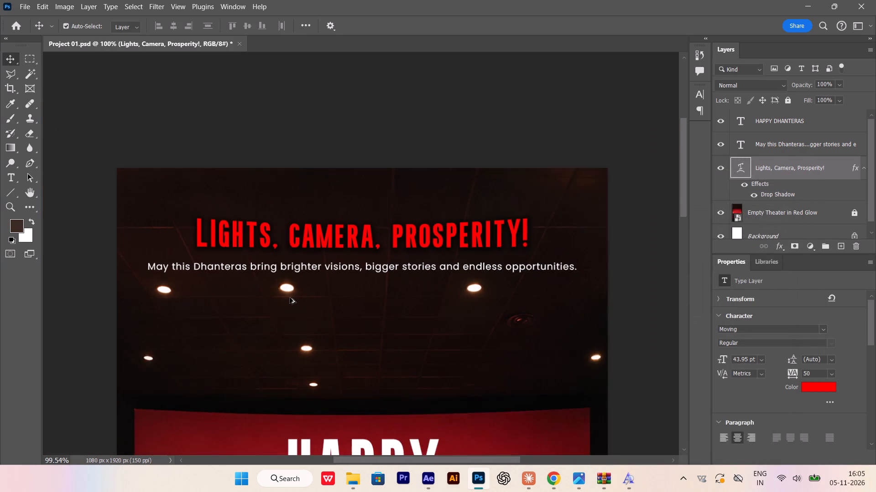
scroll(290, 297, "down", 6)
scroll(418, 255, "down", 3)
scroll(345, 263, "down", 3, "alt")
scroll(318, 262, "up", 3, "alt")
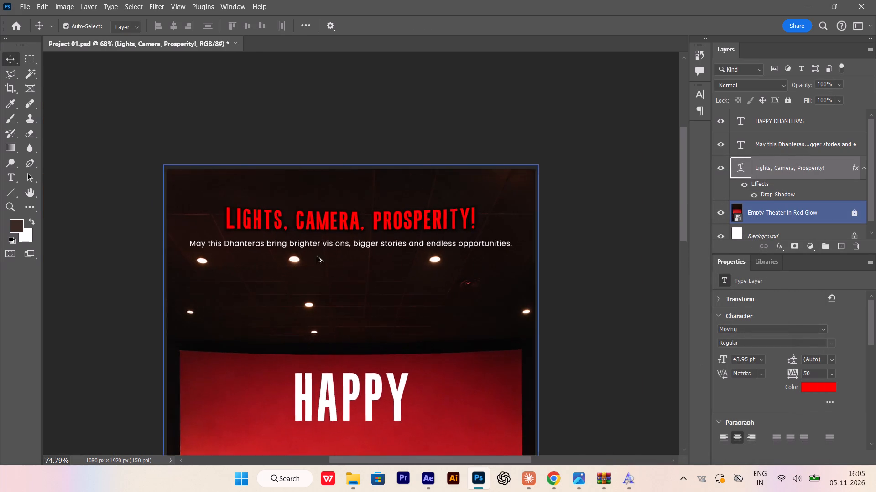
scroll(317, 257, "up", 7, "alt")
left_click(317, 246)
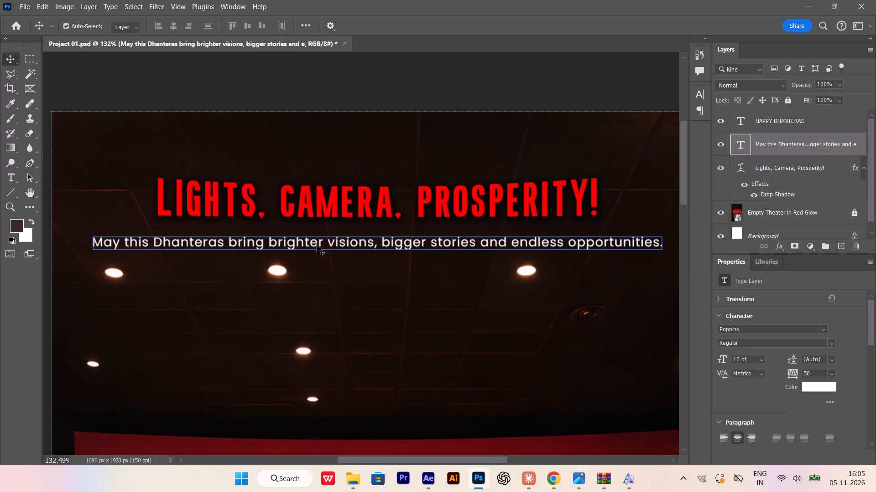
scroll(317, 246, "down", 1)
scroll(317, 246, "down", 4, "alt")
scroll(304, 261, "up", 2, "alt")
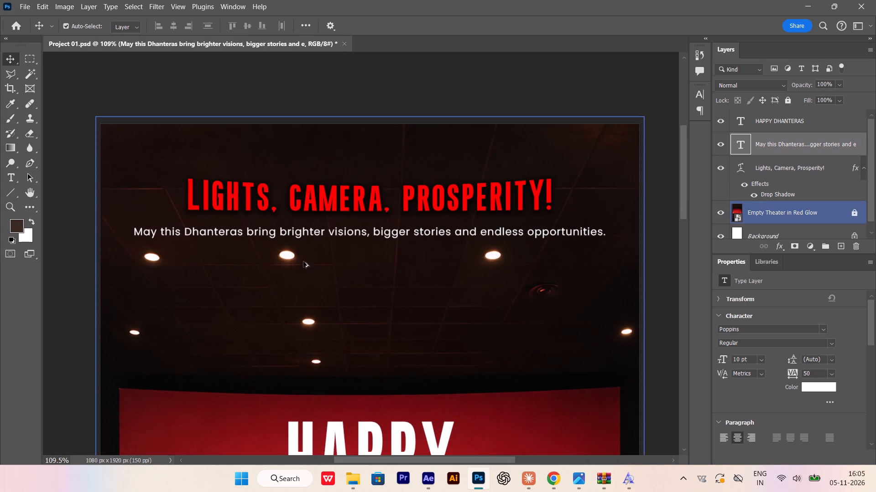
scroll(332, 279, "down", 7, "alt")
scroll(329, 253, "up", 3, "alt")
scroll(329, 253, "down", 5)
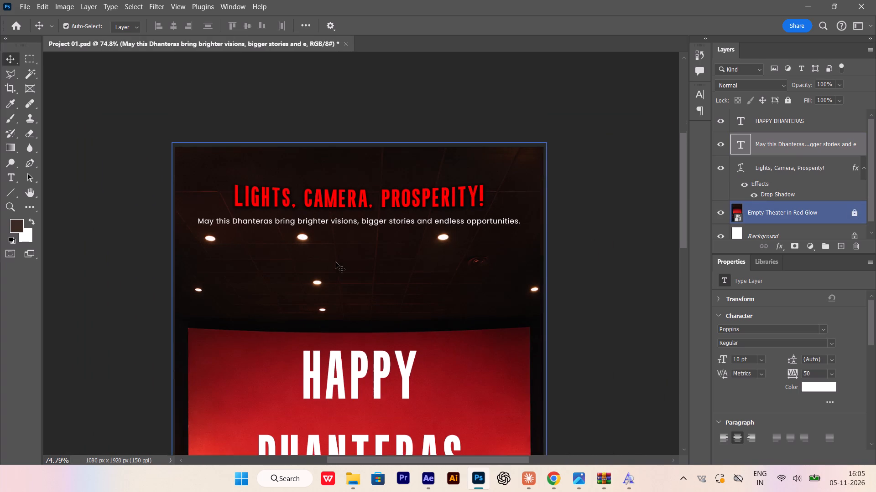
scroll(354, 220, "up", 3, "alt")
Move the tagline down about 106 px onto the row of ceiling lights, with the "May this Dhanteras..." line centred just below it.
left_click_drag(354, 215, 353, 277)
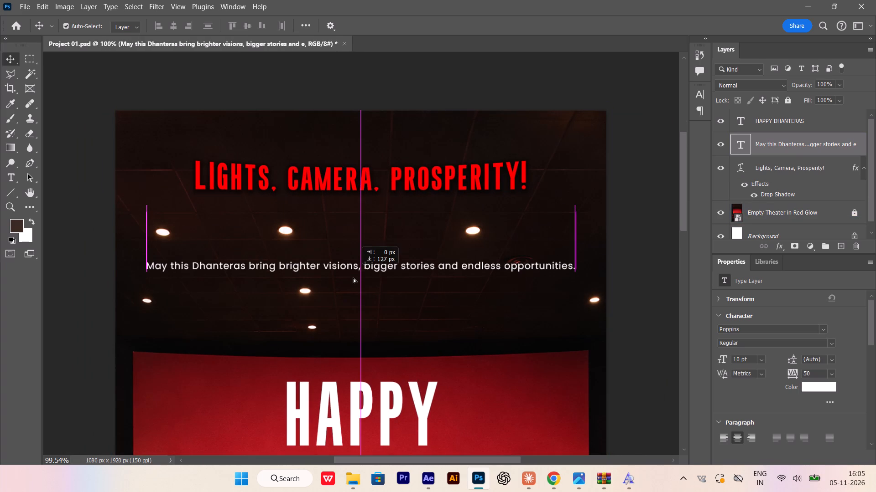
left_click_drag(353, 277, 352, 281)
left_click_drag(358, 174, 360, 223)
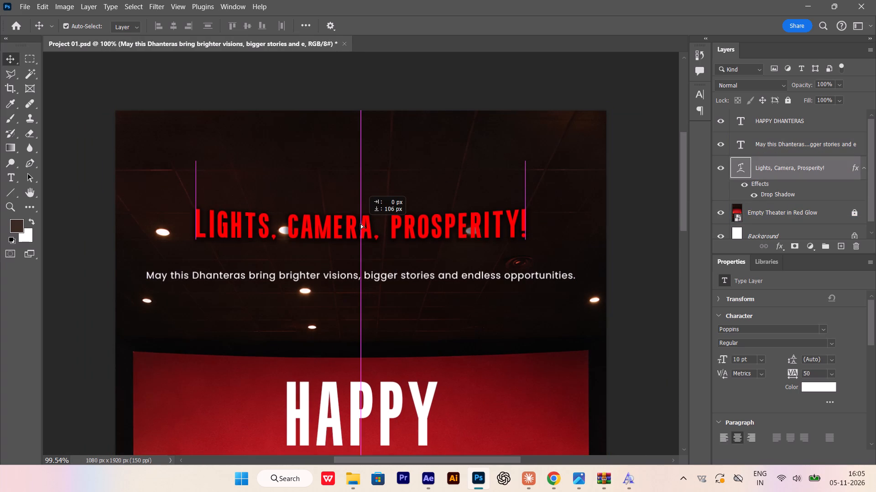
left_click_drag(360, 223, 360, 225)
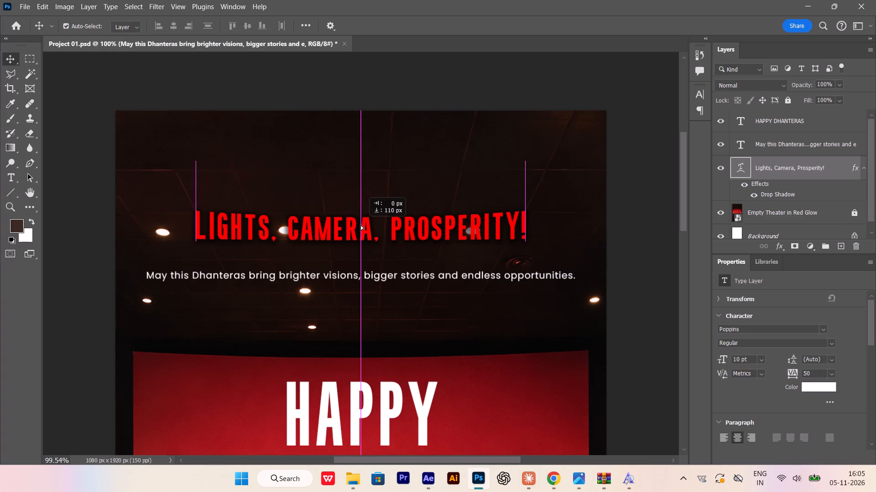
left_click_drag(360, 225, 357, 223)
left_click_drag(371, 274, 367, 262)
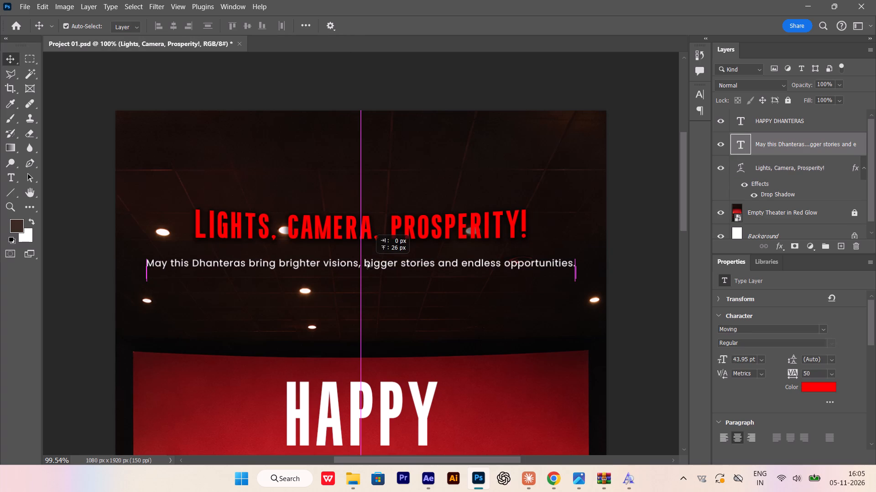
left_click_drag(367, 262, 367, 263)
Move the "Lights, Camera, Prosperity!" tagline up clear of the row of ceiling lights, keeping it horizontally centred.
scroll(401, 235, "up", 3, "alt")
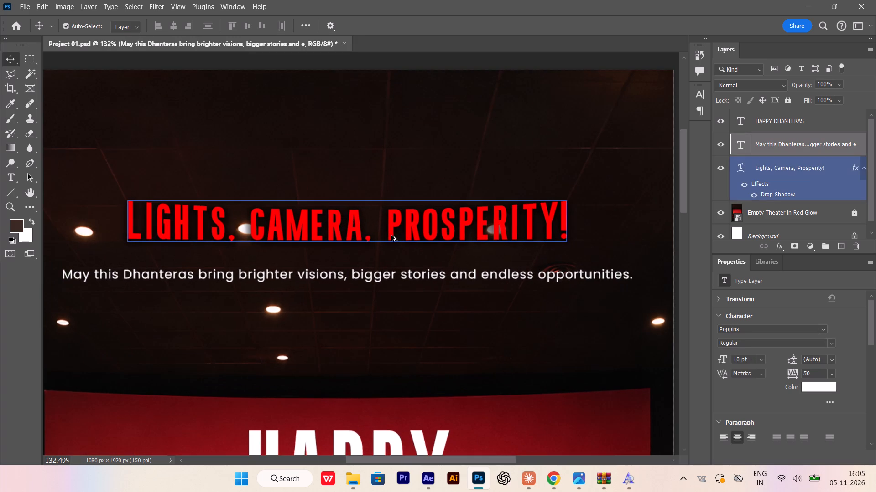
scroll(395, 234, "down", 2, "alt")
scroll(285, 238, "up", 2, "alt")
left_click_drag(286, 236, 282, 191)
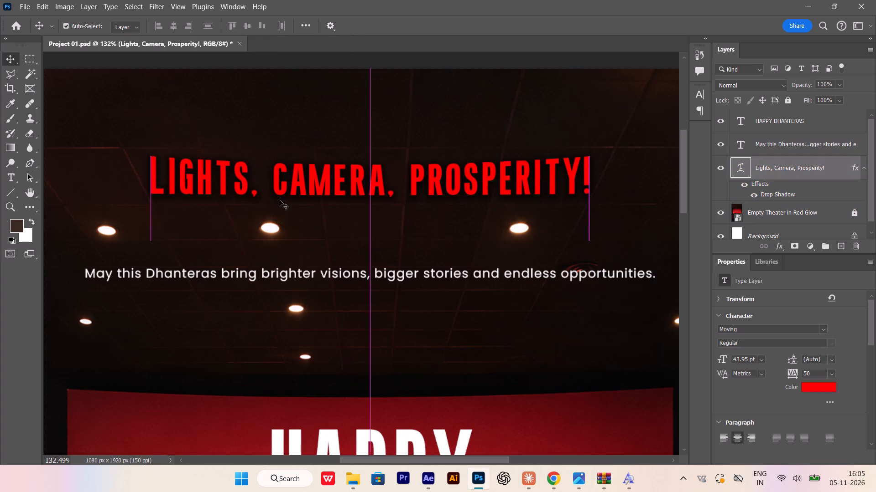
Choose the Healing Brush, and unlock and rasterize the "Empty Theater in Red Glow" layer for retouching.
scroll(280, 202, "down", 2, "alt")
scroll(119, 239, "up", 10, "alt")
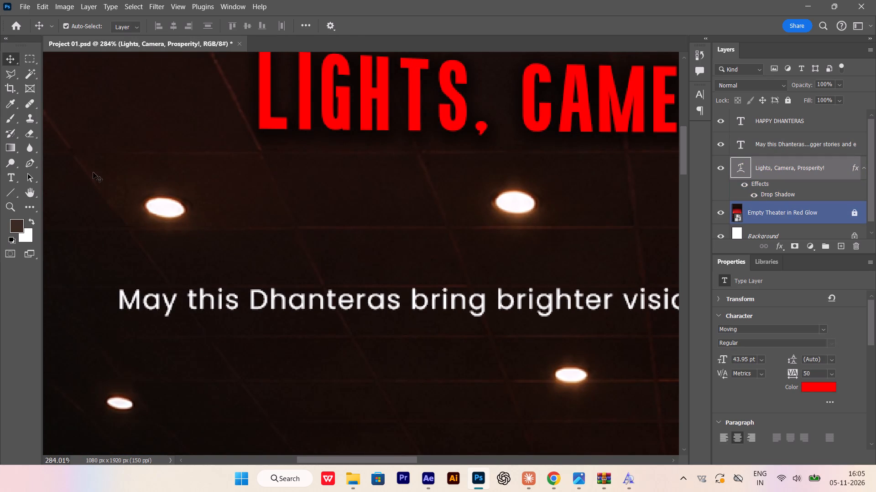
left_click(10, 78)
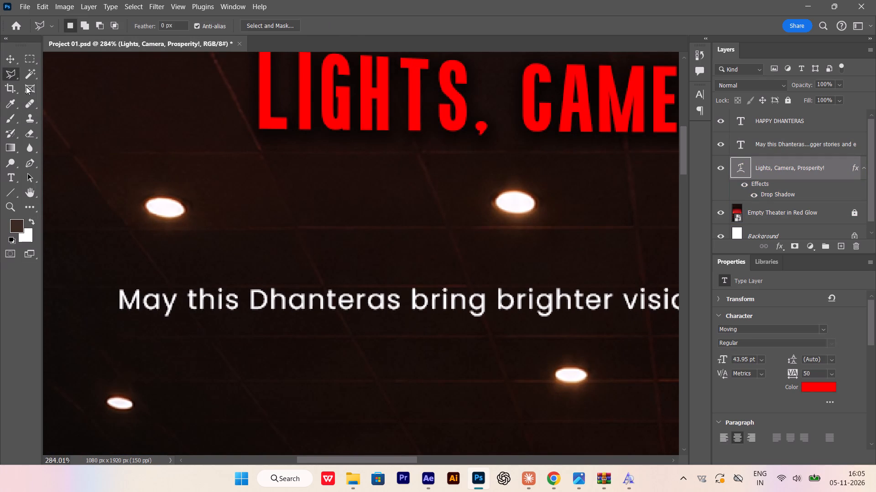
scroll(136, 166, "up", 5, "alt")
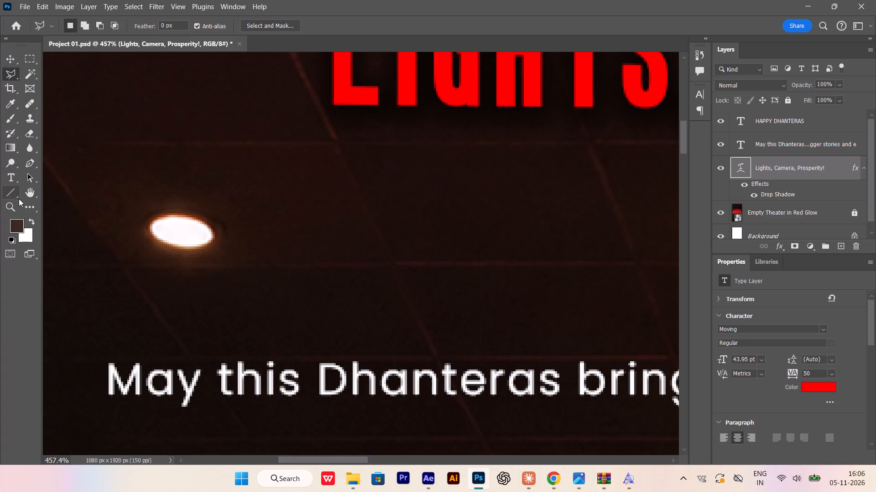
right_click(32, 106)
left_click(29, 108)
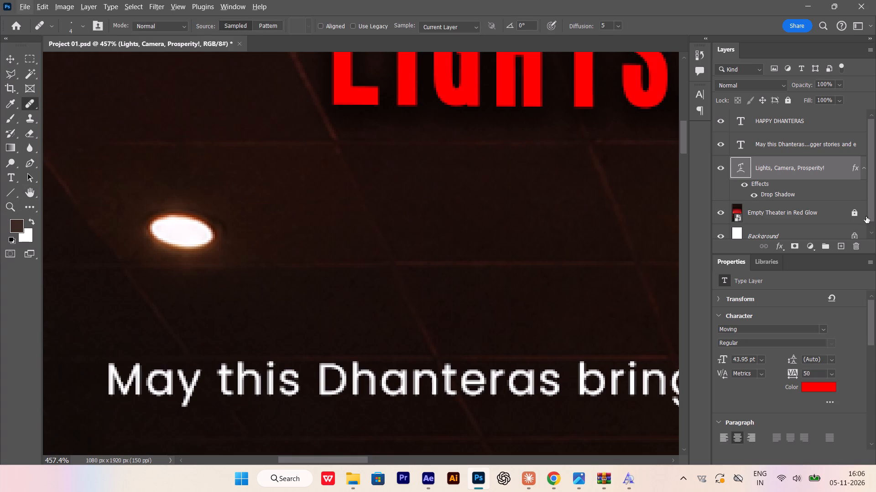
left_click(839, 213)
right_click(827, 208)
left_click(782, 102)
left_click(787, 104)
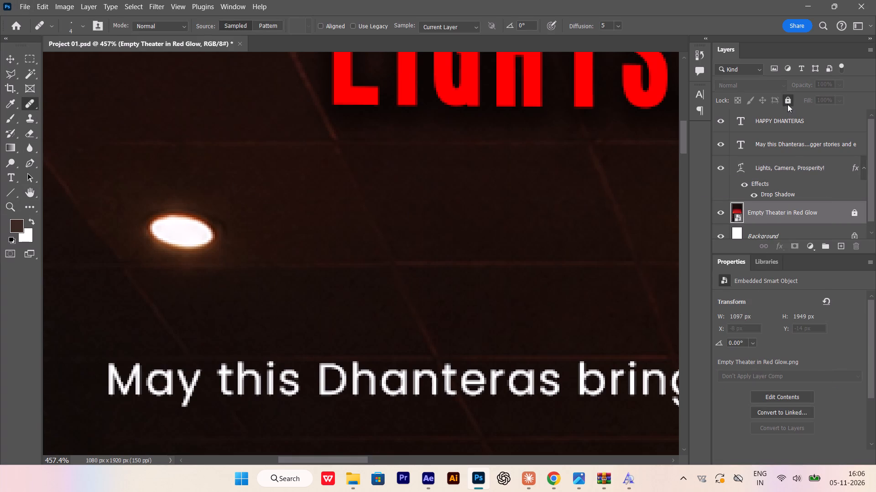
right_click(823, 212)
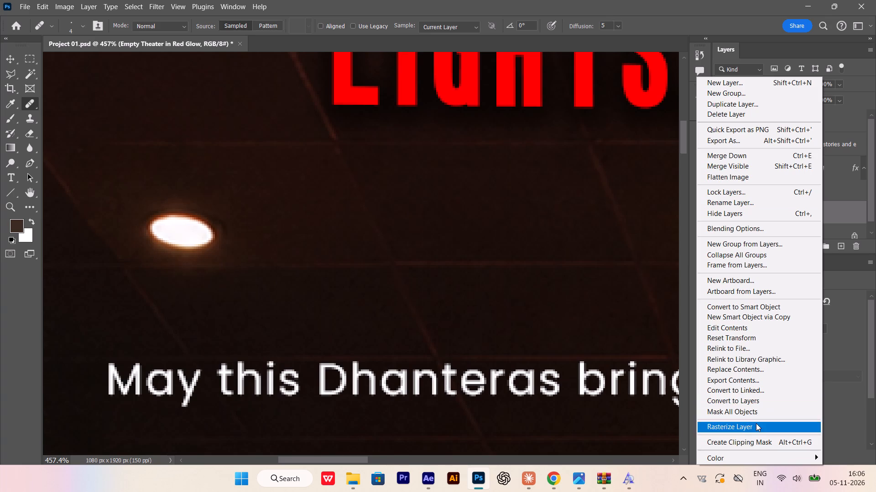
left_click(756, 423)
Start healing over the ceiling lamp above "May this" with nearby dark ceiling, using the Healing Brush enlarged to size 10.
left_click(275, 198, "alt")
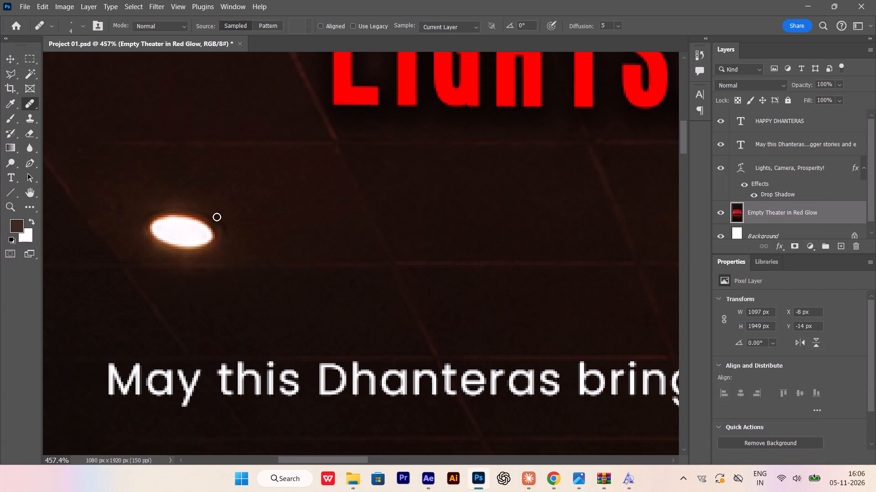
type("]]")
key("bracketright")
key("bracketright")
key("bracketright")
left_click_drag(207, 217, 218, 232)
left_click_drag(212, 223, 202, 226)
left_click_drag(190, 220, 202, 236)
left_click_drag(191, 221, 198, 225)
key("bracketright")
left_click(251, 185, "alt")
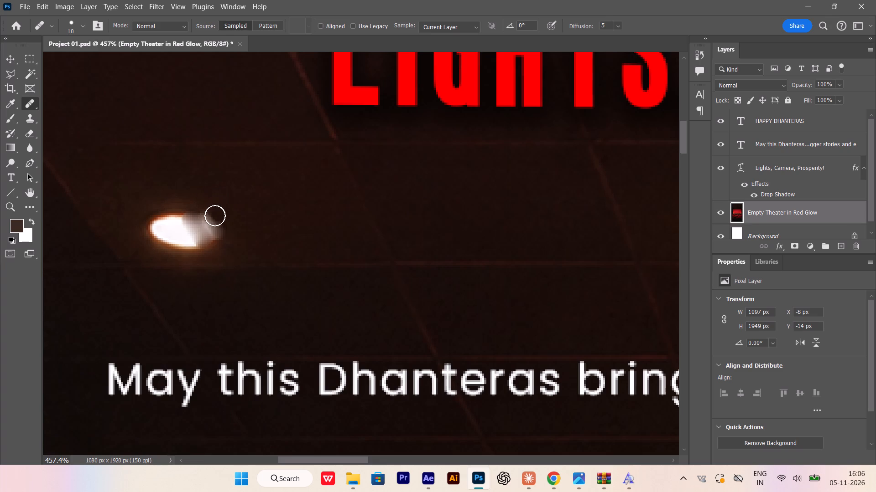
left_click_drag(211, 216, 165, 240)
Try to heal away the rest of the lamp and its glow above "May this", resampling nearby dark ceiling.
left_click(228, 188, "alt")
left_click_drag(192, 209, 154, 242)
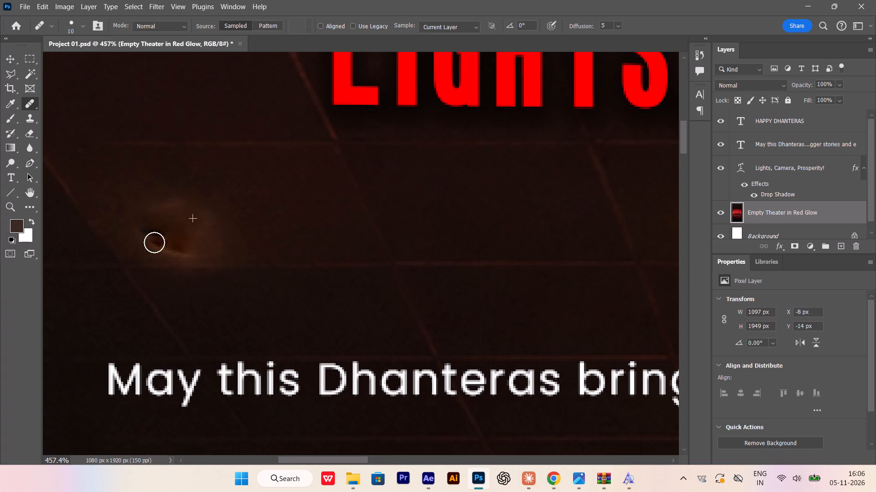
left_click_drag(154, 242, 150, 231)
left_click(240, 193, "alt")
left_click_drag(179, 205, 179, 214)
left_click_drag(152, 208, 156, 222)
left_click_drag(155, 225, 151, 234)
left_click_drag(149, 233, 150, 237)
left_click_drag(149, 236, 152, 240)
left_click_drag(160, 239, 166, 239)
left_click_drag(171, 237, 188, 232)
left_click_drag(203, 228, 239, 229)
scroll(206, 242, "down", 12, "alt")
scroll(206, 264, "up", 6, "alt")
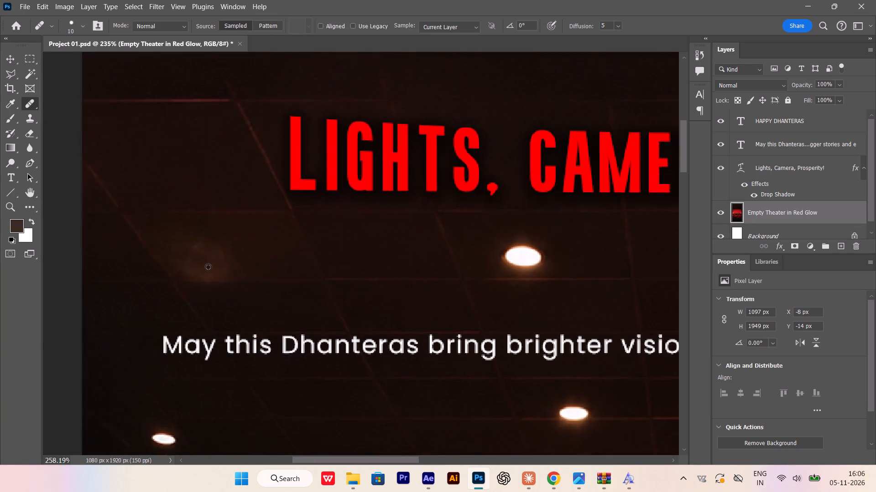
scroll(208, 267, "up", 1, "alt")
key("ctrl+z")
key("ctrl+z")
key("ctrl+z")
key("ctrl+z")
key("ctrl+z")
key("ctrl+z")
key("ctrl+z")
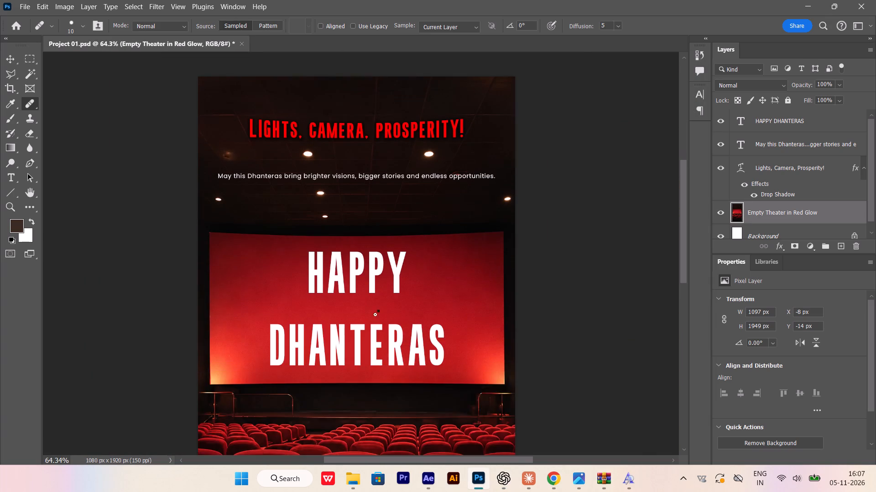
scroll(320, 345, "up", 5, "alt")
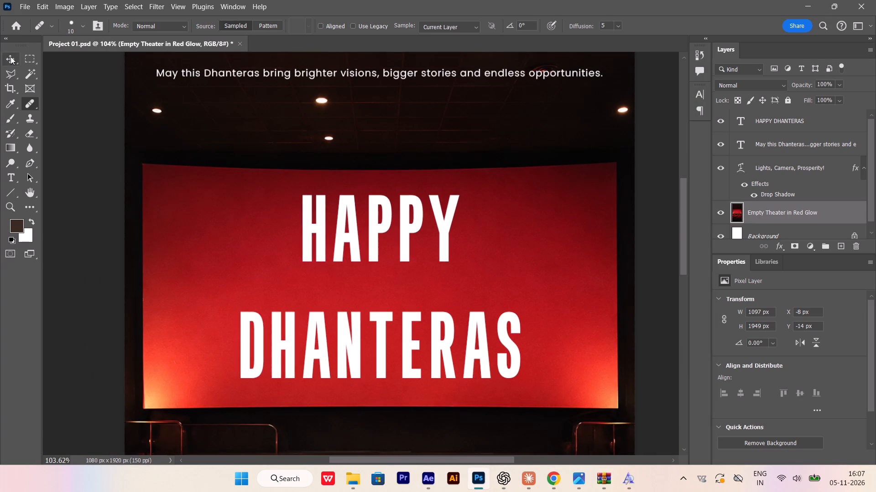
left_click(10, 56)
scroll(385, 307, "up", 2, "alt")
left_click(383, 313)
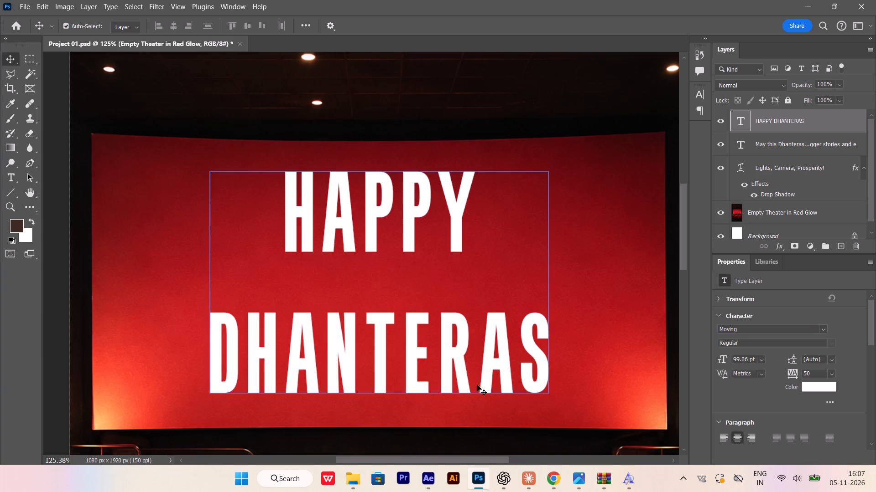
left_click(471, 349)
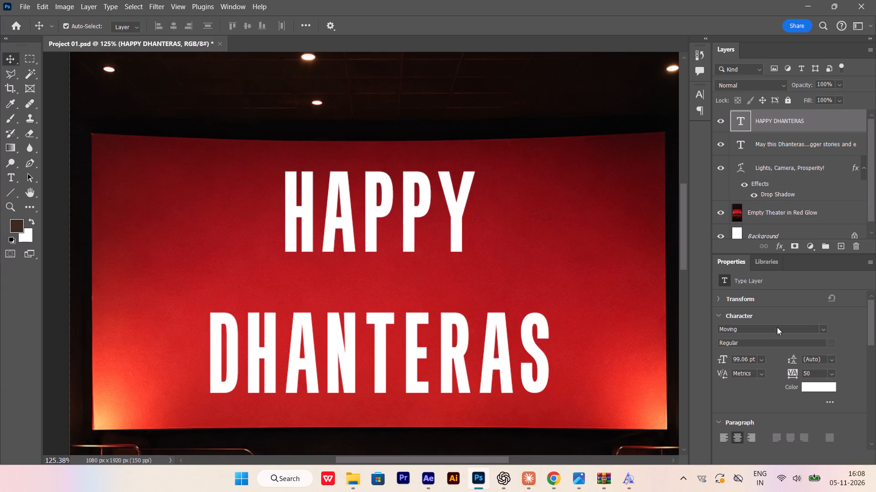
left_click(823, 330)
scroll(763, 268, "down", 8)
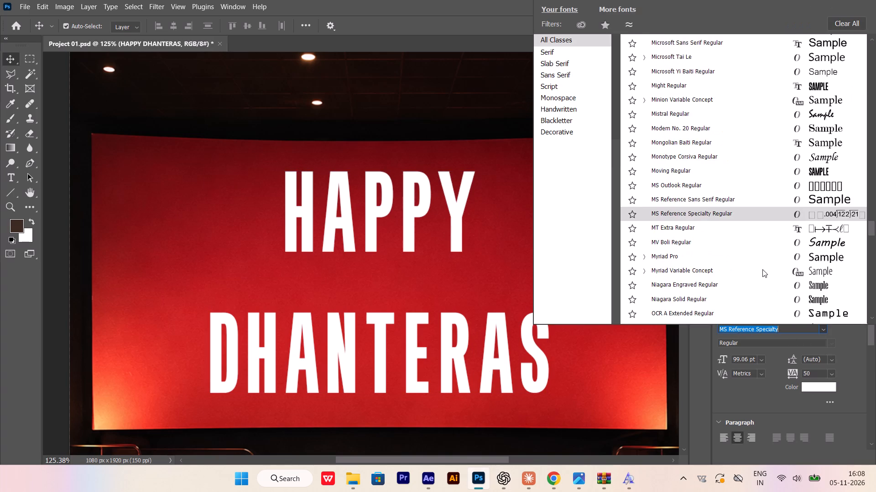
scroll(762, 269, "down", 19)
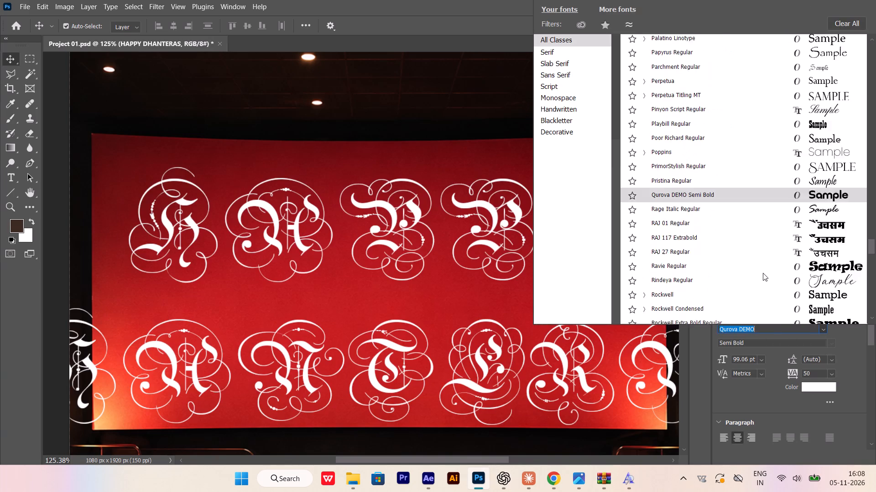
scroll(763, 273, "down", 3)
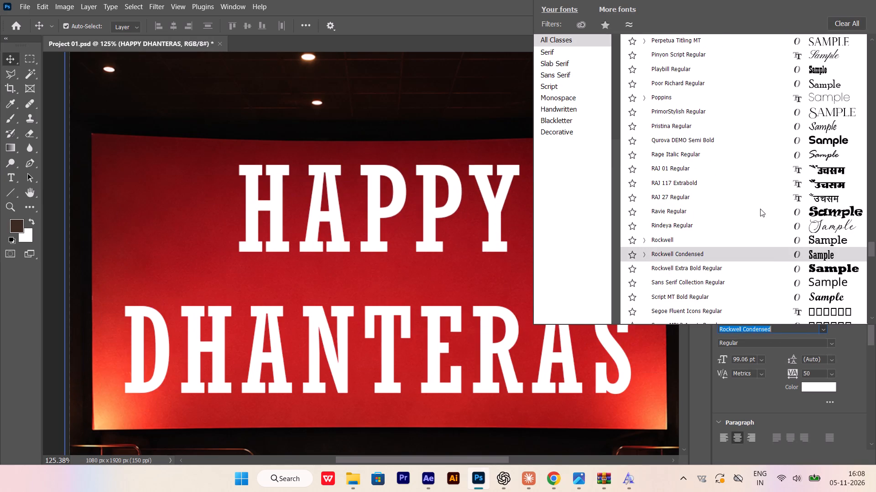
scroll(760, 231, "down", 2)
scroll(761, 271, "down", 7)
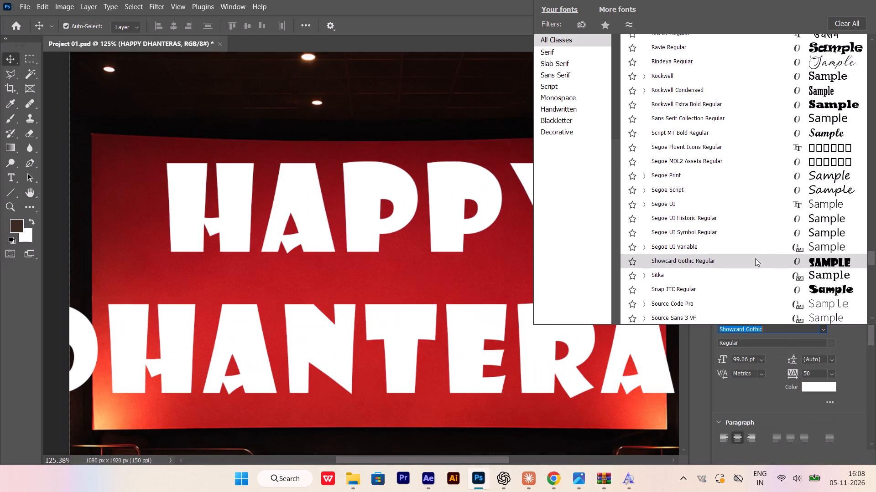
scroll(755, 258, "down", 12)
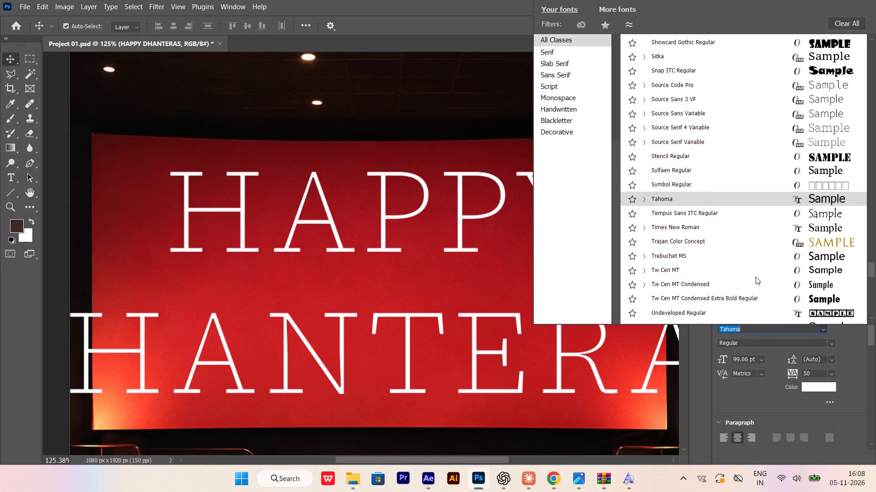
scroll(756, 277, "down", 7)
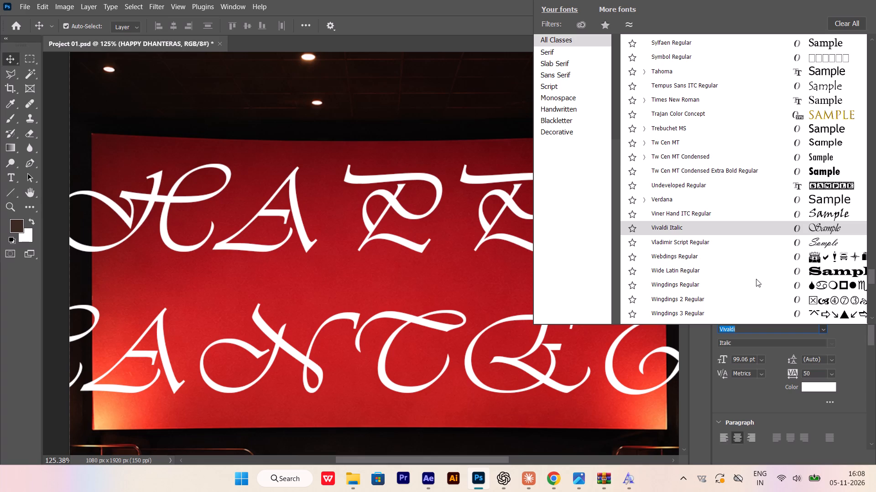
scroll(753, 296, "down", 5)
scroll(721, 263, "down", 7)
scroll(739, 248, "up", 2)
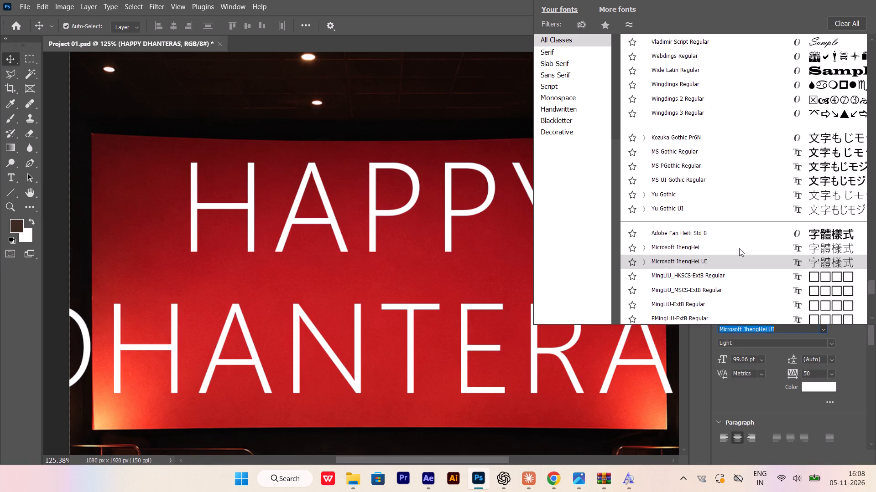
scroll(739, 248, "up", 4)
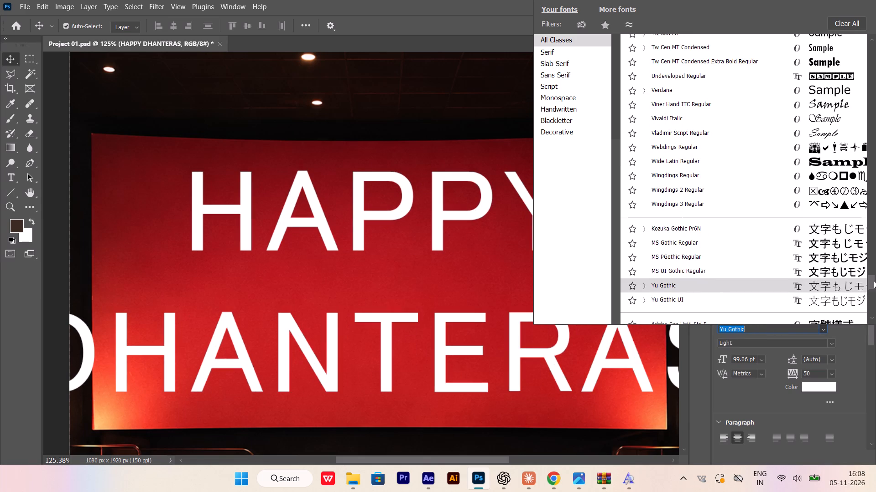
Restart from the beginning of the font list and examine the Abbasi fonts as candidates for HAPPY DHANTERAS.
left_click_drag(867, 283, 847, 30)
scroll(746, 219, "down", 4)
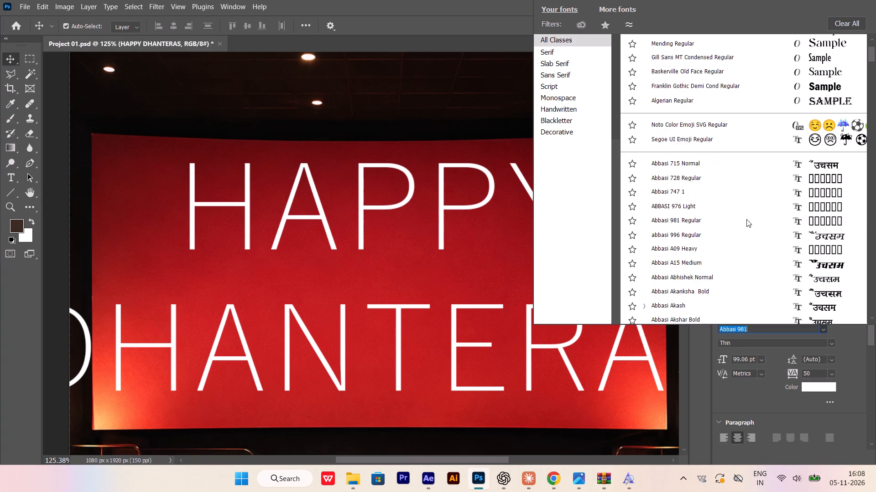
scroll(746, 219, "down", 4)
scroll(757, 256, "down", 10)
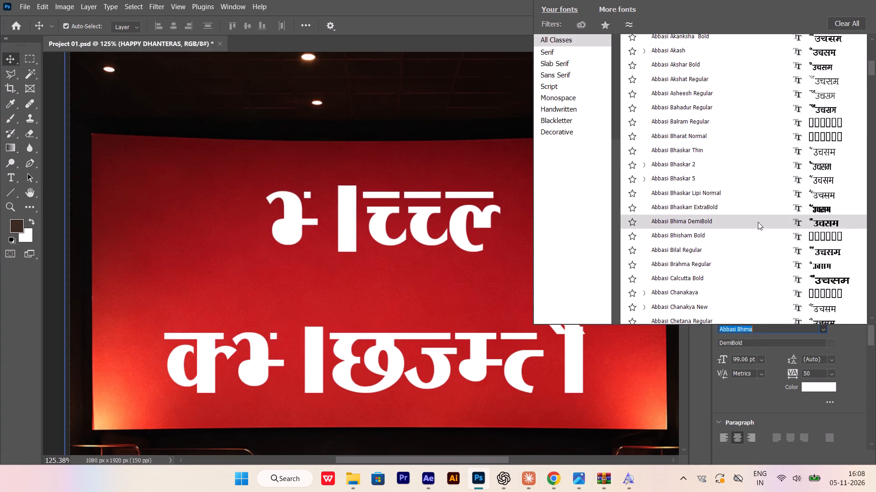
scroll(755, 228, "down", 15)
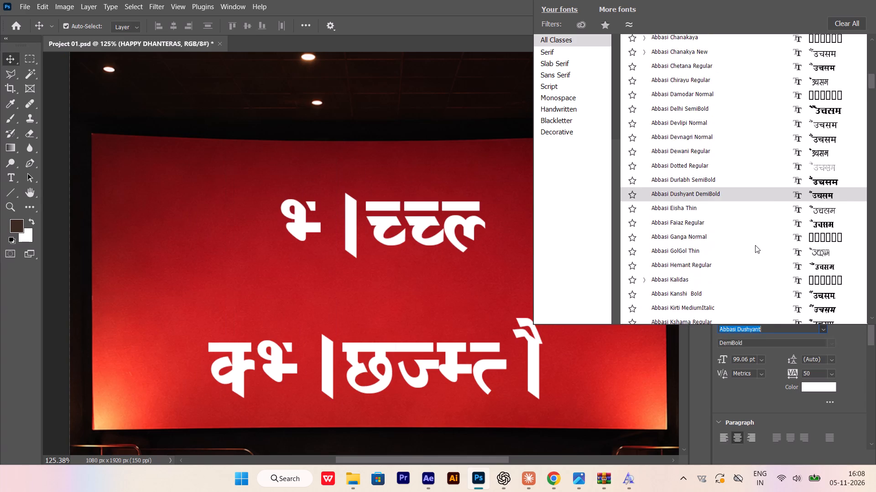
scroll(755, 245, "down", 16)
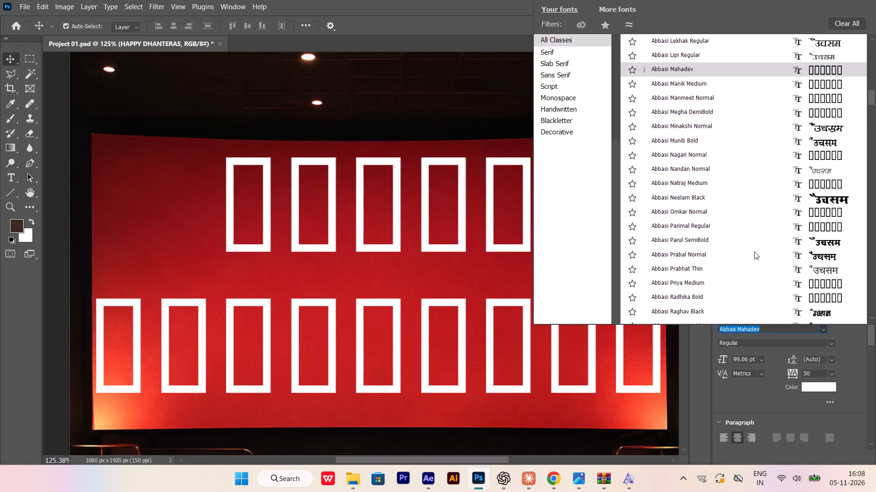
scroll(754, 251, "down", 18)
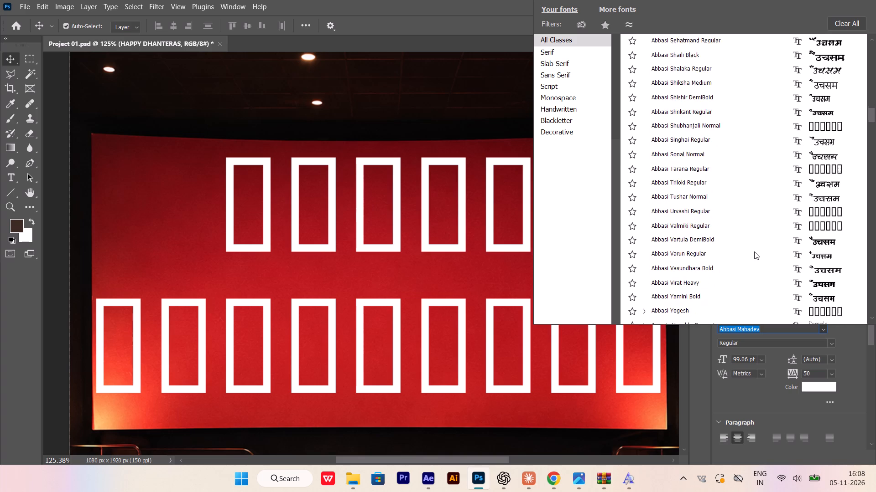
scroll(754, 251, "down", 7)
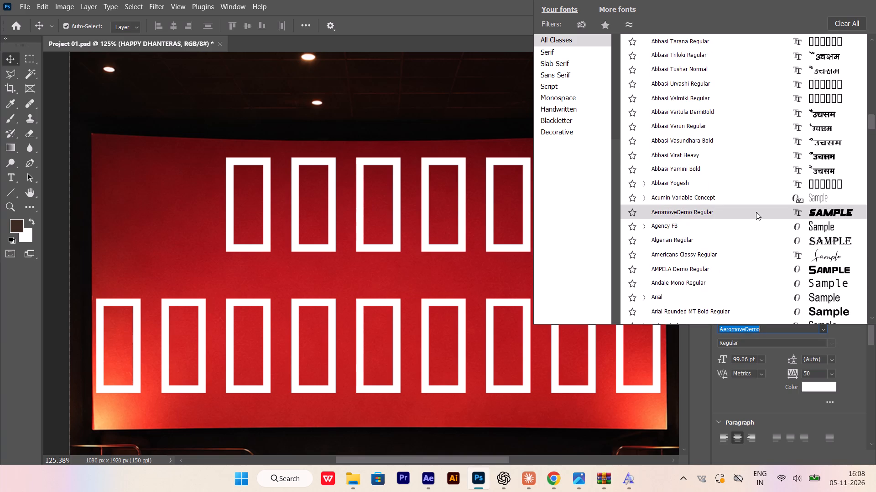
Preview the fonts from AeromoveDemo through Forte on the HAPPY DHANTERAS text to find a better headline style.
scroll(756, 212, "down", 4)
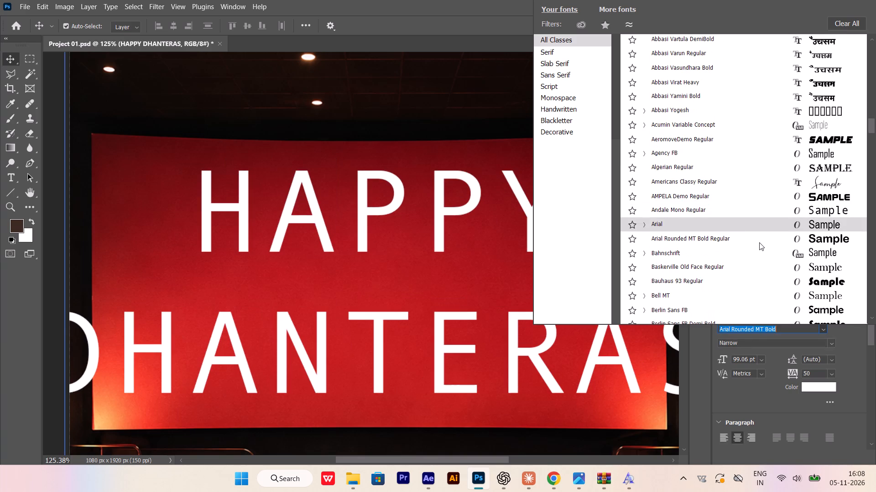
scroll(772, 285, "down", 3)
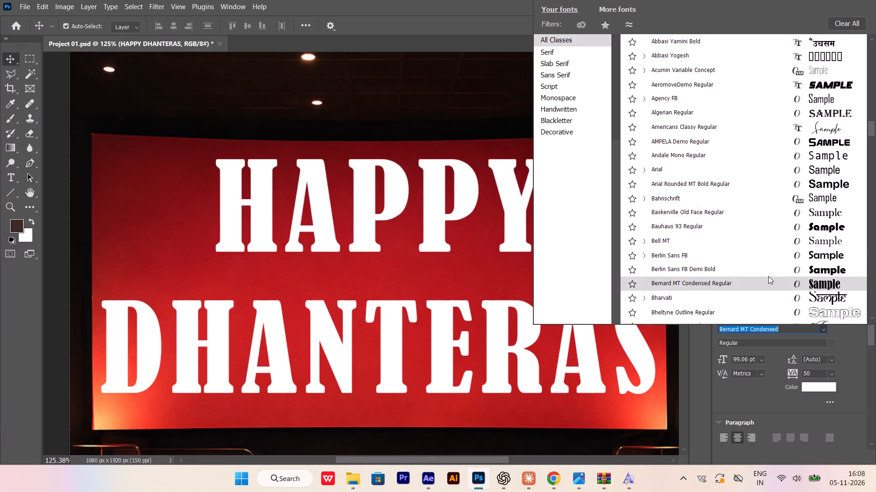
scroll(766, 270, "down", 10)
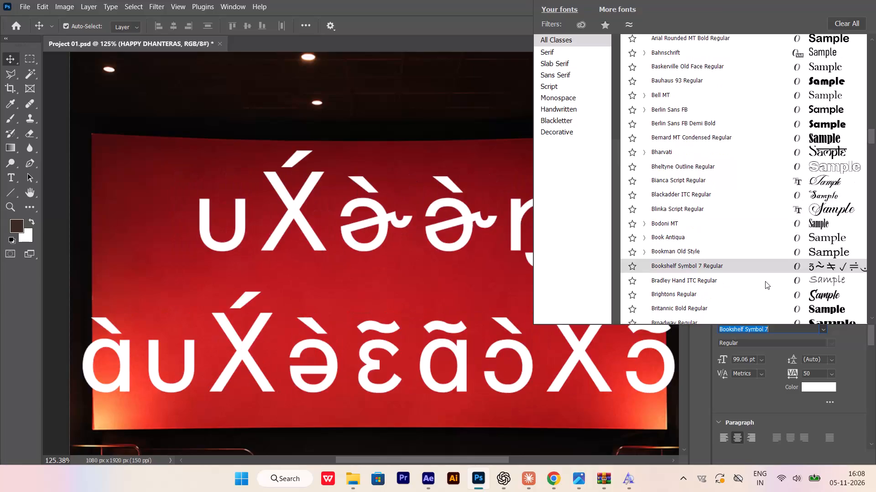
scroll(765, 281, "down", 7)
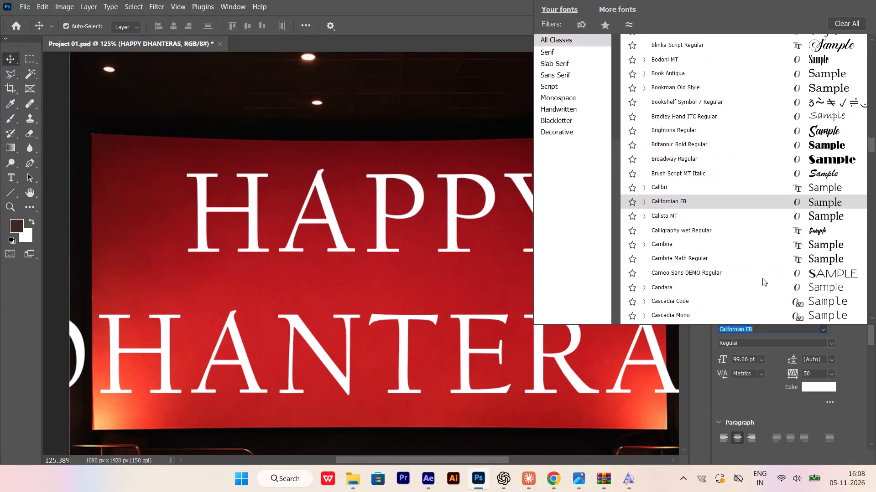
scroll(762, 278, "down", 7)
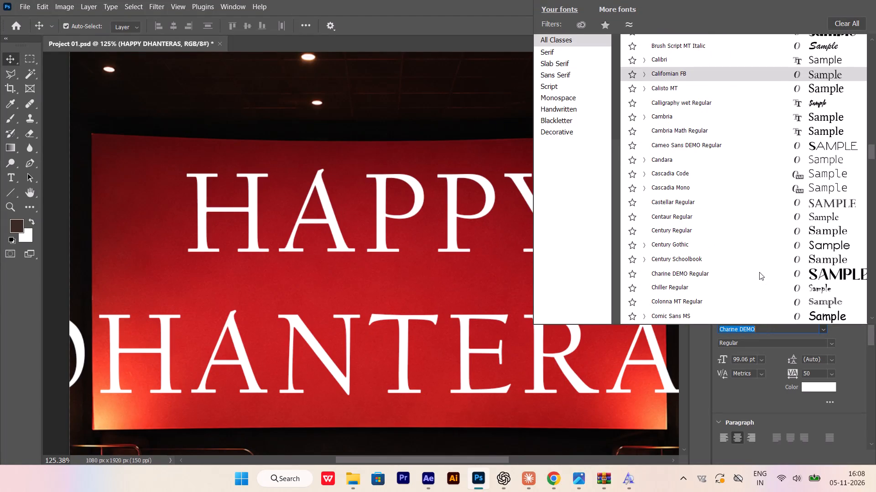
scroll(759, 272, "down", 7)
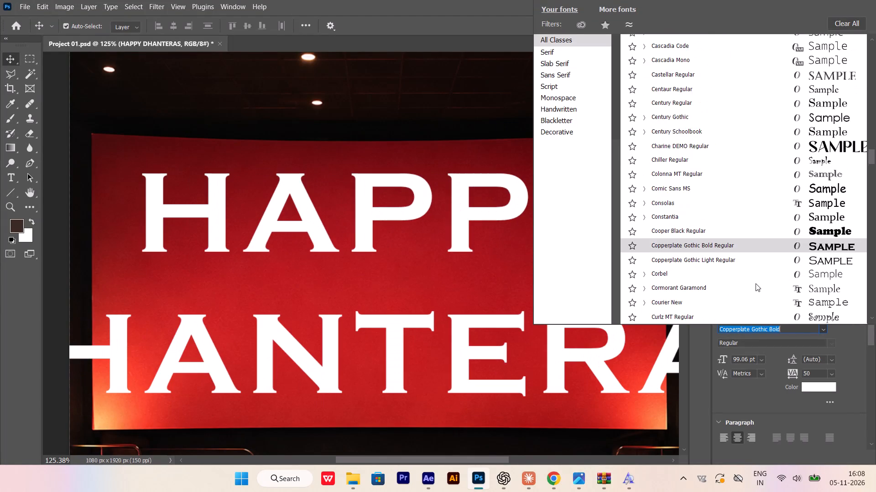
scroll(756, 281, "down", 5)
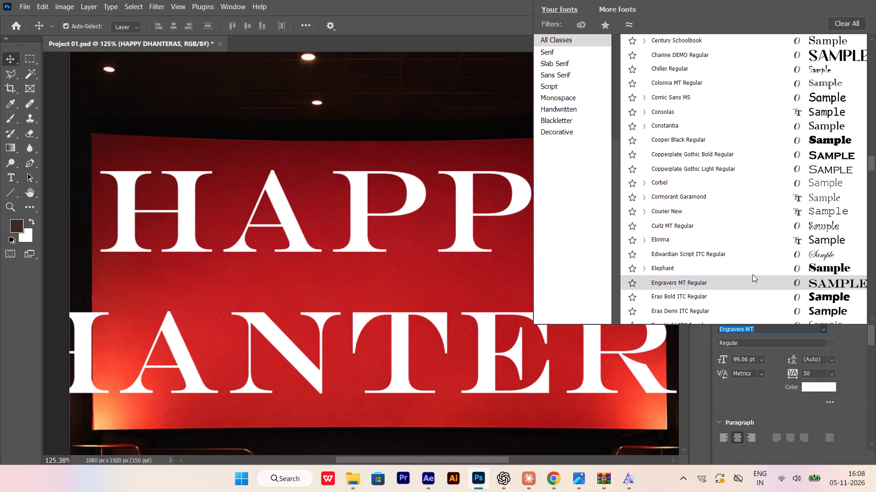
scroll(752, 274, "down", 9)
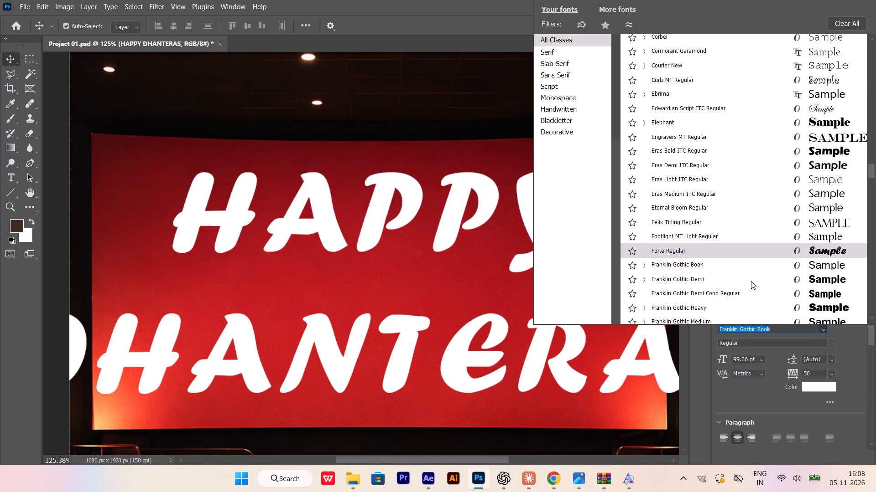
Examine the fonts from Franklin Gothic through Moving as candidates for the HAPPY DHANTERAS text.
scroll(751, 281, "down", 6)
scroll(762, 243, "down", 3)
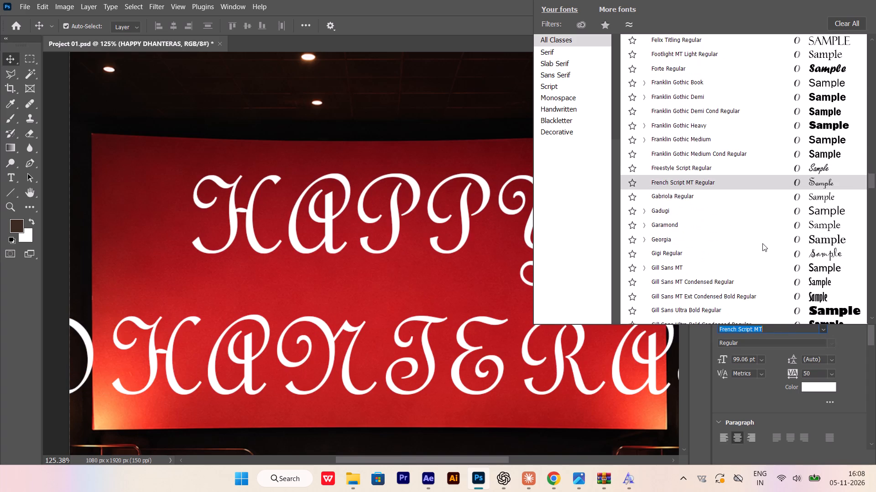
scroll(762, 243, "down", 7)
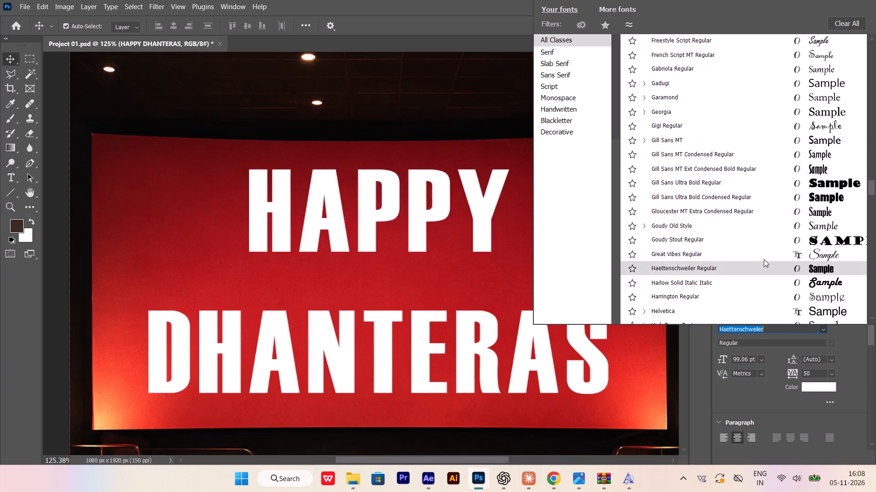
scroll(764, 259, "down", 5)
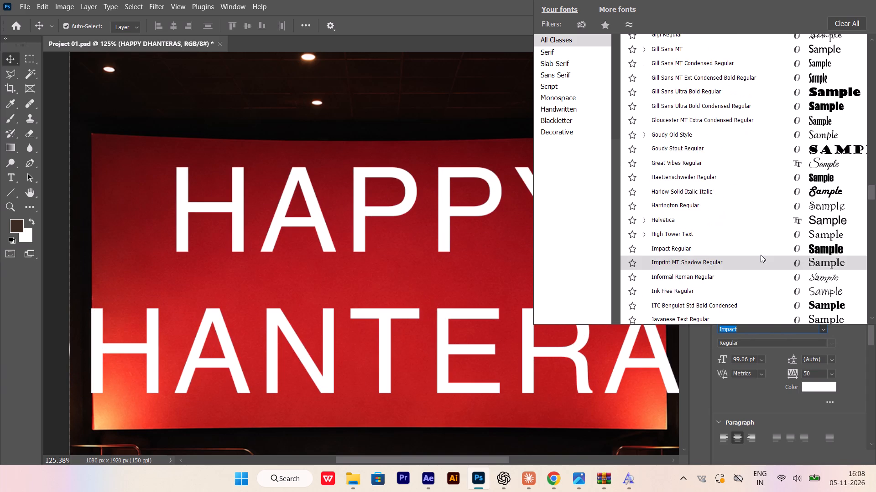
scroll(761, 255, "down", 6)
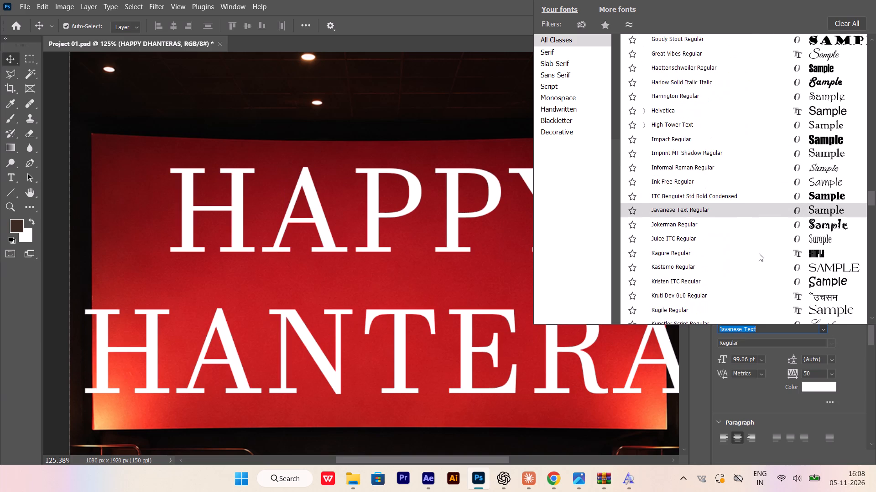
scroll(756, 262, "down", 9)
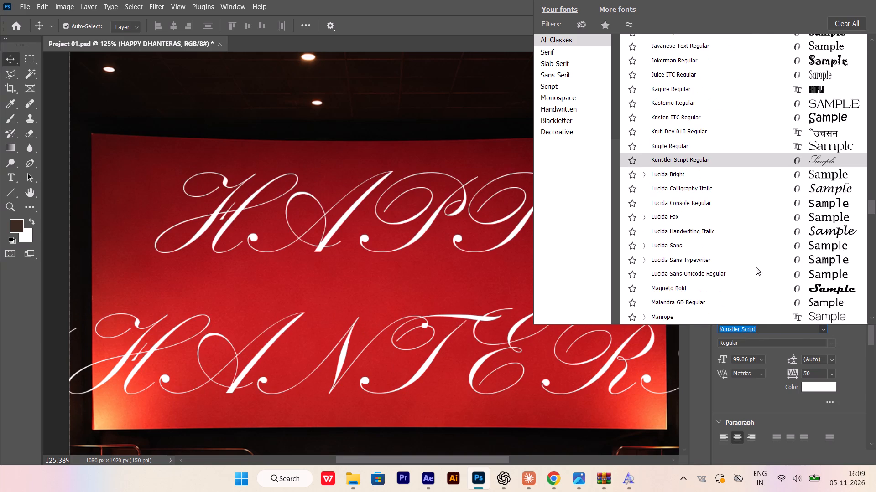
scroll(758, 276, "down", 8)
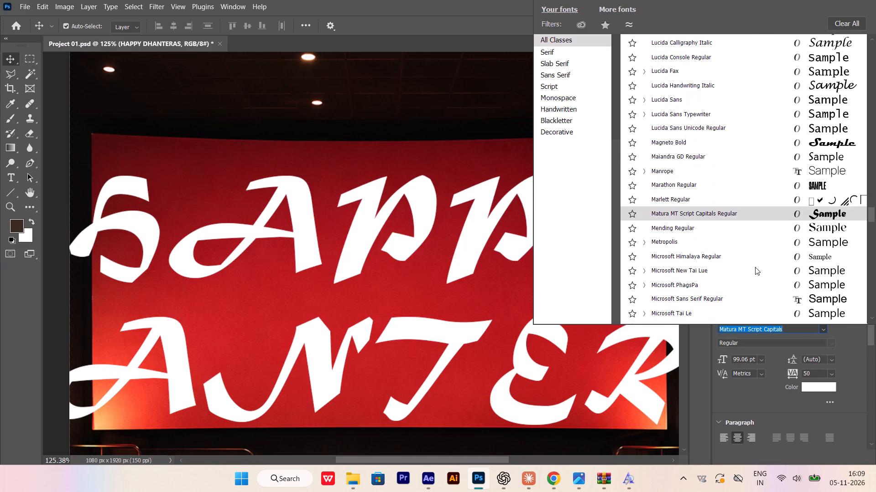
scroll(755, 267, "down", 5)
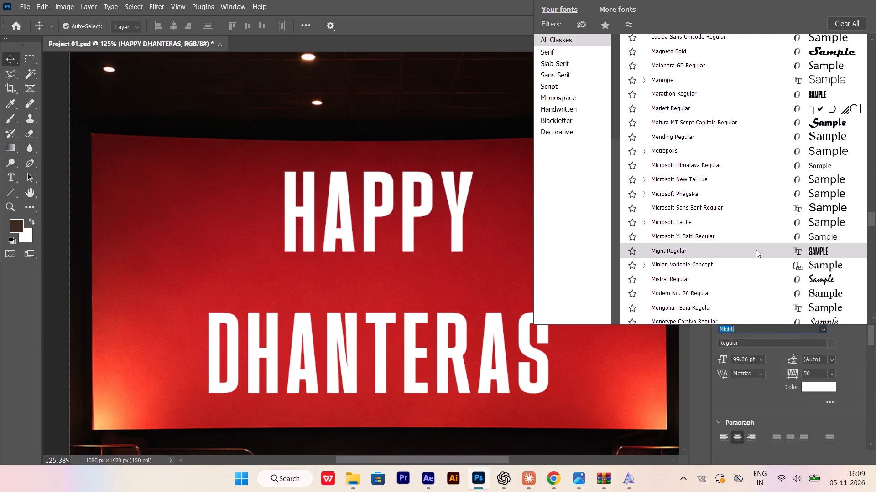
scroll(756, 250, "down", 4)
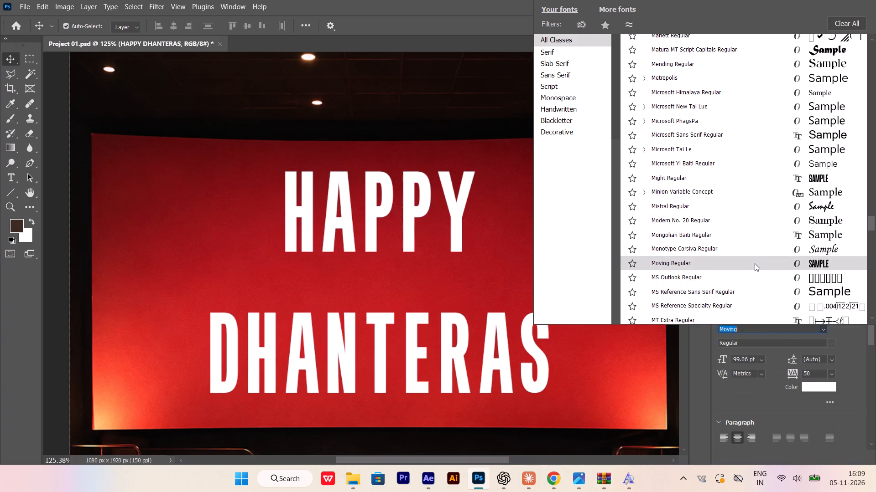
Preview HAPPY DHANTERAS in the fonts after Moving, including Niagara Engraved, Over Fear, Qurova DEMO, Ravie and Snap ITC.
scroll(755, 263, "down", 6)
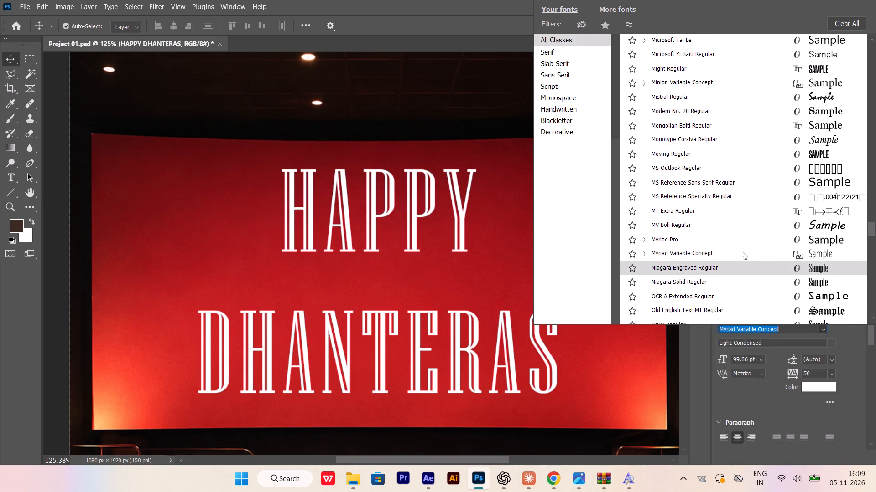
scroll(738, 245, "down", 4)
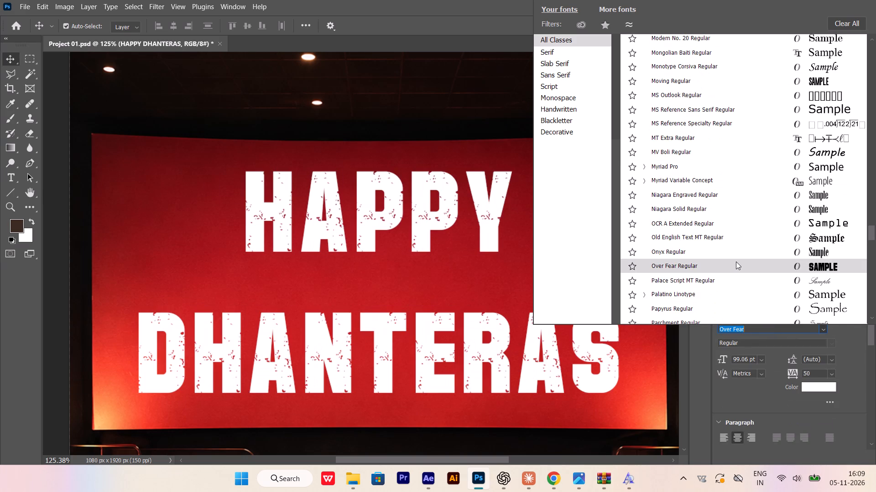
scroll(736, 261, "down", 3)
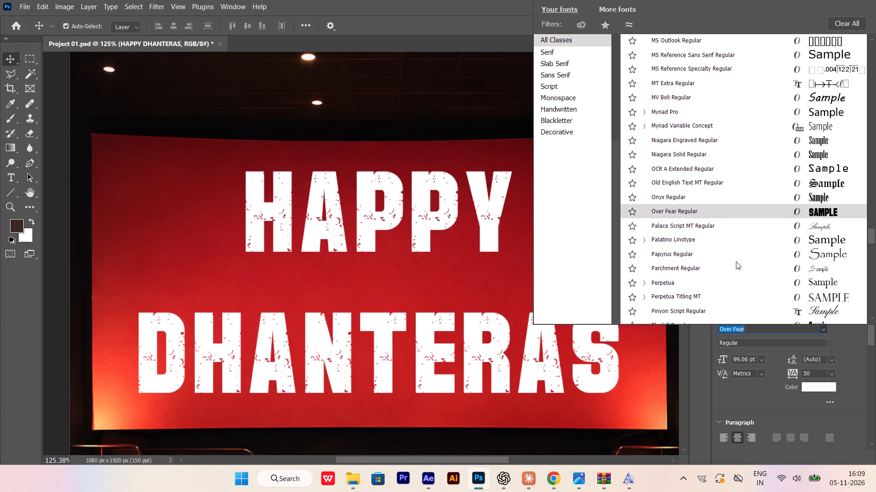
scroll(736, 261, "down", 6)
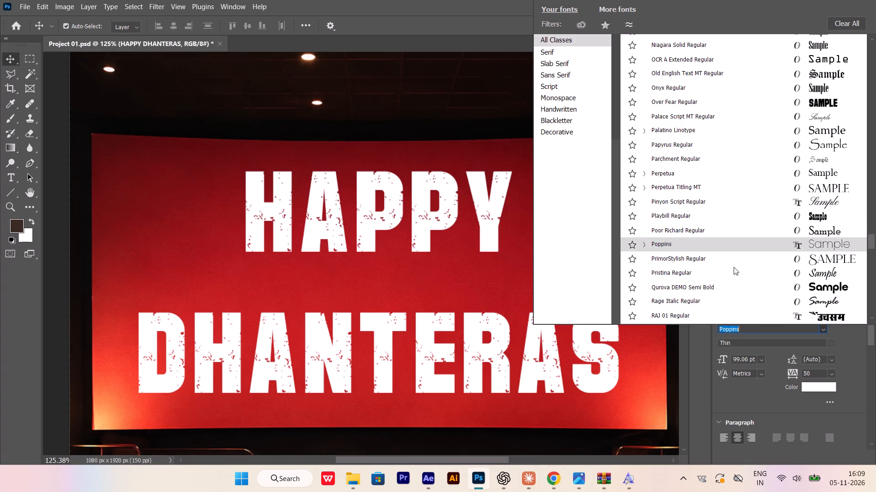
scroll(734, 267, "down", 4)
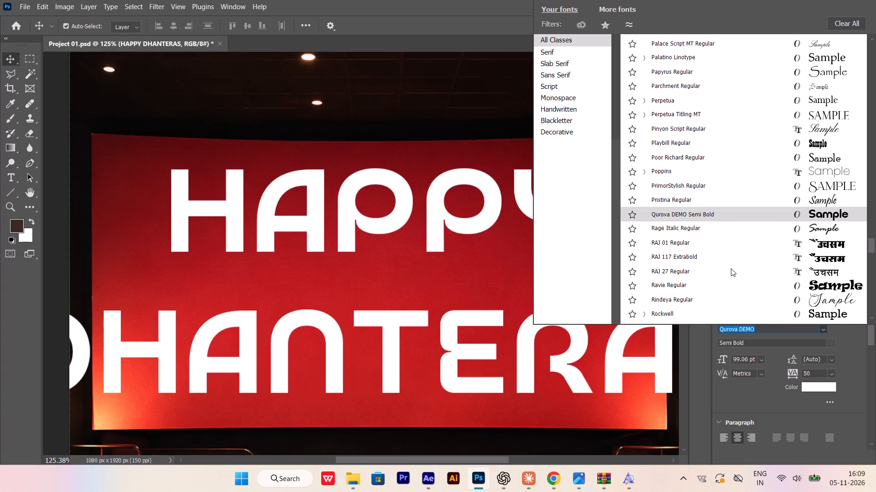
scroll(731, 268, "down", 3)
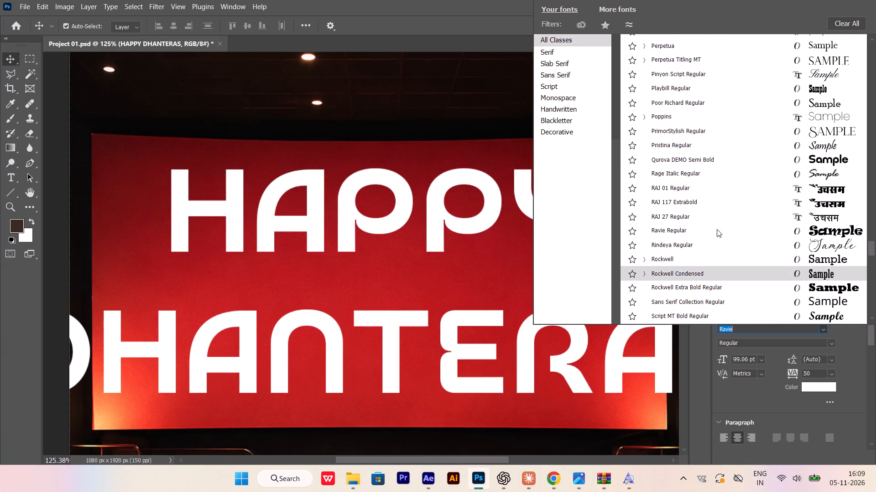
scroll(720, 225, "down", 4)
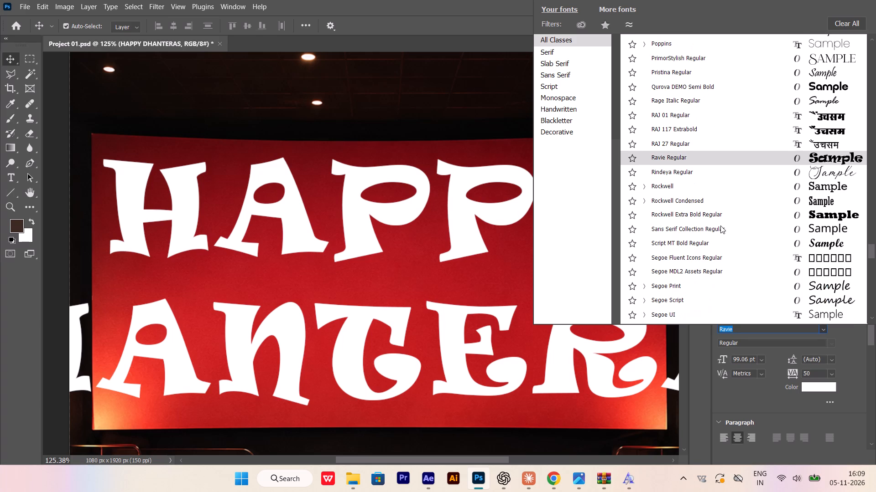
scroll(721, 220, "down", 4)
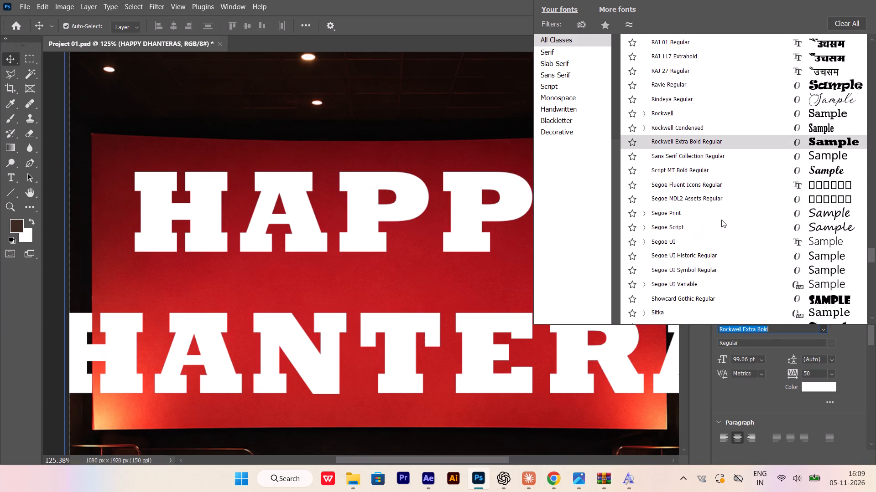
scroll(721, 220, "down", 3)
scroll(735, 258, "down", 6)
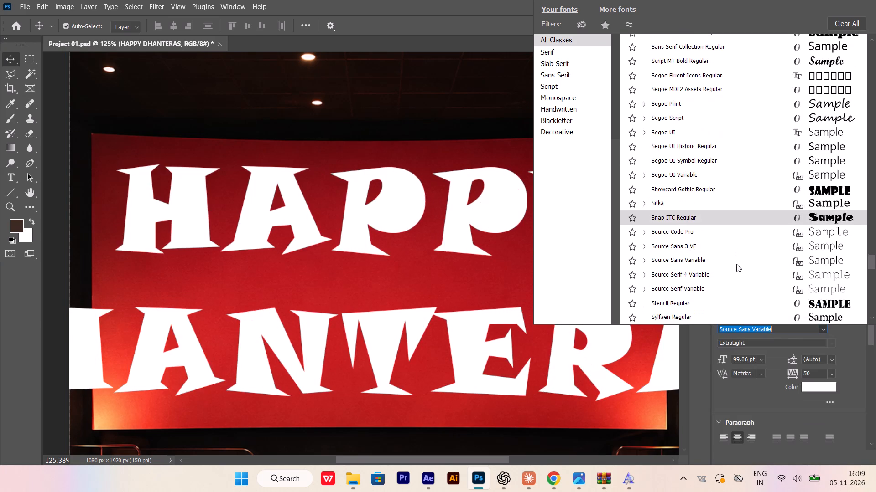
Examine the remaining fonts after Snap ITC on HAPPY DHANTERAS, from Times New Roman through the East Asian fonts to Malgun Gothic.
scroll(736, 264, "down", 8)
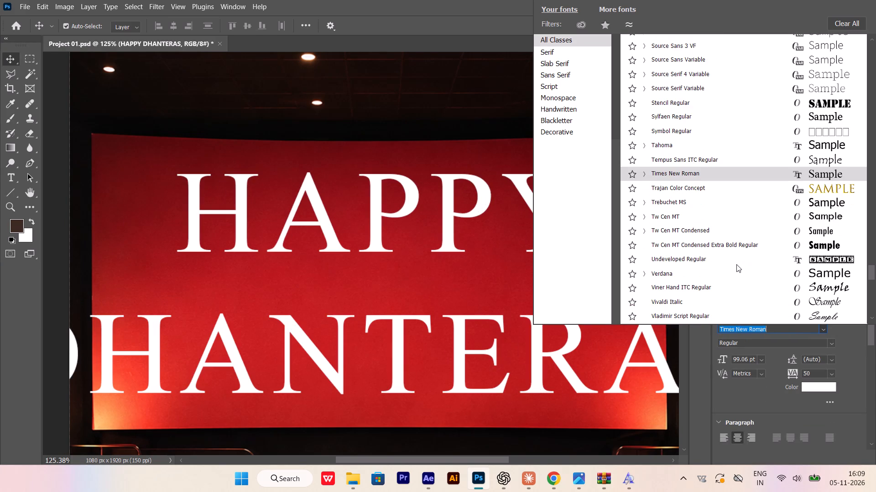
scroll(736, 264, "down", 2)
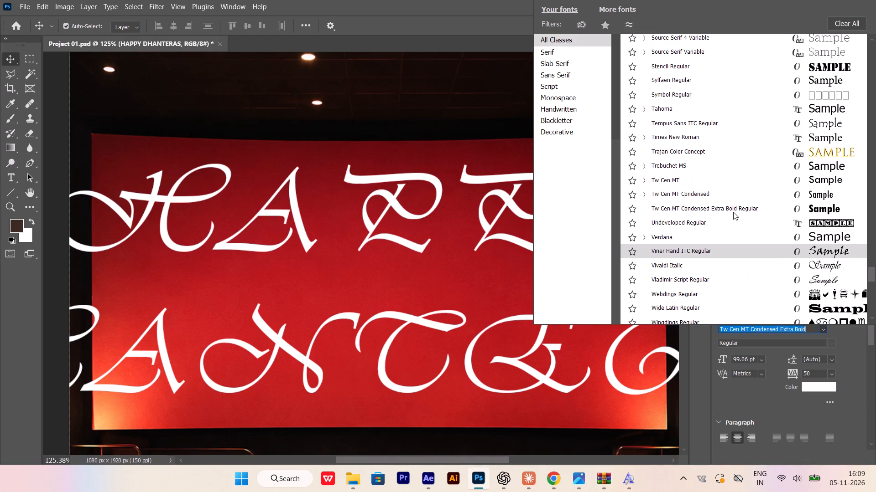
scroll(733, 211, "down", 4)
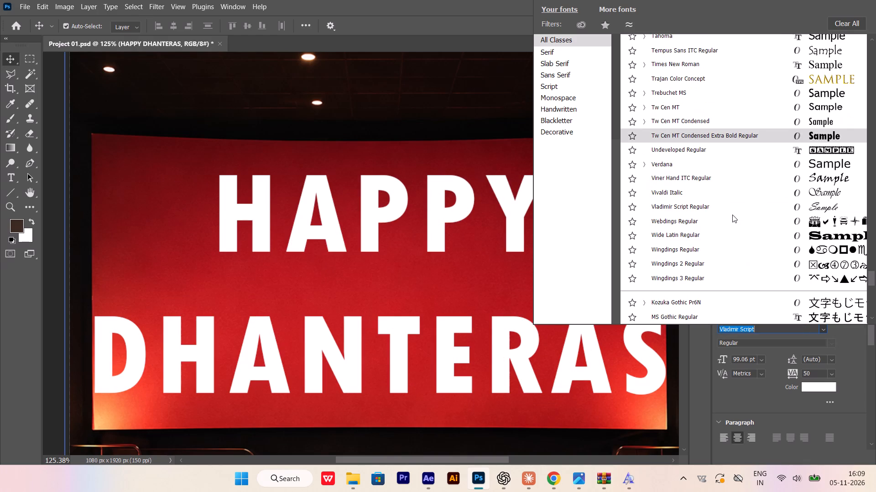
scroll(731, 243, "down", 5)
scroll(718, 293, "down", 2)
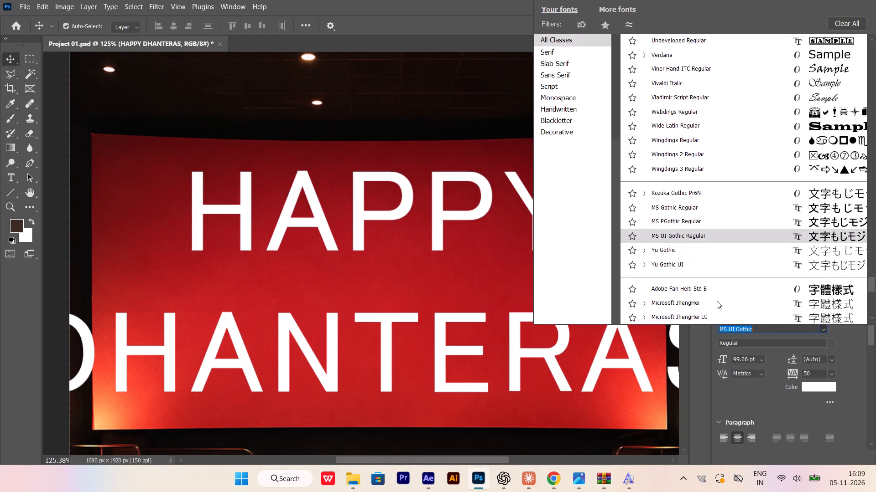
scroll(717, 301, "down", 5)
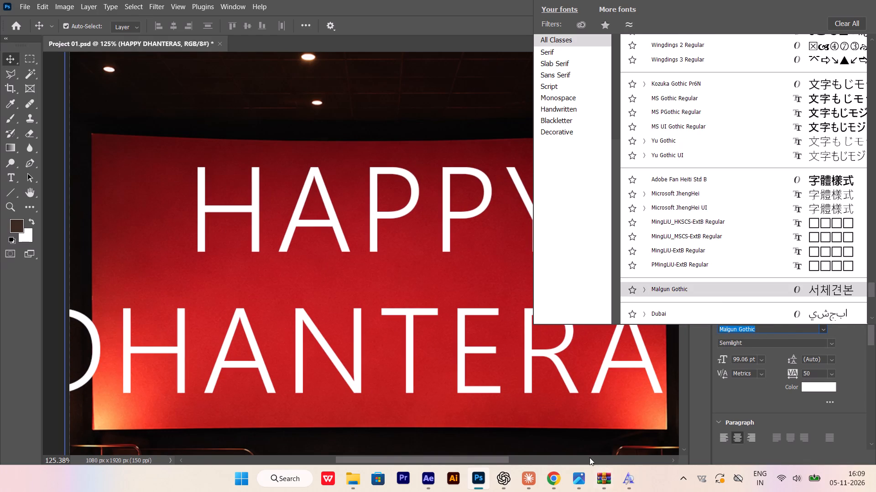
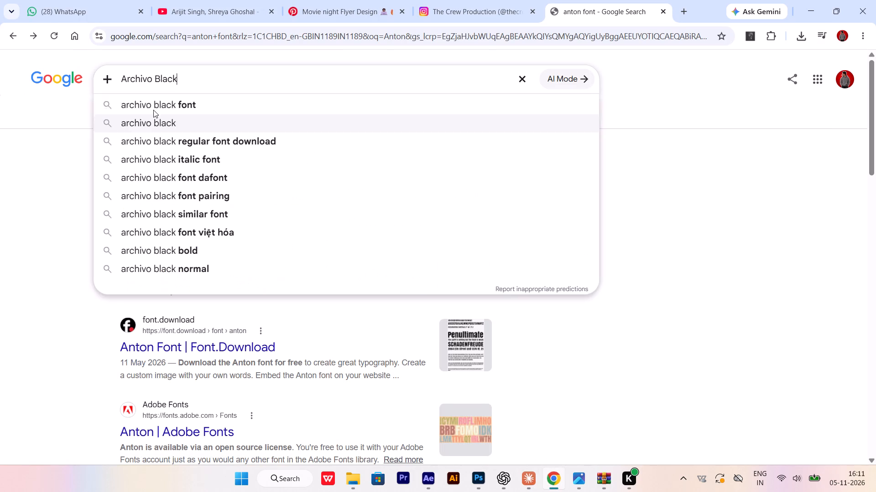
key("Return")
left_click(173, 185)
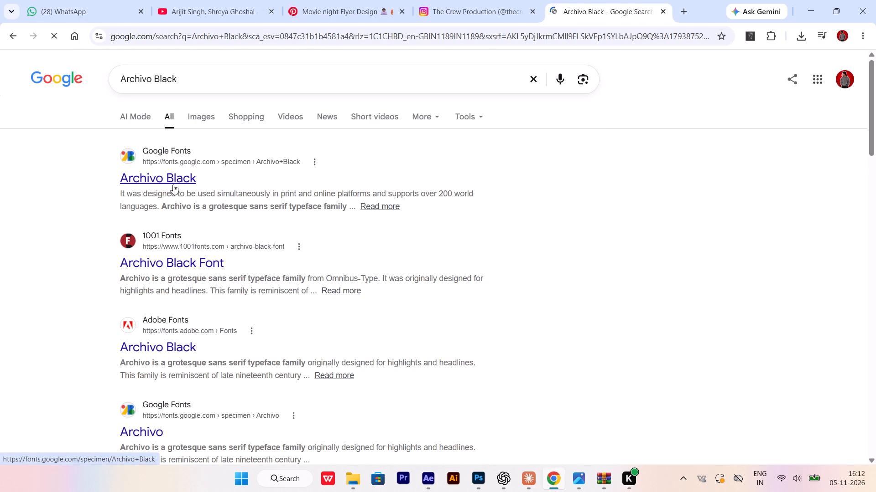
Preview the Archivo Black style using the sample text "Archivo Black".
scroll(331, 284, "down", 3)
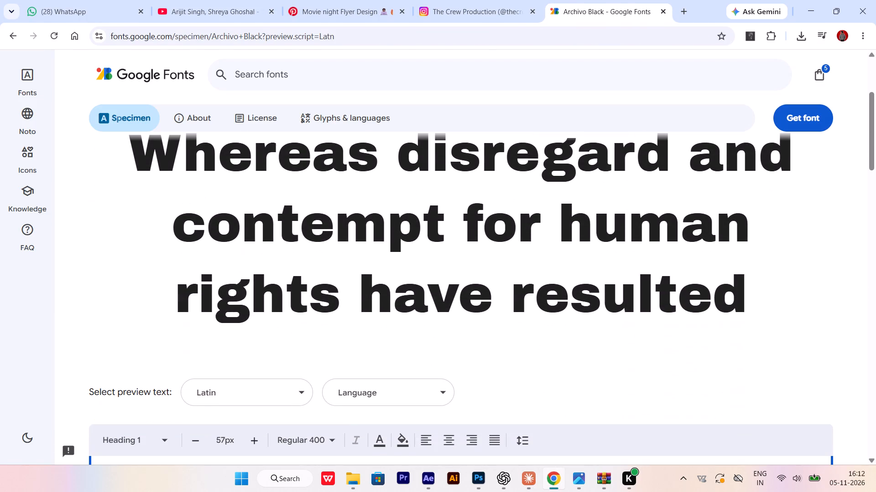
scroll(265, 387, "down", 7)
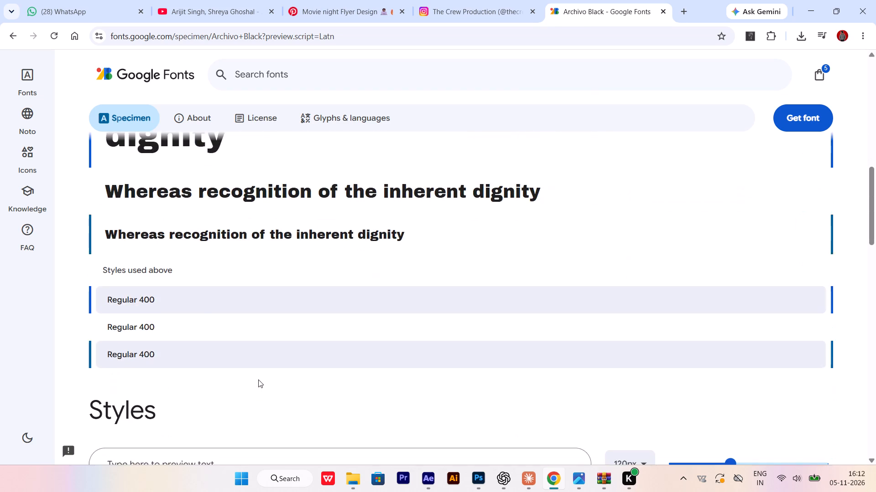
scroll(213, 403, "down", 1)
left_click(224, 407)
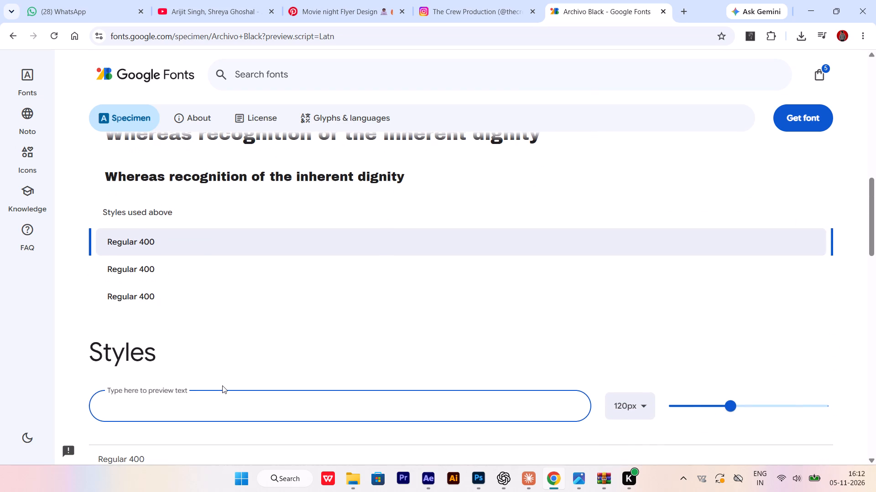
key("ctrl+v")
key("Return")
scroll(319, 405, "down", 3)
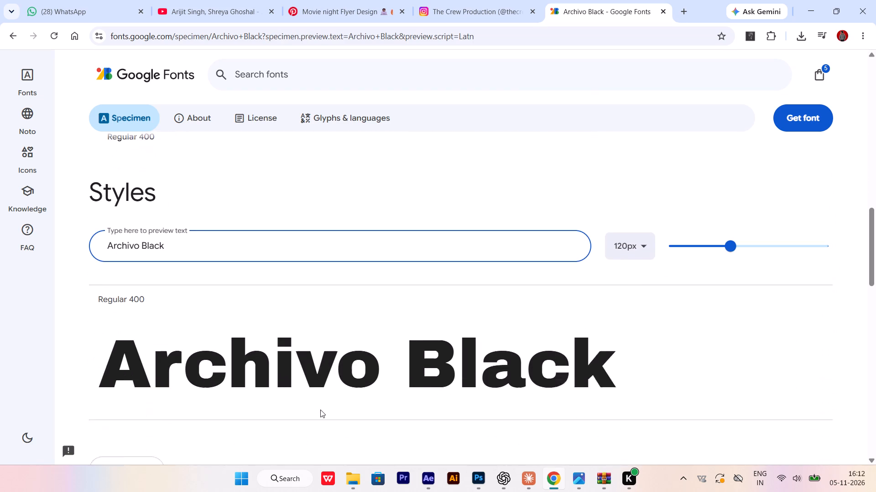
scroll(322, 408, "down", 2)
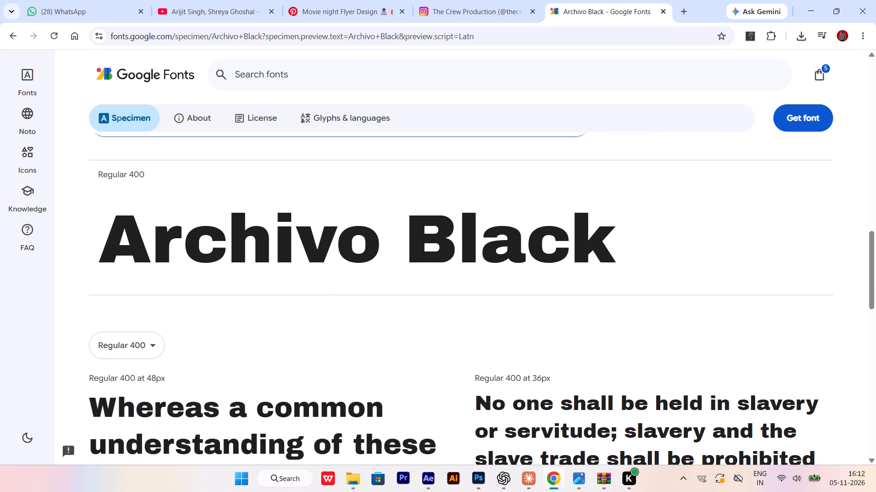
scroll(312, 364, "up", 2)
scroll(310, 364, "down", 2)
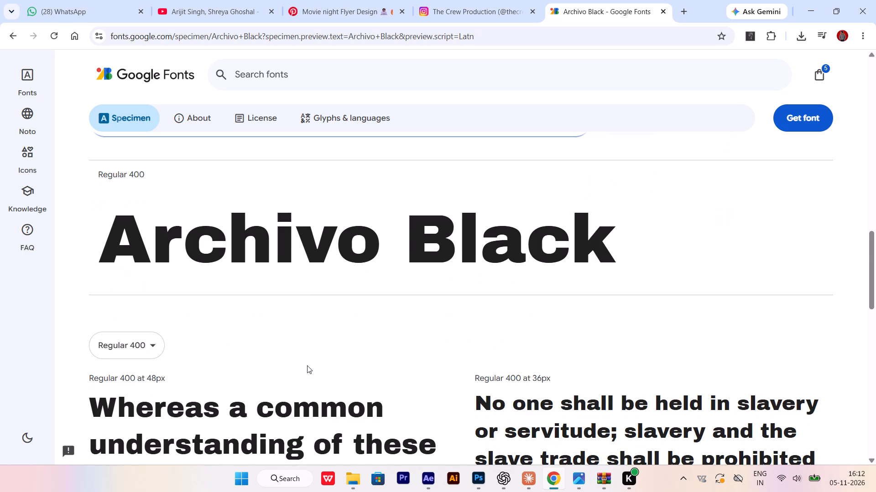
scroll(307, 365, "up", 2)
Replace the Archivo Black style preview text with HAPPY DHANTERAS and examine the lettering.
left_click_drag(165, 237, 0, 246)
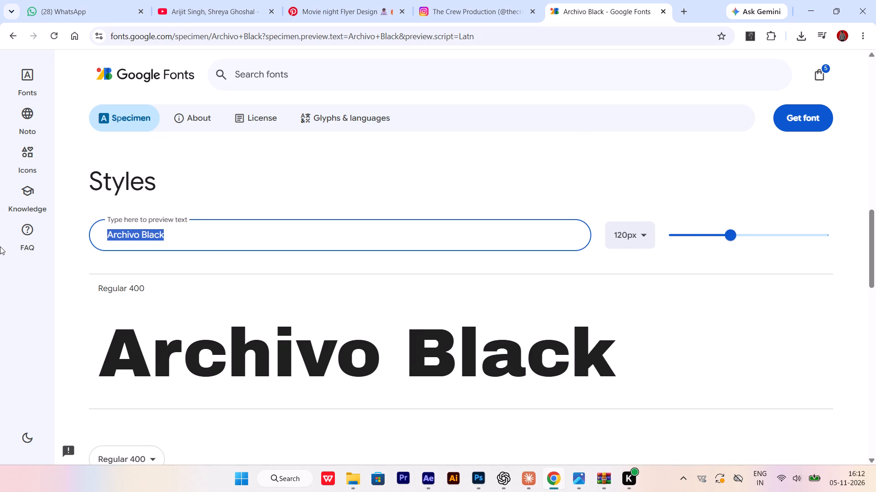
type("happy")
key("space")
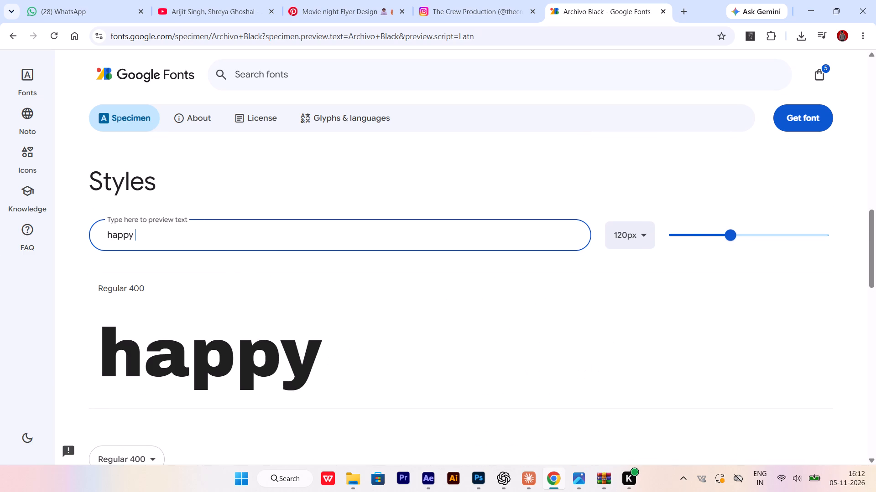
key("ctrl+a")
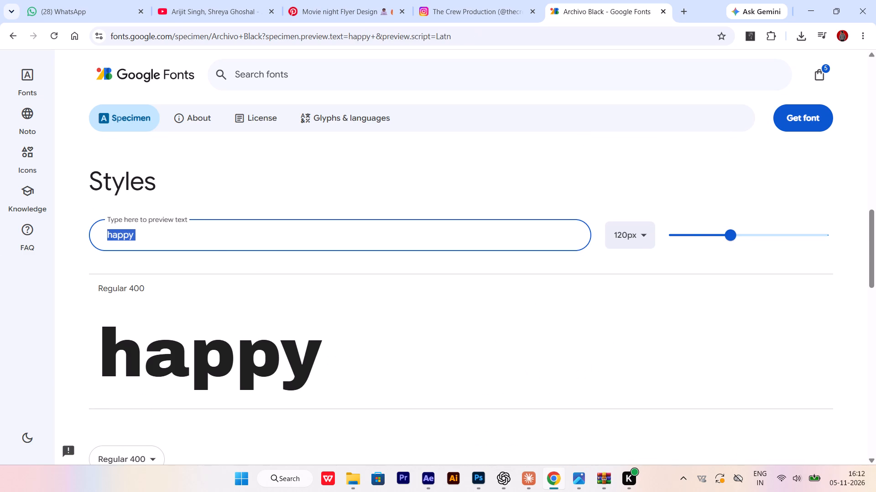
type("PAYY")
key("ctrl+a")
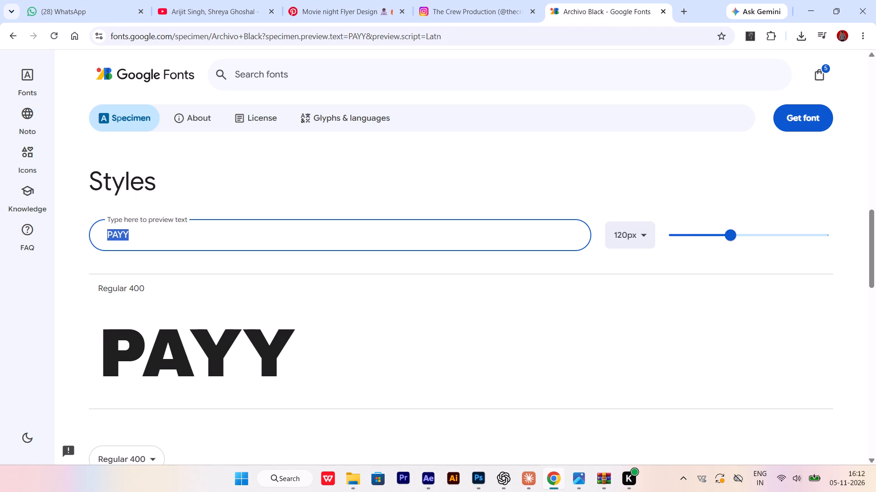
type("HAPPY")
key("space")
type("DHAM")
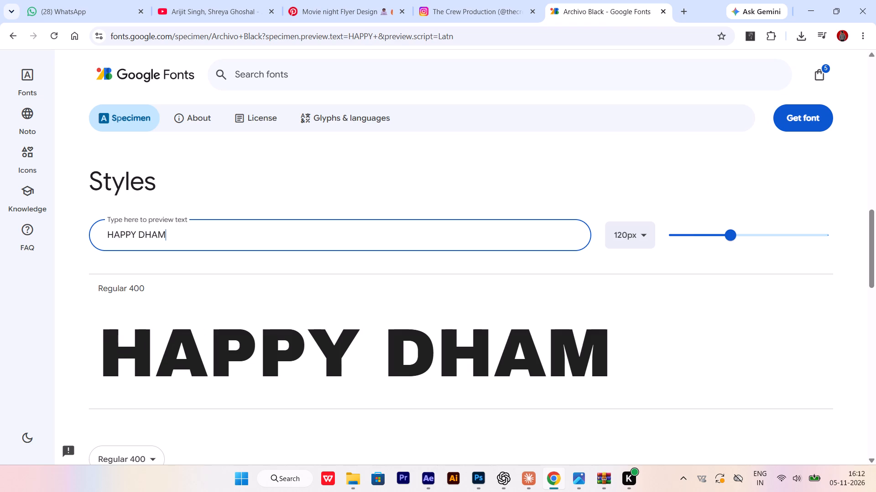
key("BackSpace")
key("b")
key("BackSpace")
key("n")
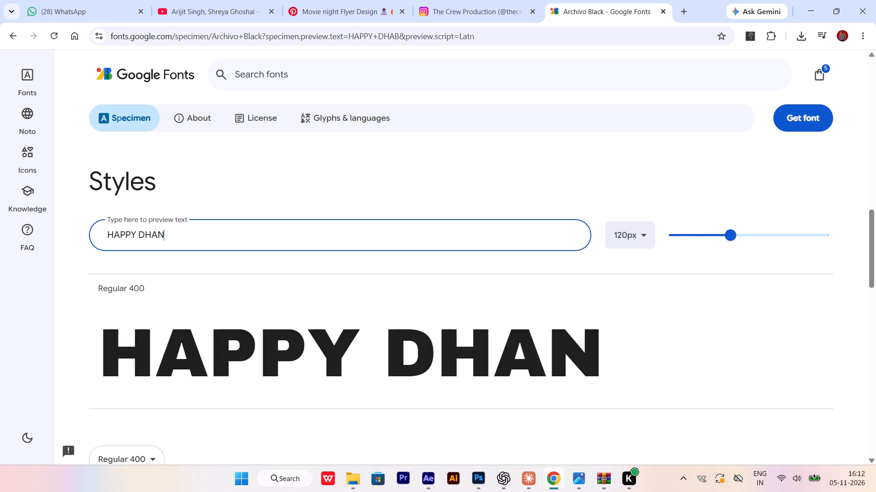
type("TERAS")
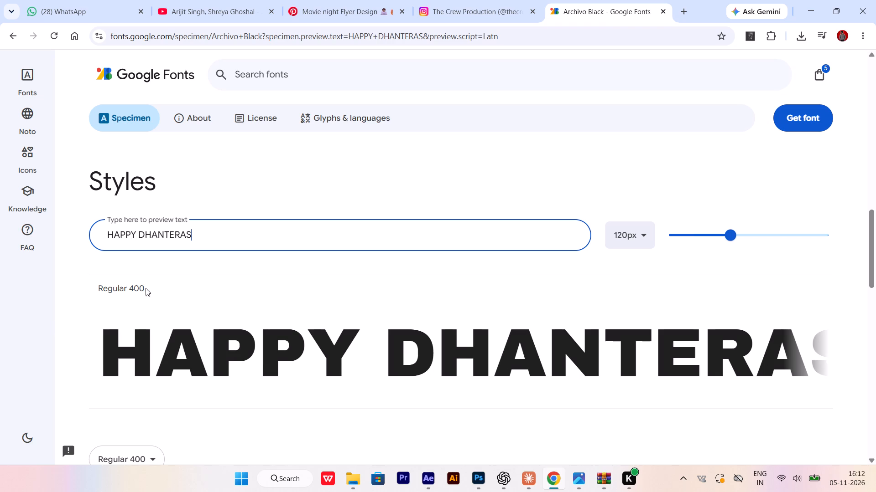
scroll(245, 315, "down", 1)
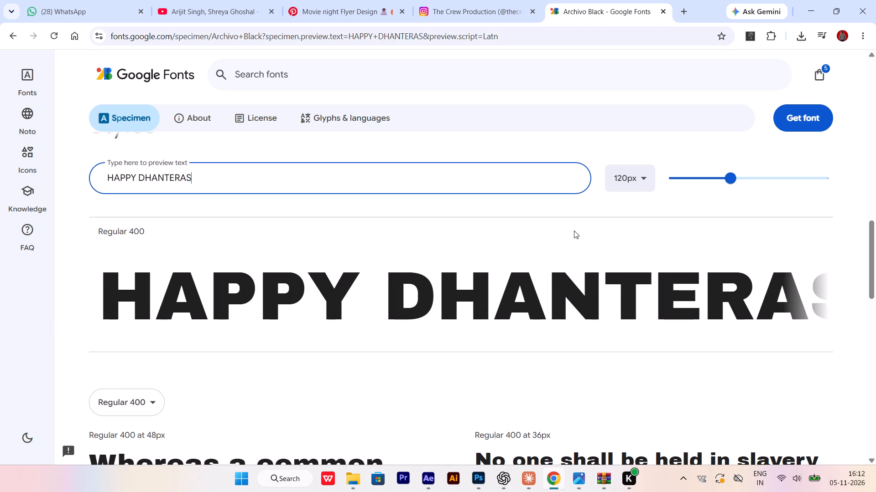
Add Archivo Black to the Google Fonts selection and download only that family.
left_click(798, 122)
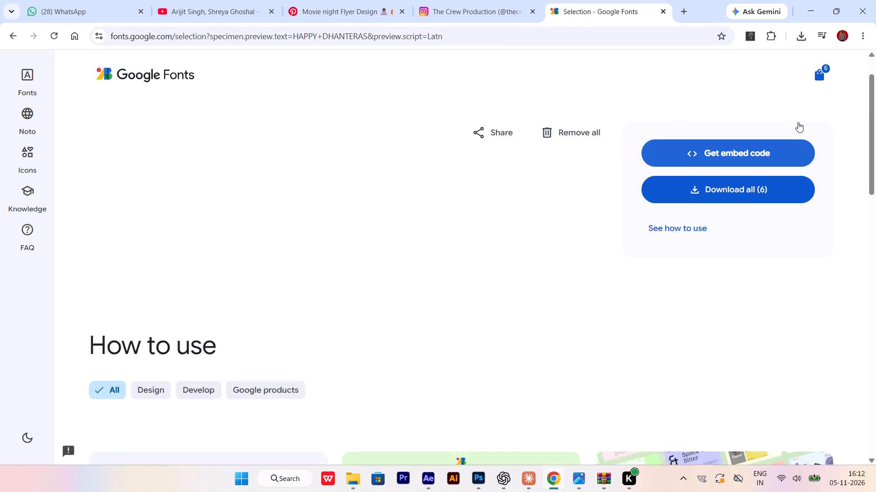
scroll(368, 341, "down", 4)
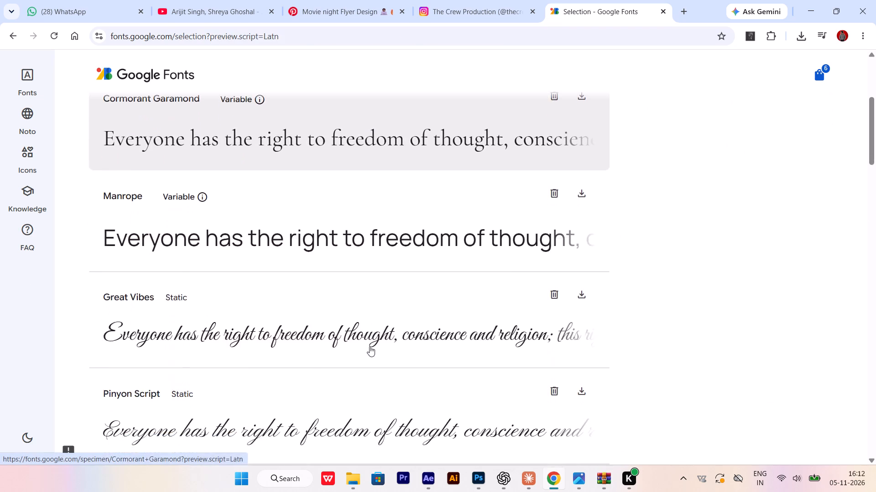
scroll(373, 348, "down", 4)
left_click(589, 263)
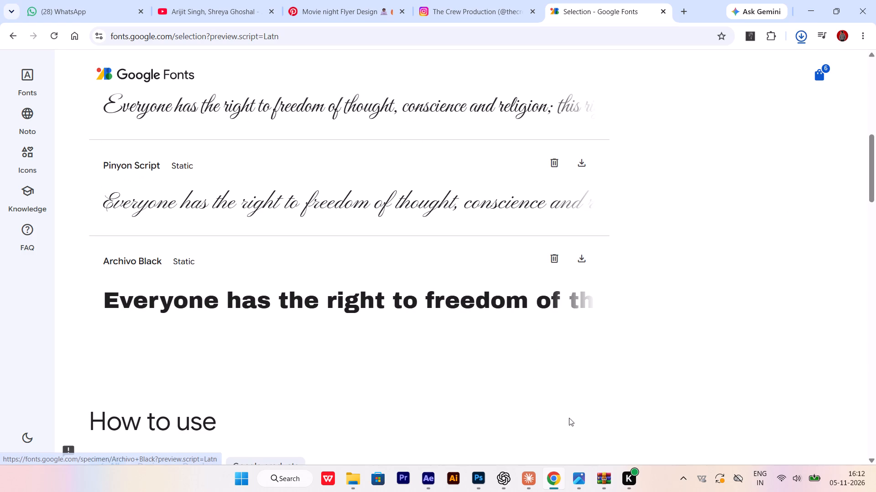
Open the downloaded Archivo_Black archive in the Downloads folder, install the Archivo Black Regular font, and minimize its preview window.
left_click(775, 68)
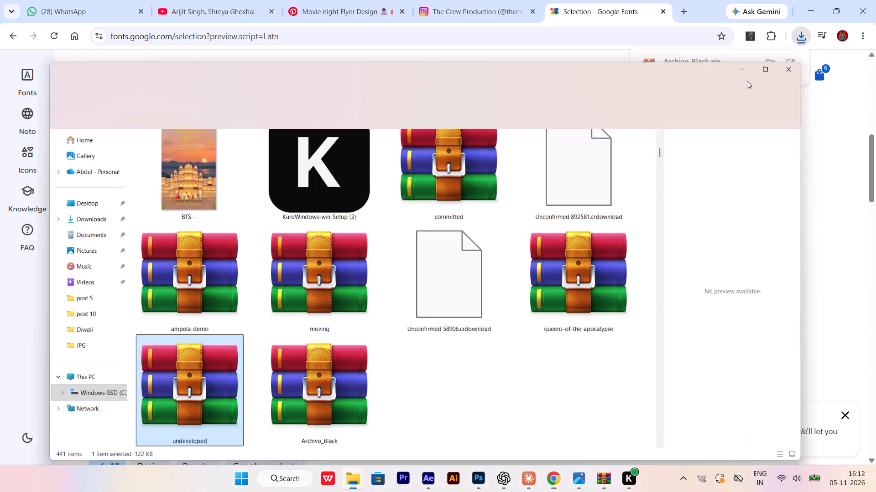
double_click(307, 371)
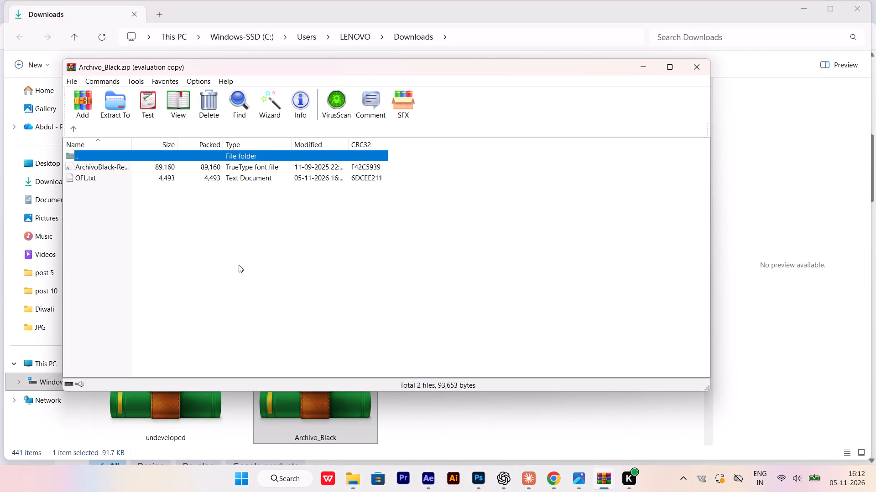
double_click(192, 171)
left_click(164, 98)
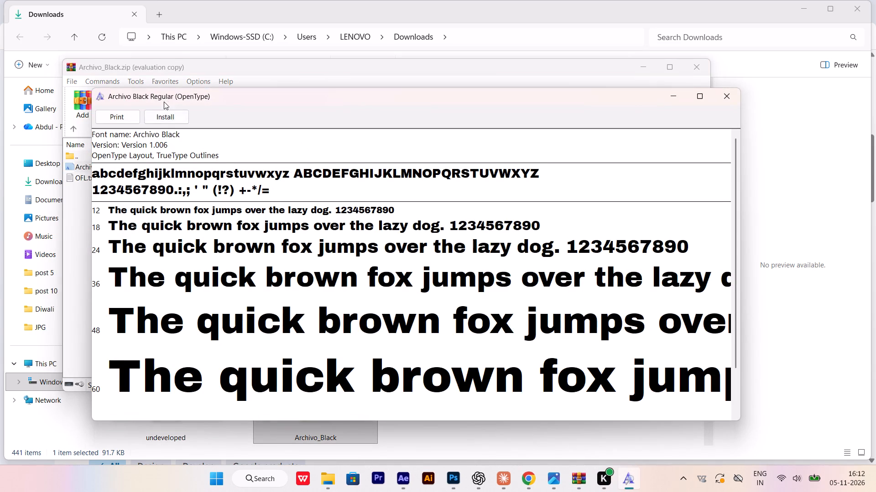
left_click(166, 113)
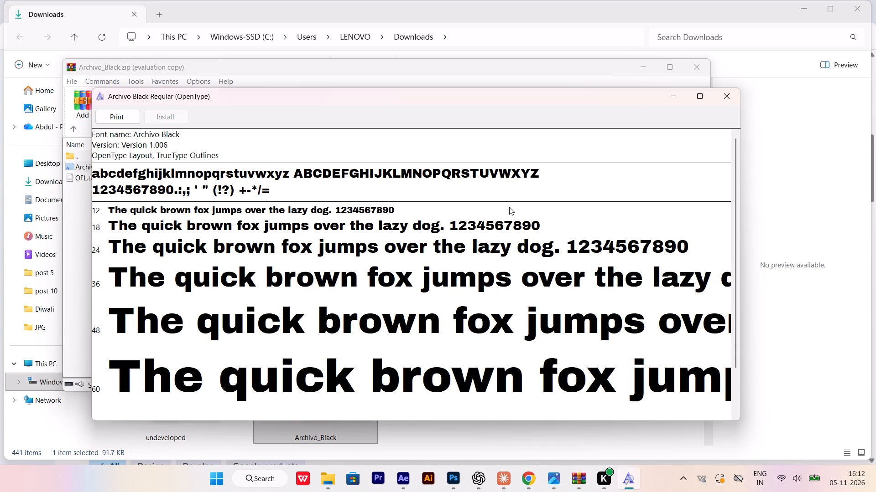
left_click(673, 97)
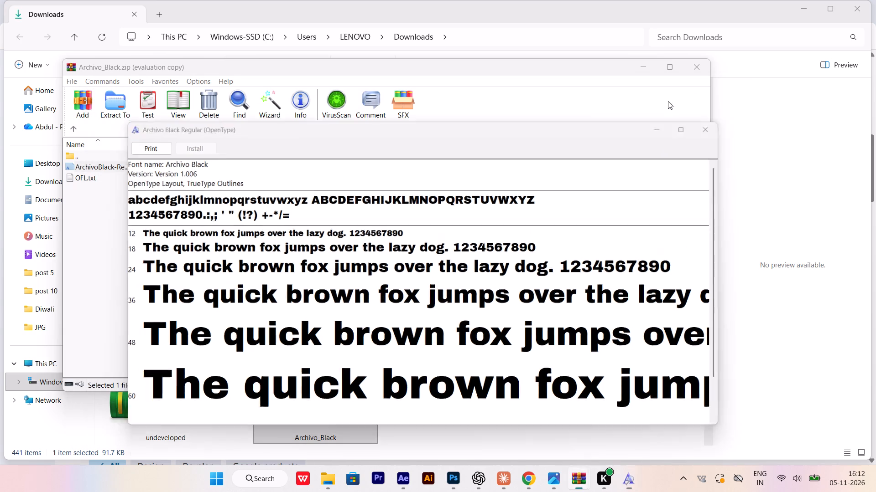
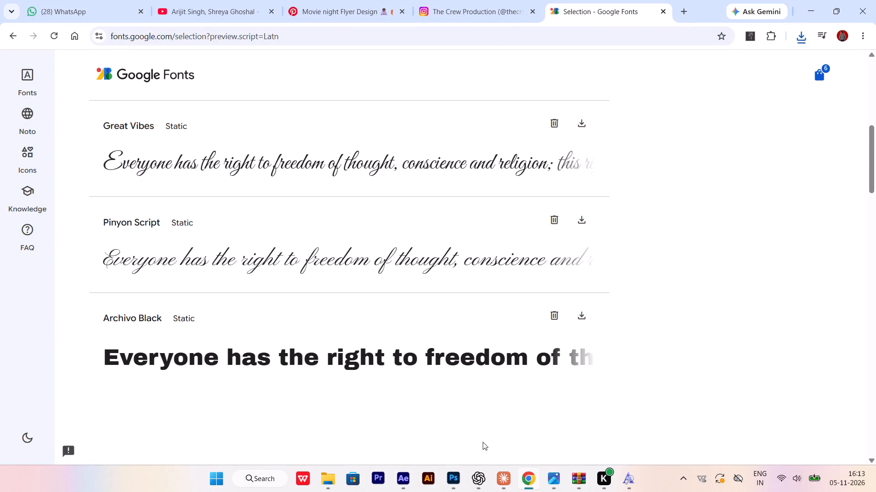
Switch to Photoshop and change the HAPPY DHANTERAS text layer's font to Archivo Black Regular.
left_click(452, 473)
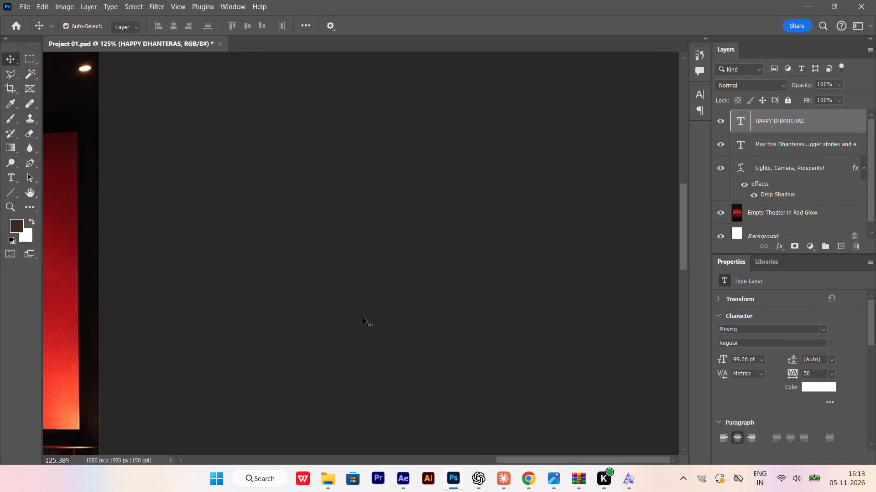
key("space")
key("space")
key("space")
key("space")
key("space")
key("space")
key("space")
key("space")
key("space")
key("space")
key("space")
key("space")
key("space")
key("space")
key("space")
key("space")
key("space")
key("space")
key("space")
key("space")
left_click_drag(290, 300, 620, 292)
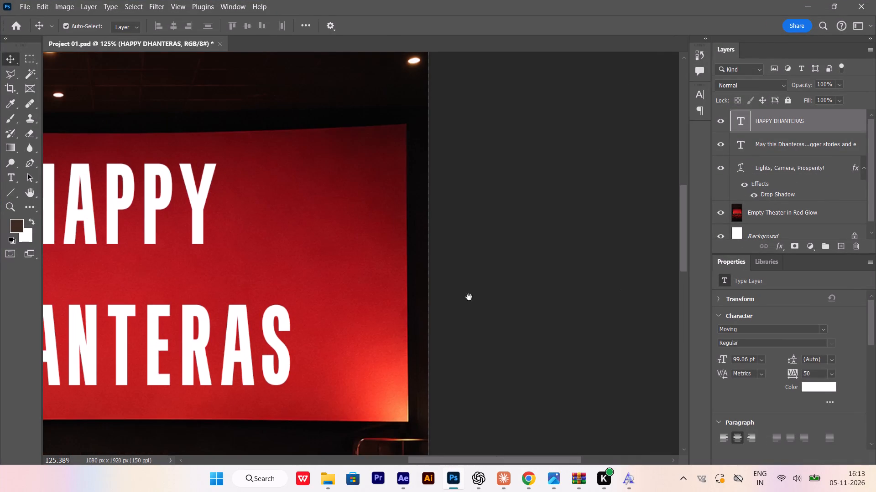
left_click_drag(454, 298, 584, 292)
triple_click(413, 316)
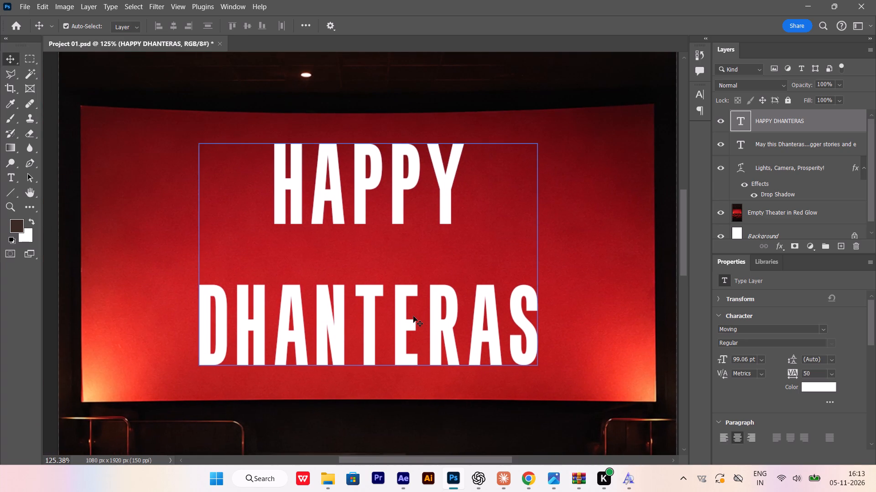
left_click(747, 326)
type("ARCH")
key("Down")
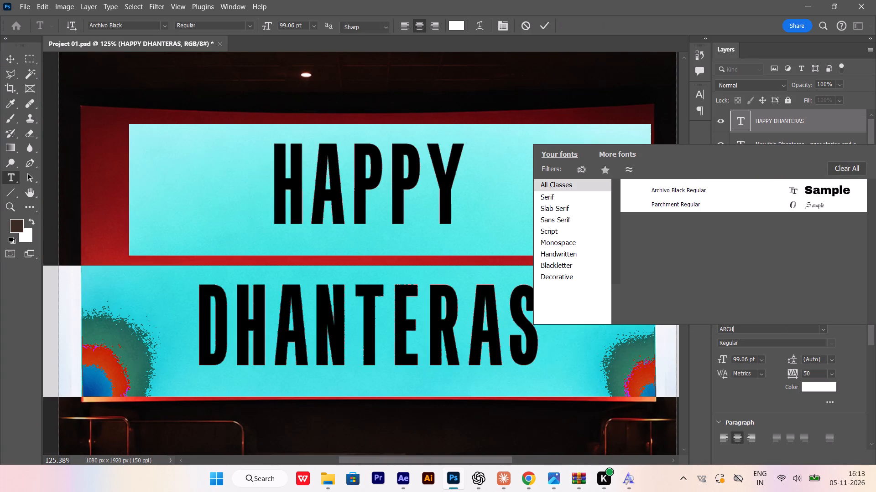
key("Return")
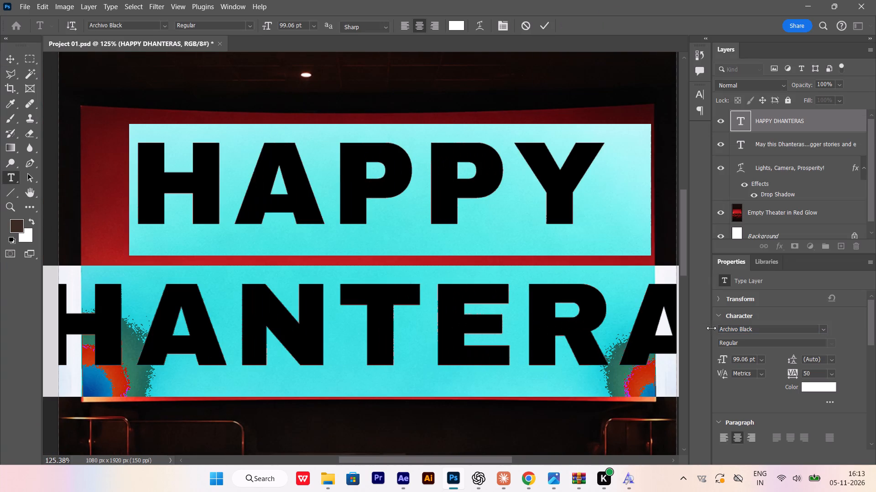
left_click(10, 58)
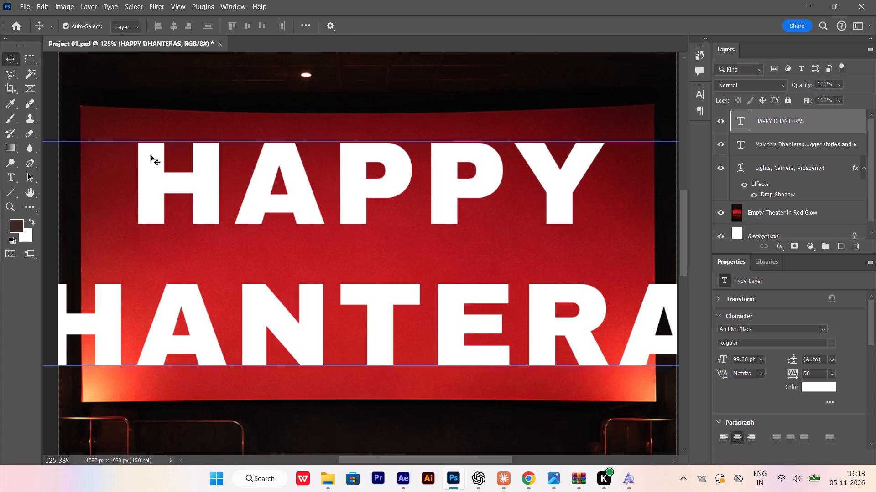
Scale the HAPPY DHANTERAS text down proportionally to about 62 pt so both lines fit inside the cinema screen.
key("ctrl+t")
left_click_drag(366, 393, 362, 370, "alt+shift")
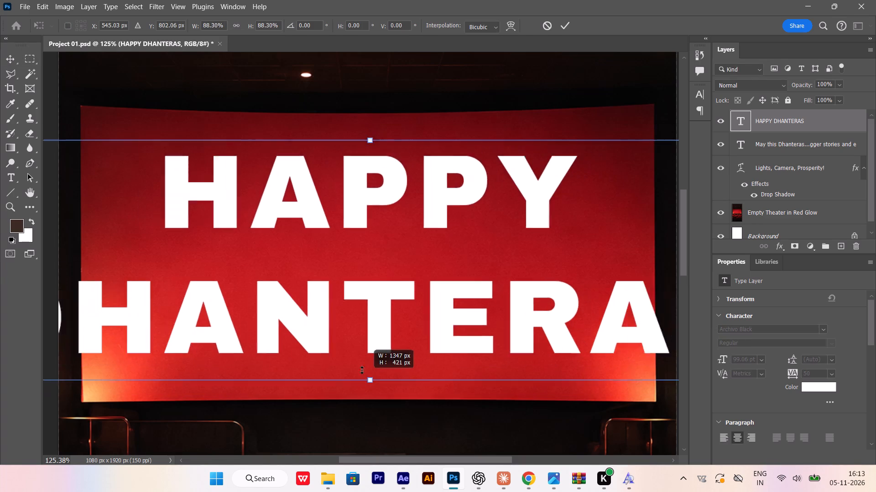
left_click_drag(362, 370, 349, 344, "alt+shift")
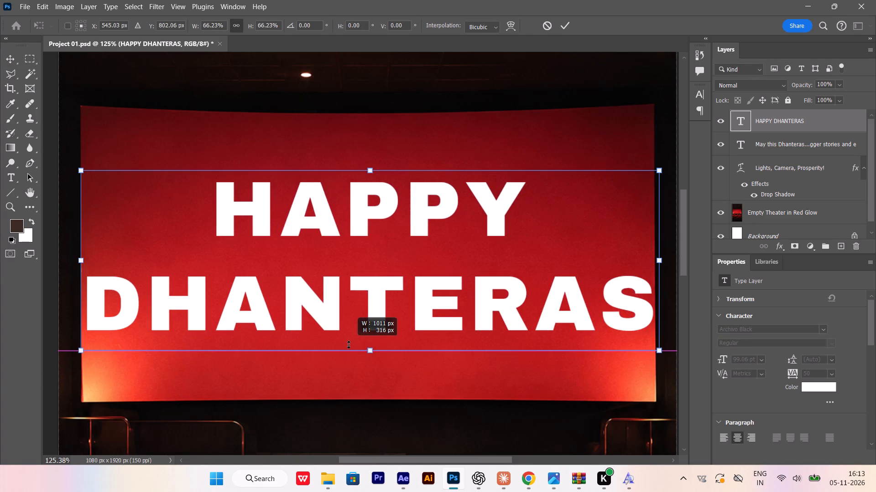
left_click_drag(349, 344, 348, 342, "alt+shift")
key("Return")
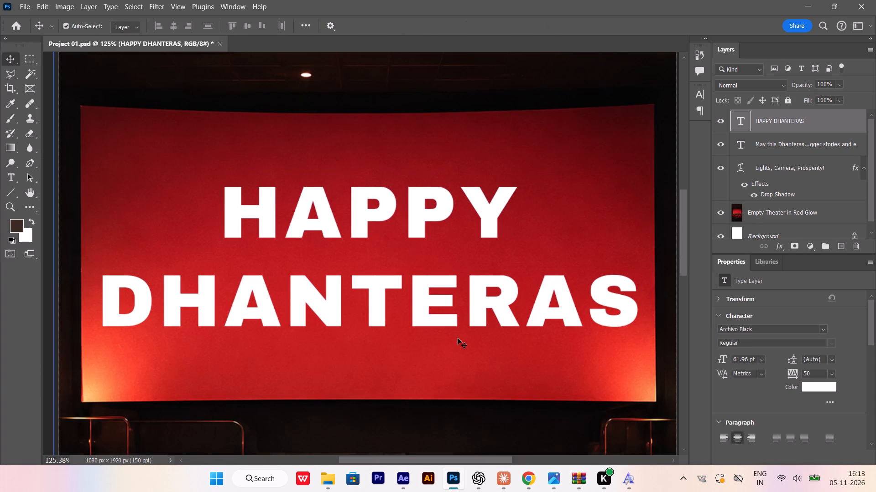
Stretch the HAPPY DHANTERAS text vertically to about 89 pt at the same width and reposition it within the cinema screen.
left_click(466, 313)
key("ctrl+t")
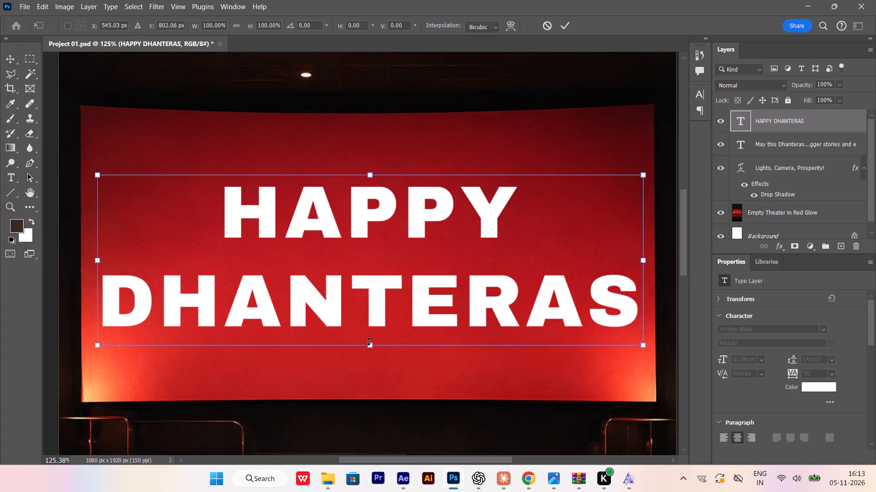
left_click_drag(370, 346, 374, 412)
left_click_drag(379, 366, 372, 341)
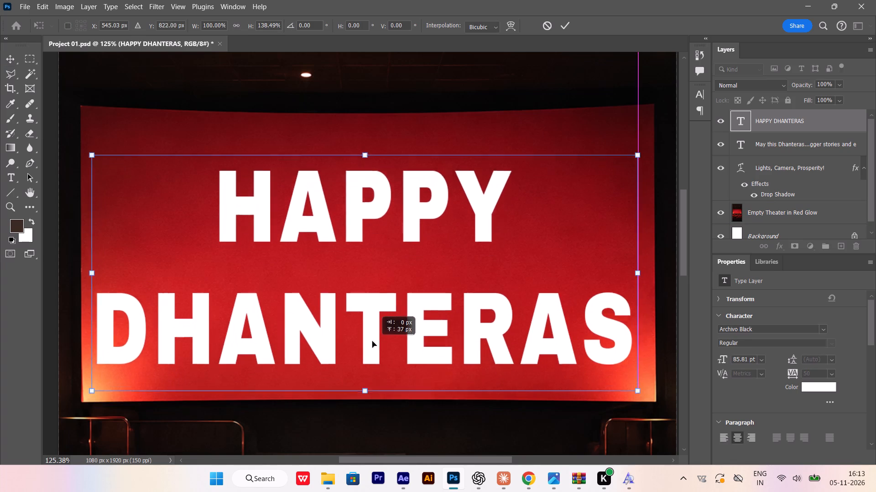
left_click_drag(372, 341, 370, 323)
left_click_drag(372, 370, 371, 378)
key("Return")
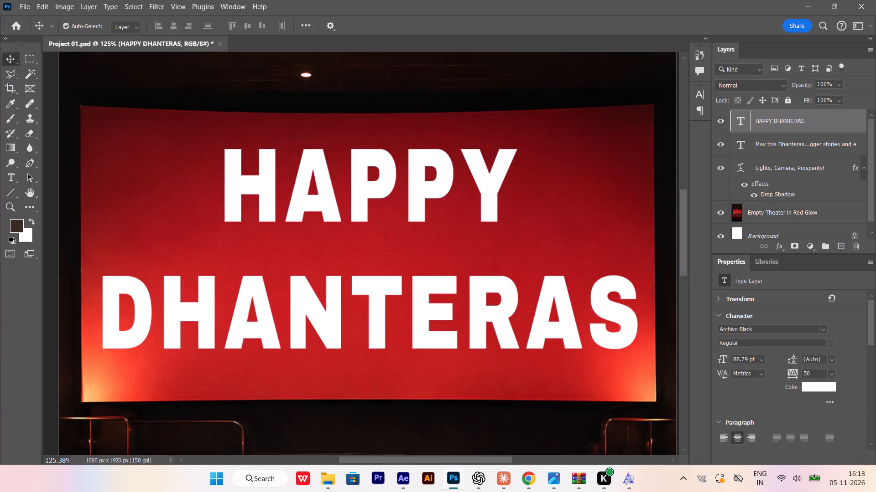
Set the HAPPY DHANTERAS text's tracking to 0 and tighten its leading to 77 pt.
left_click(828, 371)
left_click(827, 289)
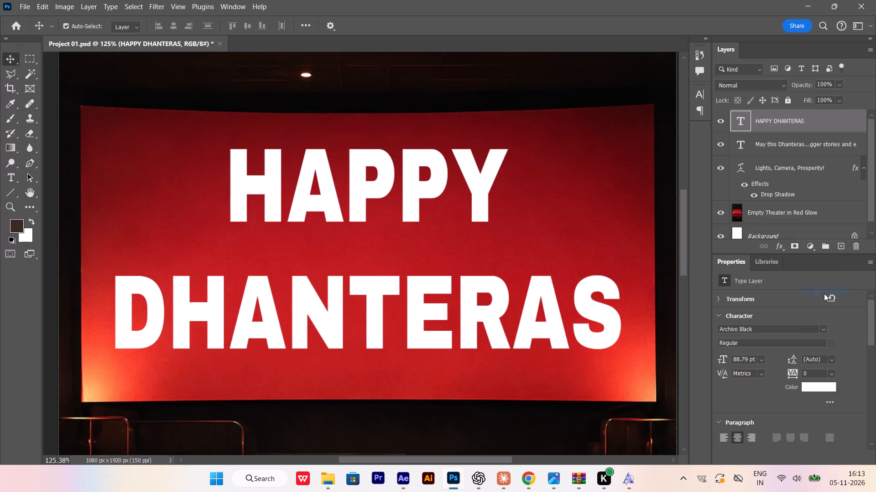
left_click_drag(795, 364, 749, 364)
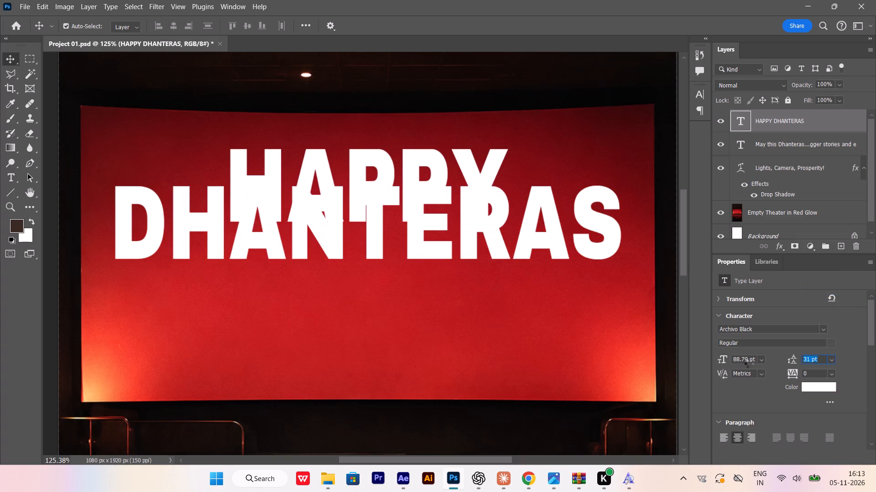
left_click_drag(749, 364, 782, 375)
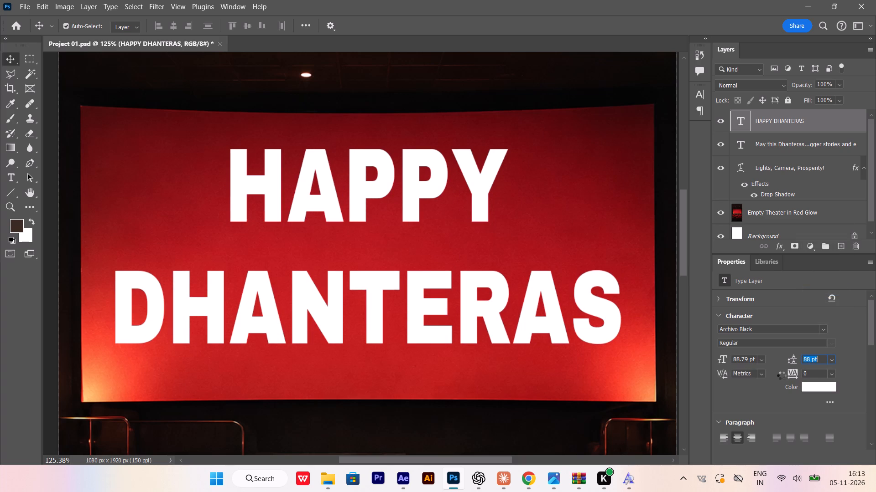
left_click_drag(782, 375, 776, 374)
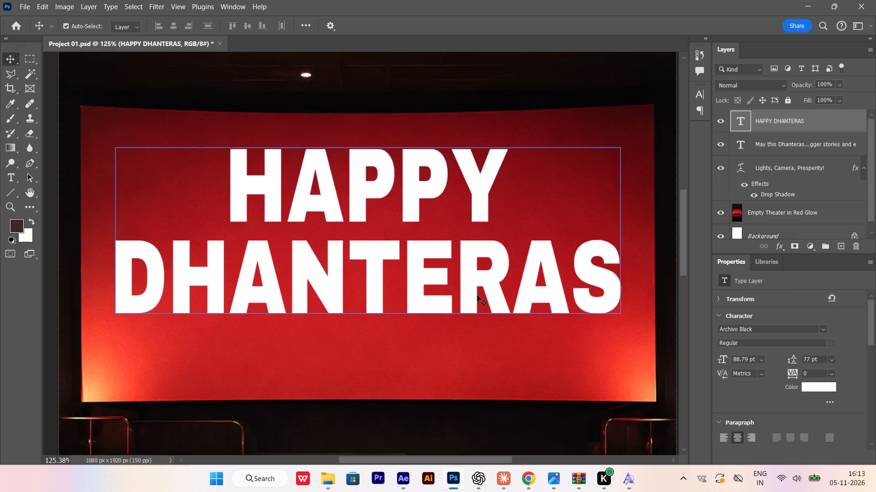
Enlarge the HAPPY DHANTERAS text to about 948 px wide, stretch it taller to about 108 pt, and shift it lower on the cinema screen.
left_click(477, 295)
key("ctrl+t")
left_click_drag(622, 342, 626, 347, "alt+shift")
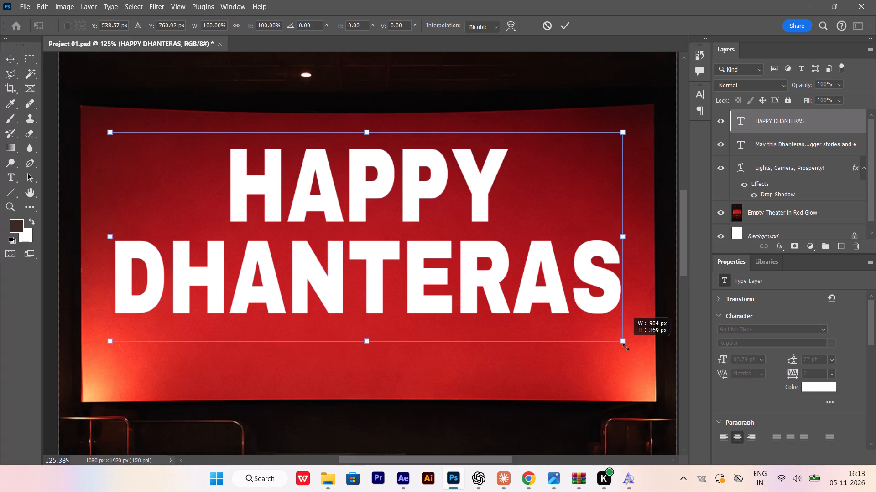
left_click_drag(626, 347, 629, 355, "alt+shift")
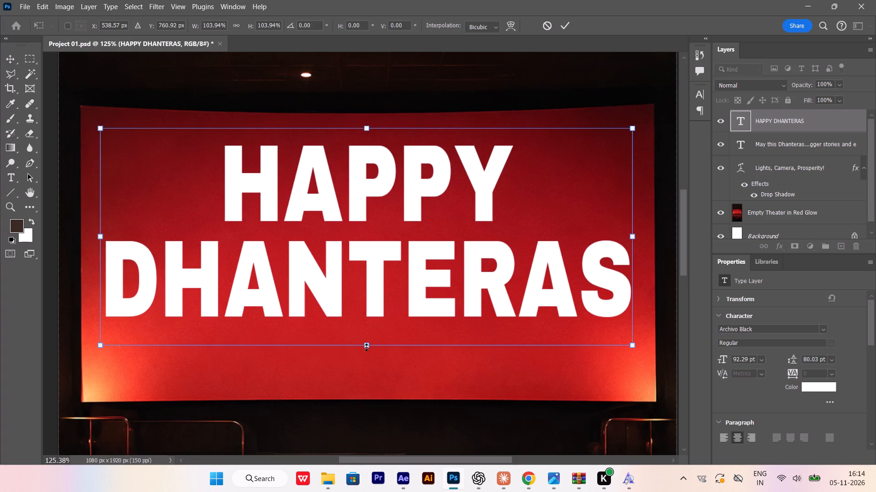
left_click_drag(366, 347, 368, 370)
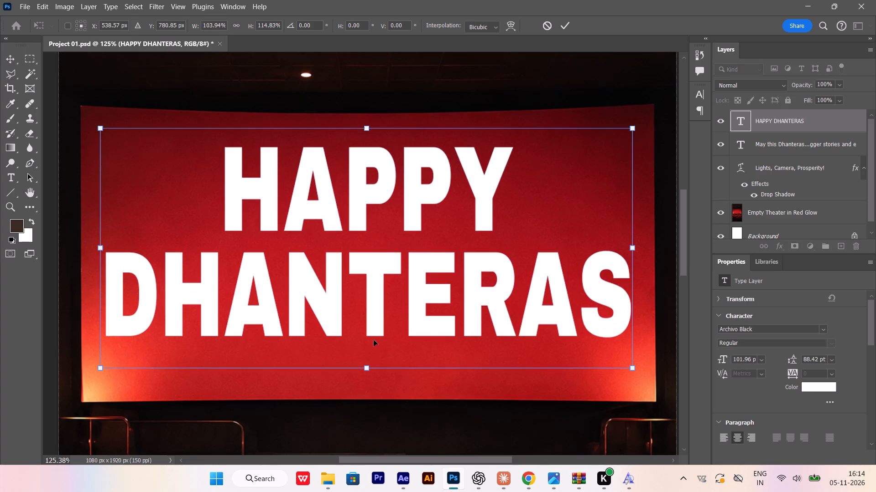
left_click_drag(376, 316, 378, 327)
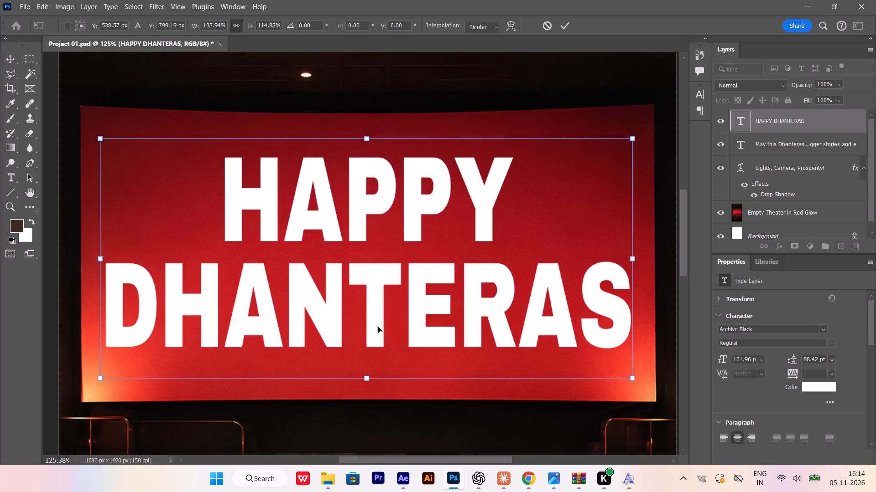
left_click_drag(634, 378, 637, 382, "alt+shift")
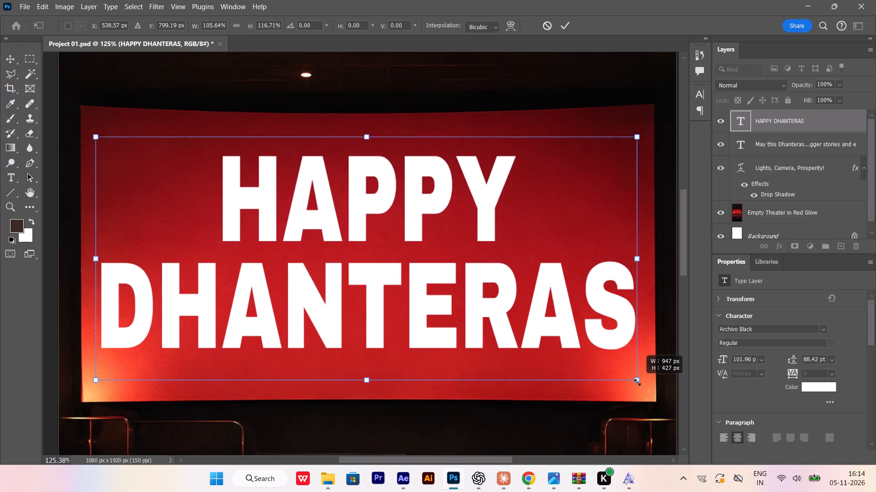
left_click_drag(637, 382, 637, 383, "alt+shift")
left_click_drag(364, 138, 361, 129)
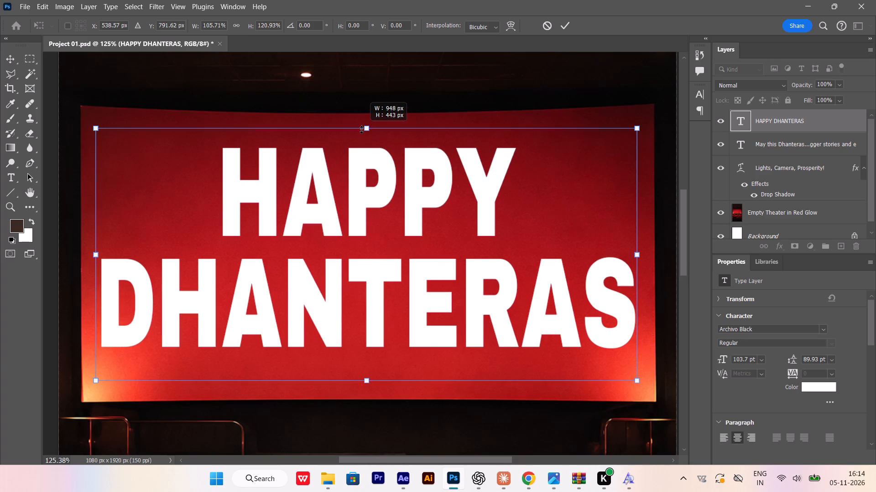
left_click_drag(361, 129, 361, 128)
key("Return")
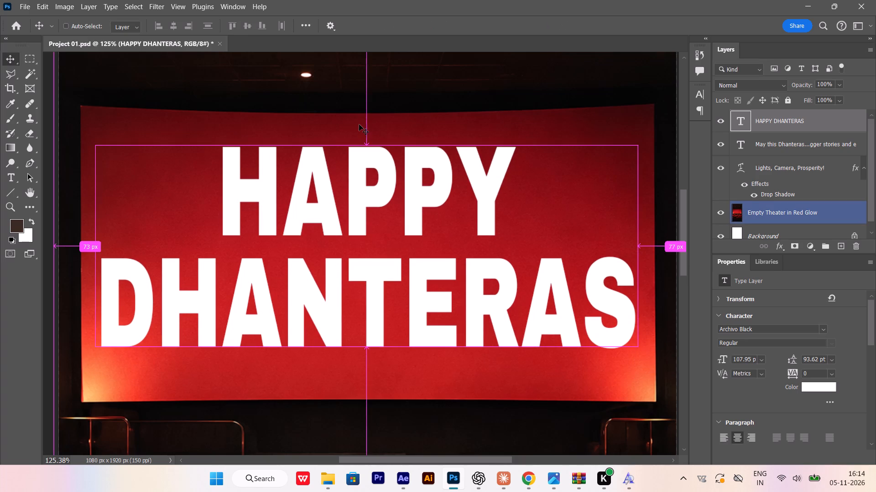
Center the HAPPY DHANTERAS text on the canvas, then move it up into the cinema screen, keeping it horizontally centered.
key("ctrl+a")
left_click(170, 22)
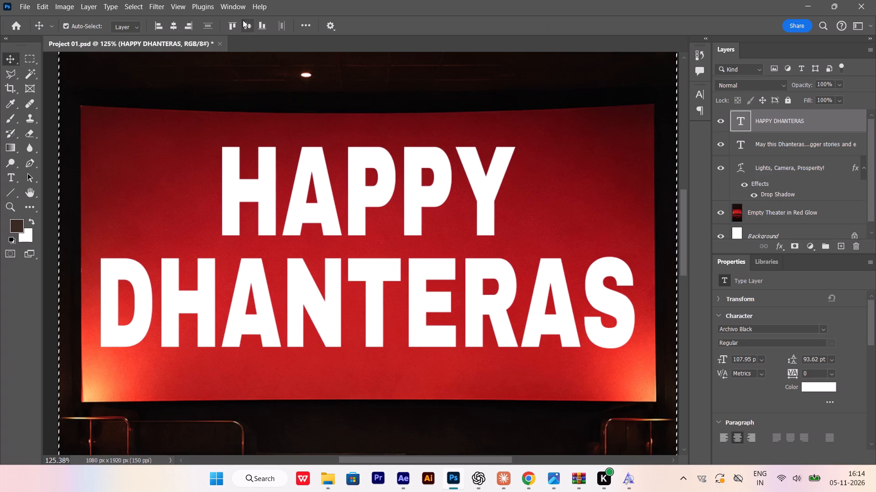
left_click(243, 20)
key("ctrl+d")
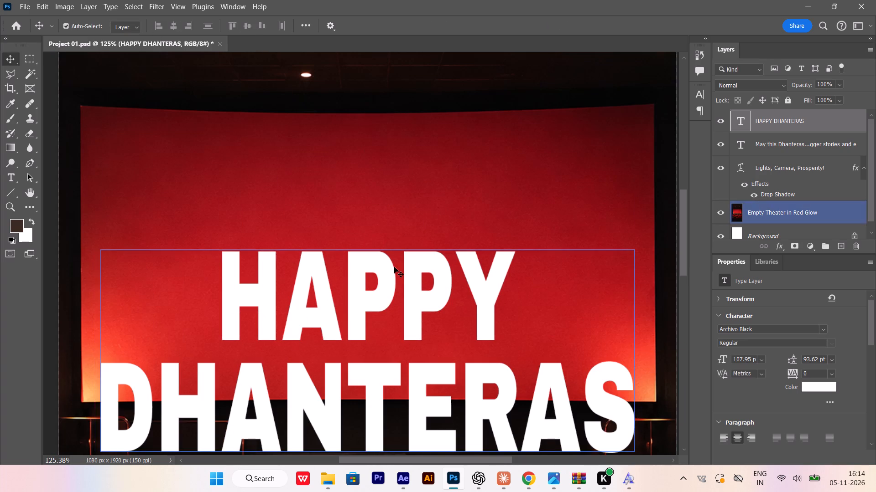
left_click_drag(395, 268, 375, 154)
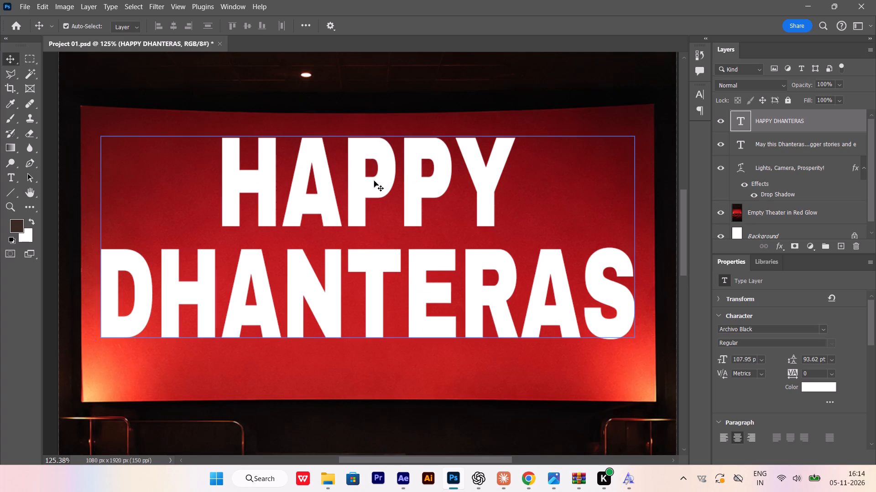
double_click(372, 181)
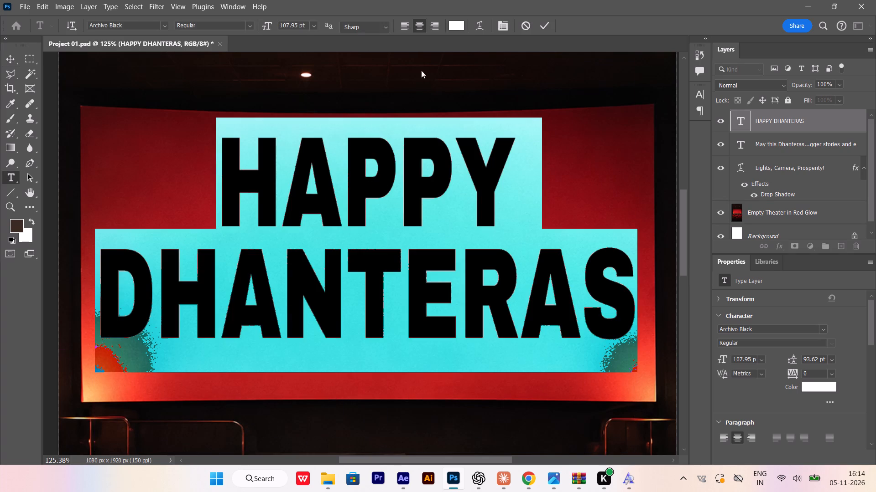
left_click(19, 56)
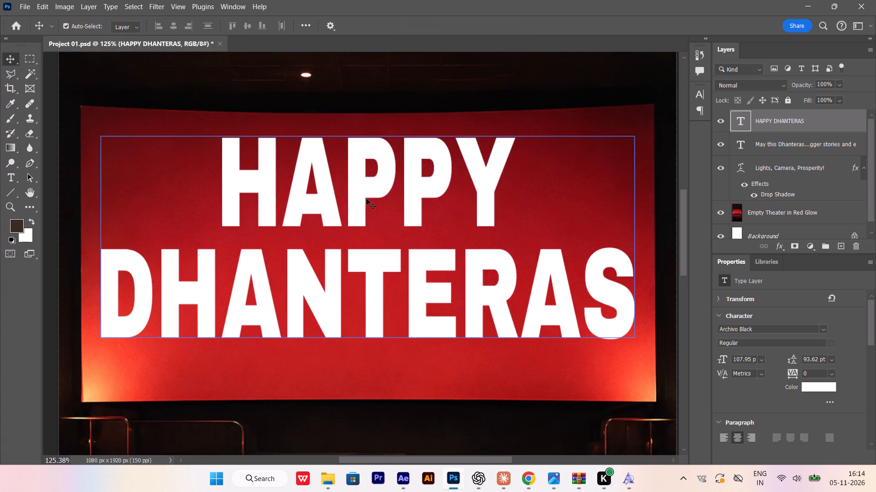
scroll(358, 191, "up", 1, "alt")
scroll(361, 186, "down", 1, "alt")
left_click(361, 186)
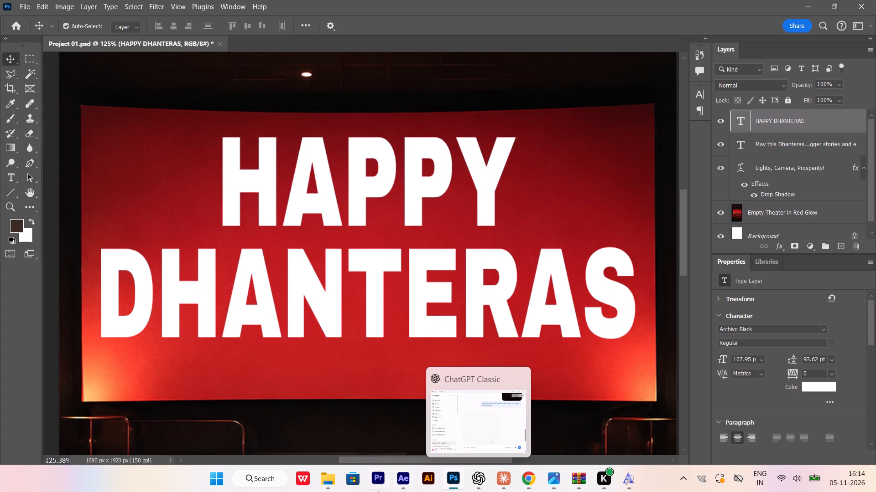
Switch to Chrome and copy the Movie night Flyer Design image from its Pinterest page.
left_click(526, 481)
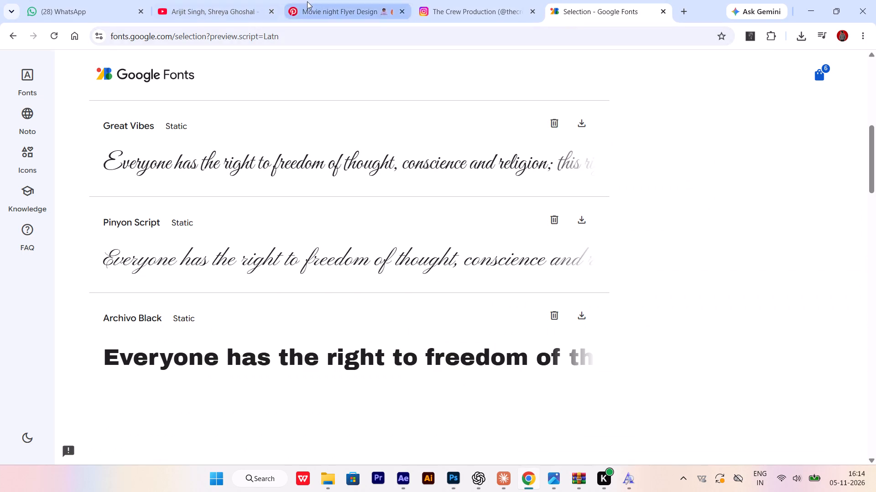
left_click(307, 1)
right_click(257, 216)
left_click(294, 263)
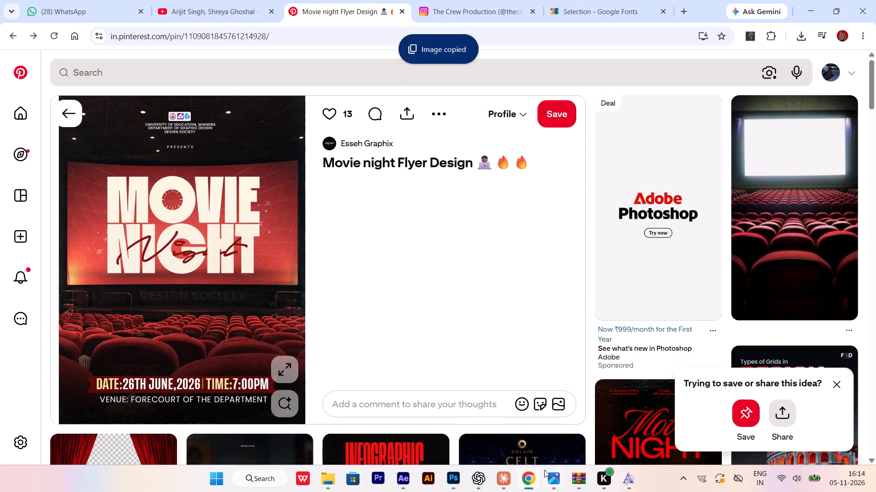
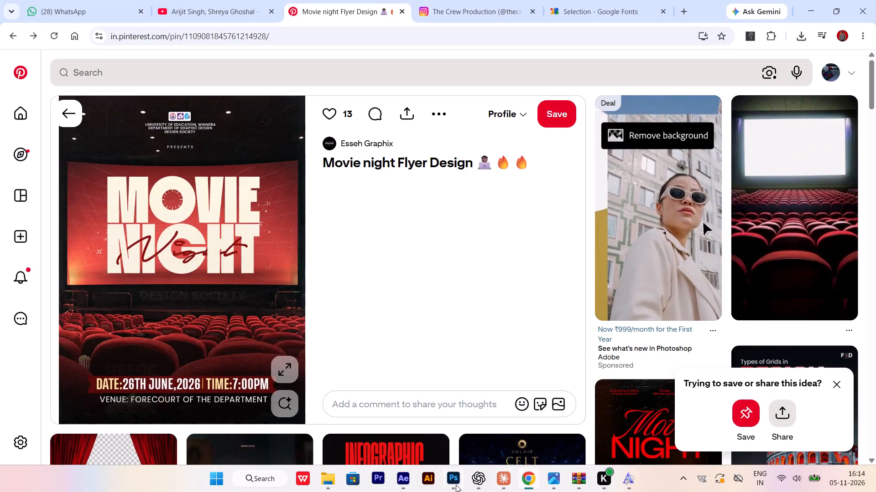
Switch to Photoshop, paste the Movie Night flyer into the poster, and move it below the HAPPY DHANTERAS text to about Y 1027 px.
left_click(459, 484)
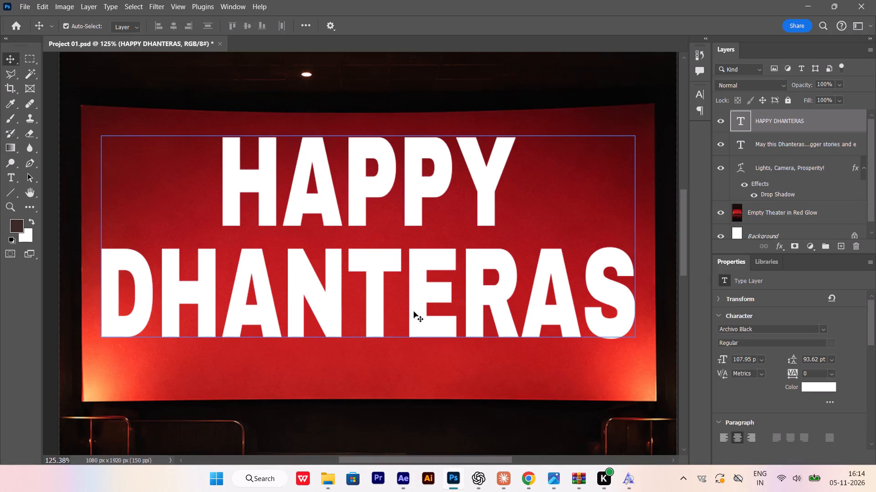
key("ctrl+v")
scroll(355, 271, "down", 3, "alt")
left_click_drag(370, 271, 372, 391)
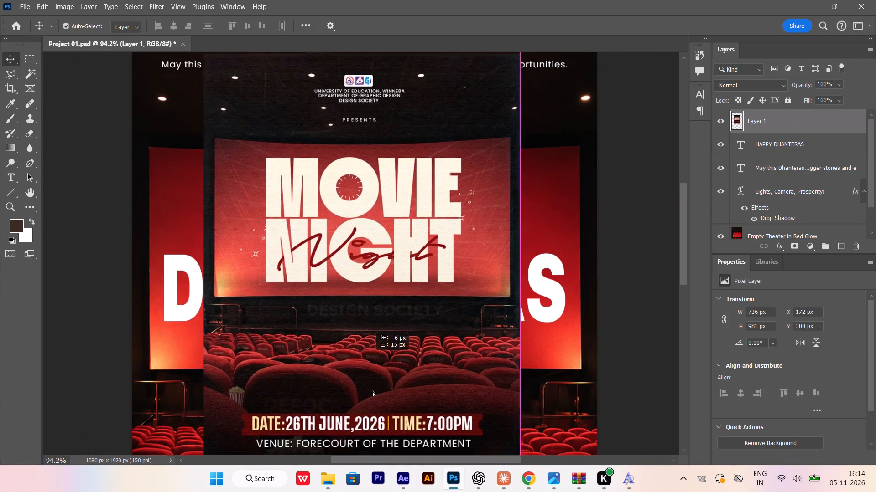
left_click_drag(372, 391, 368, 422)
scroll(328, 271, "down", 3, "alt")
scroll(337, 323, "up", 1, "alt")
left_click_drag(327, 304, 318, 404)
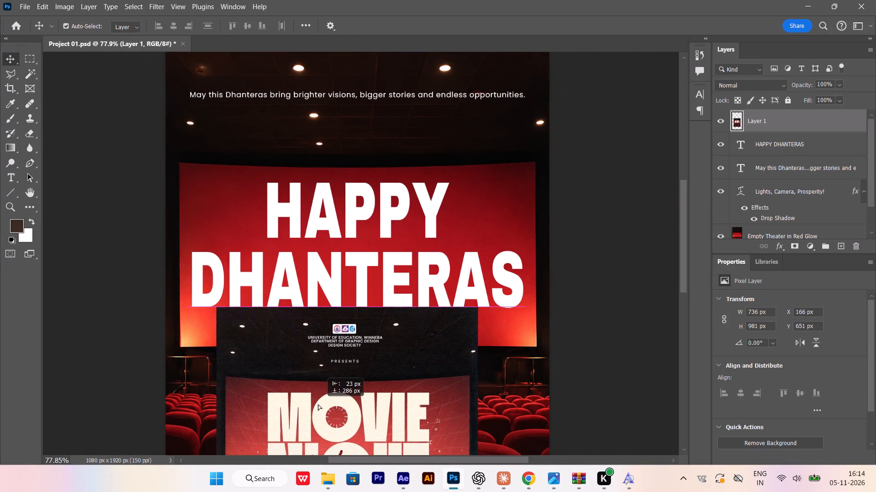
left_click_drag(318, 404, 318, 405)
scroll(306, 275, "down", 9)
scroll(326, 330, "up", 1, "alt")
left_click_drag(329, 319, 331, 354)
Reduce the HAPPY DHANTERAS text's height to about 97%, keeping its width, and position it horizontally centered within the cinema screen.
scroll(334, 320, "up", 1, "alt")
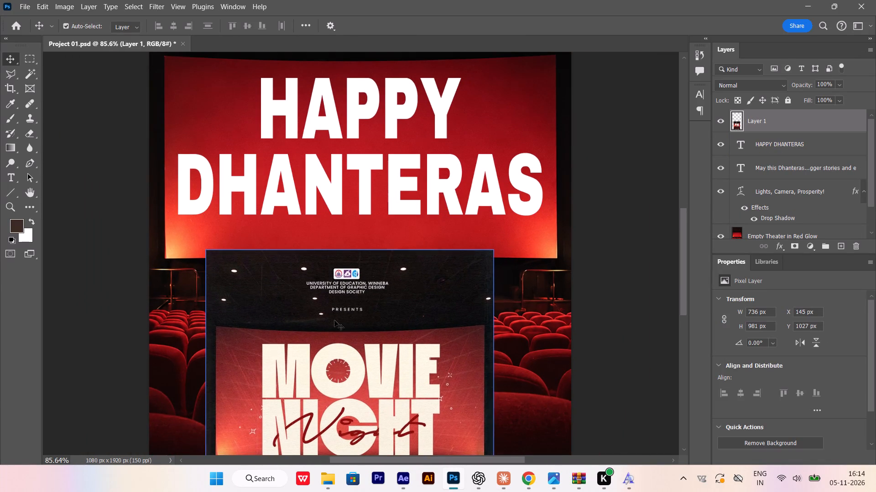
scroll(339, 231, "up", 4)
left_click(339, 231)
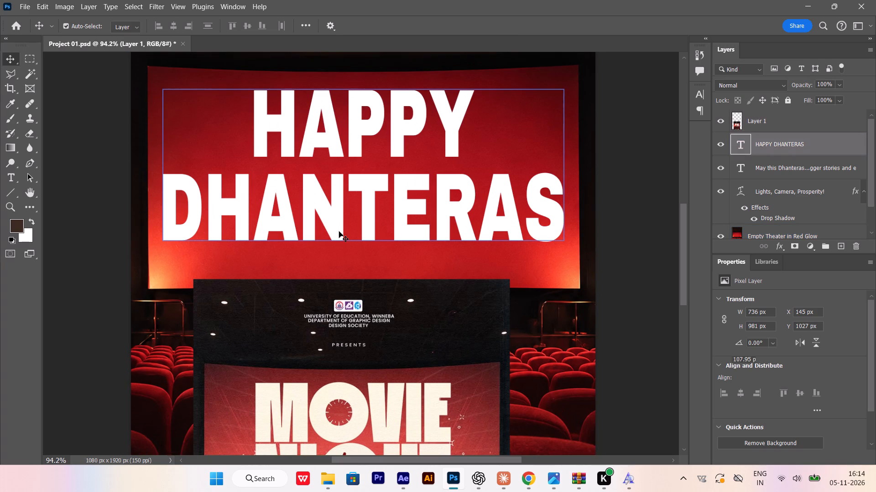
scroll(339, 231, "down", 4)
scroll(339, 231, "down", 2, "alt")
scroll(332, 204, "up", 1, "alt")
left_click(332, 204)
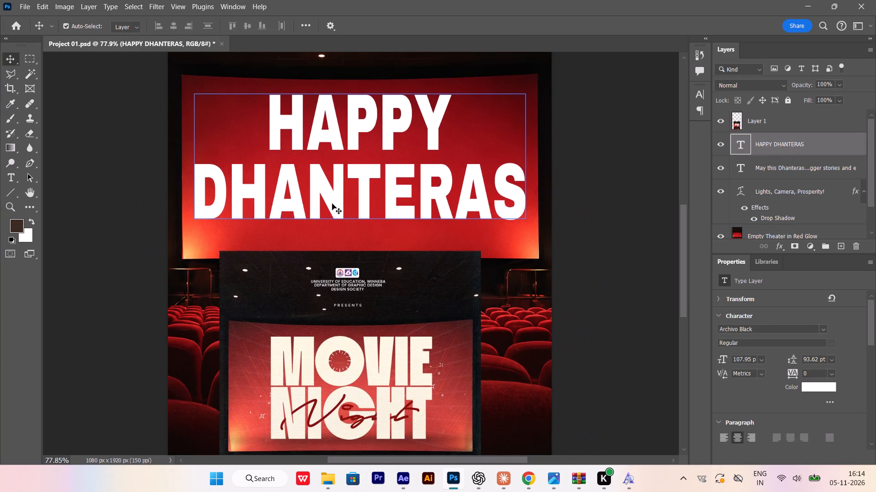
key("ctrl+t")
left_click_drag(360, 241, 358, 236)
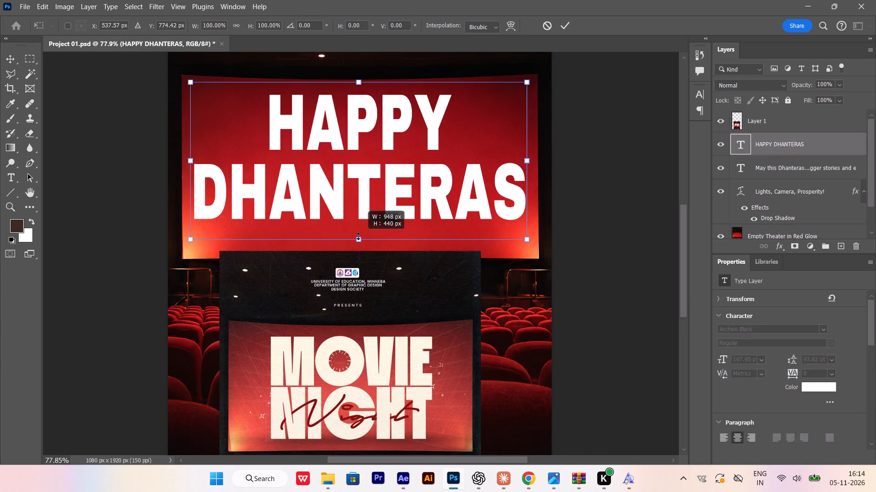
left_click_drag(358, 236, 354, 218)
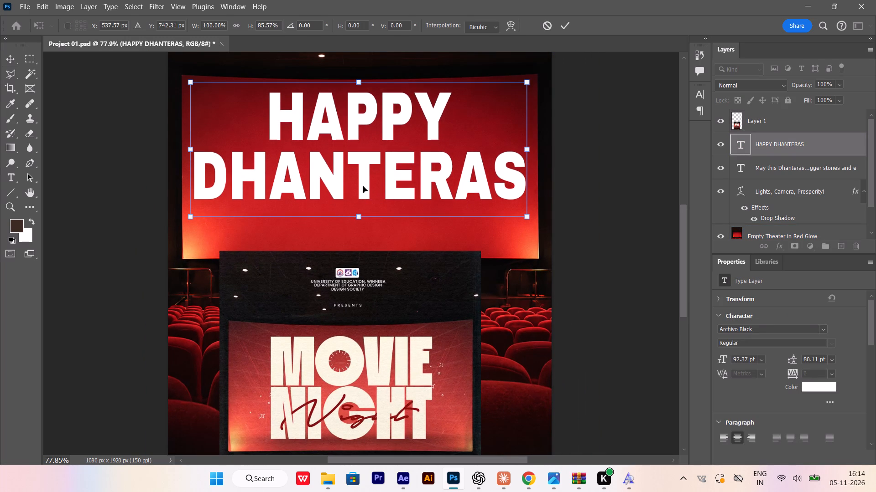
left_click_drag(363, 186, 365, 201)
scroll(357, 175, "down", 3, "alt")
scroll(357, 177, "up", 3, "alt")
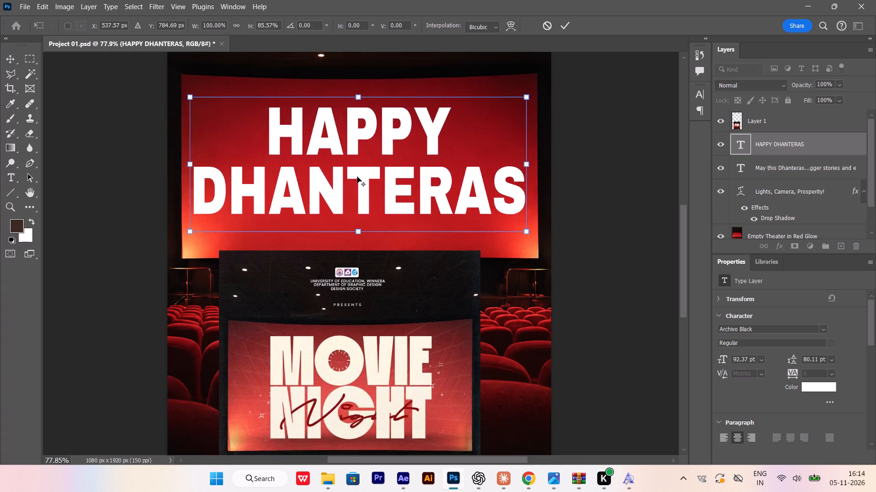
scroll(357, 177, "up", 2, "alt")
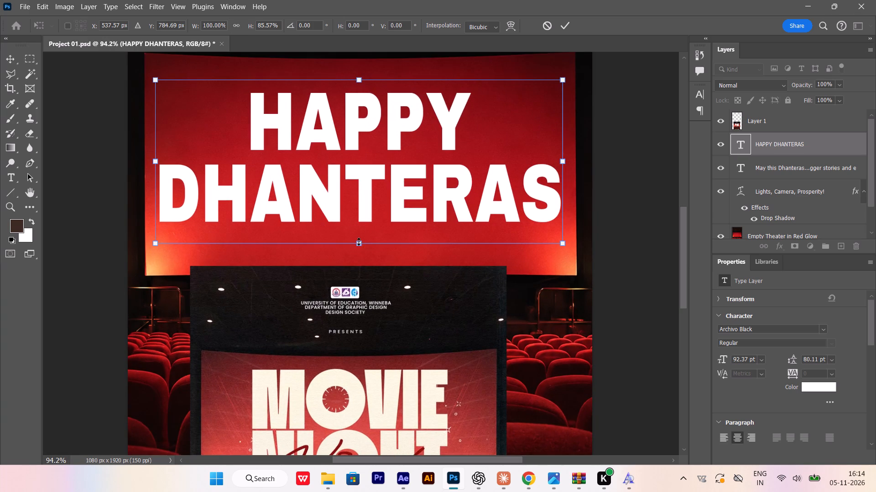
left_click(359, 241)
left_click_drag(360, 242, 362, 262)
left_click_drag(369, 215, 370, 208)
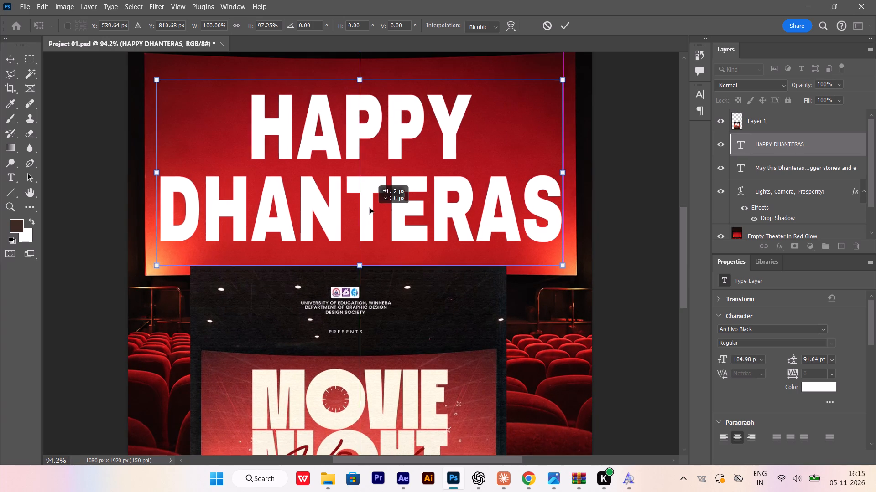
left_click_drag(370, 208, 368, 202)
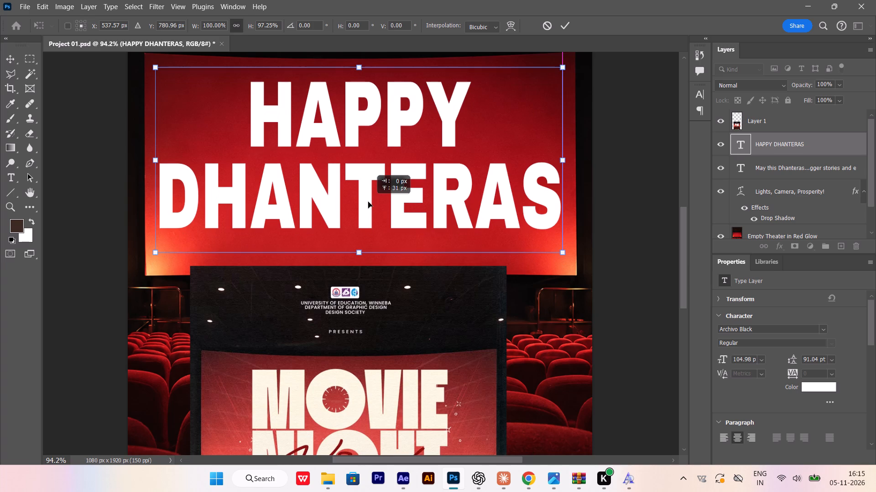
left_click_drag(368, 202, 365, 197)
key("Return")
Recolor the HAPPY DHANTERAS text cream by sampling the flyer's MOVIE lettering, then lighten the color to #fffcef.
scroll(458, 186, "up", 3)
scroll(401, 203, "up", 1, "alt")
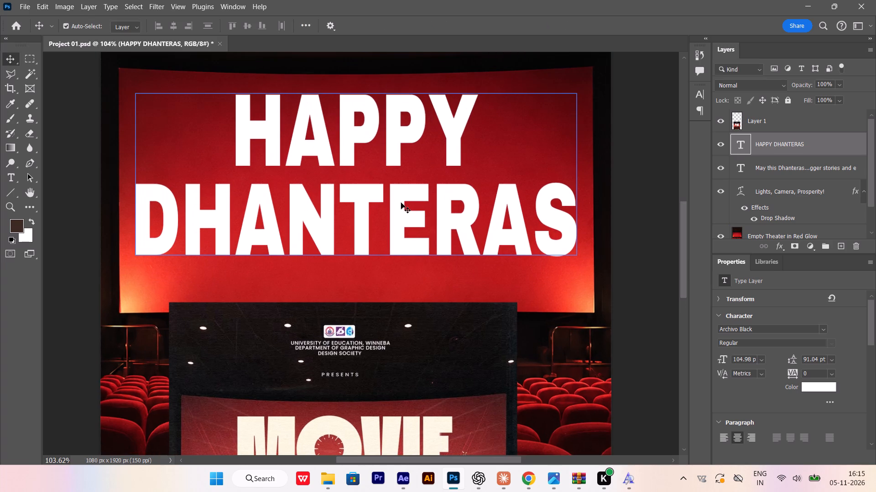
left_click(401, 203)
left_click(826, 385)
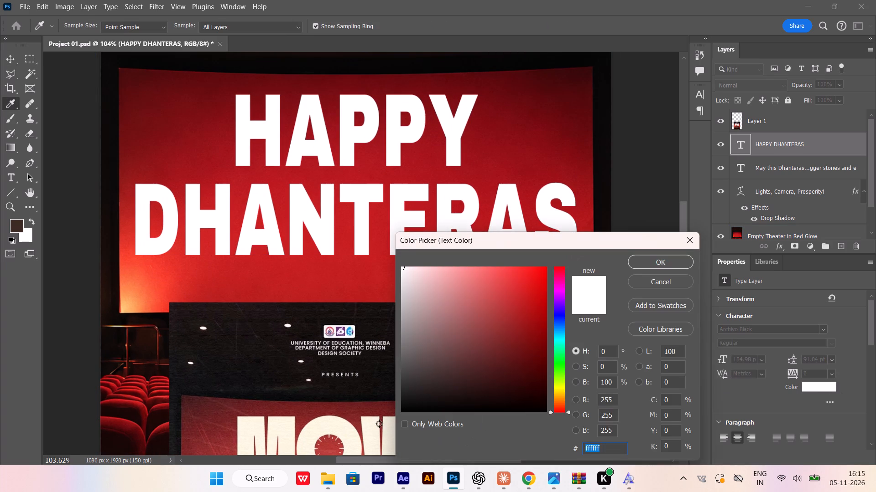
left_click(379, 424)
left_click(369, 432)
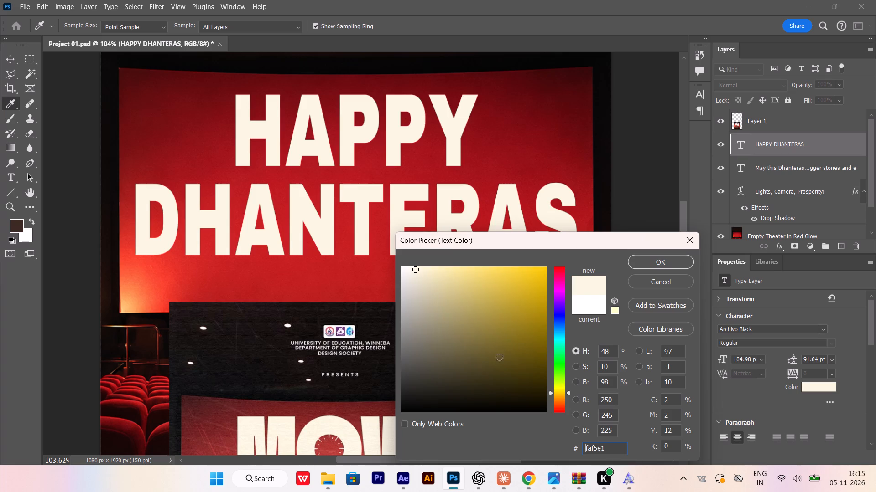
left_click_drag(412, 277, 411, 241)
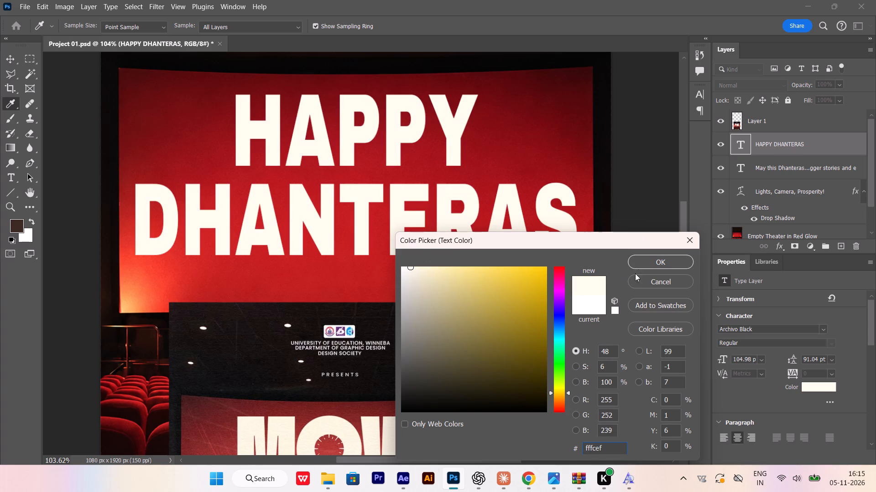
left_click(644, 265)
Move the pasted Movie Night flyer further down the poster to about Y 1160 px.
left_click(5, 62)
scroll(227, 170, "down", 4, "alt")
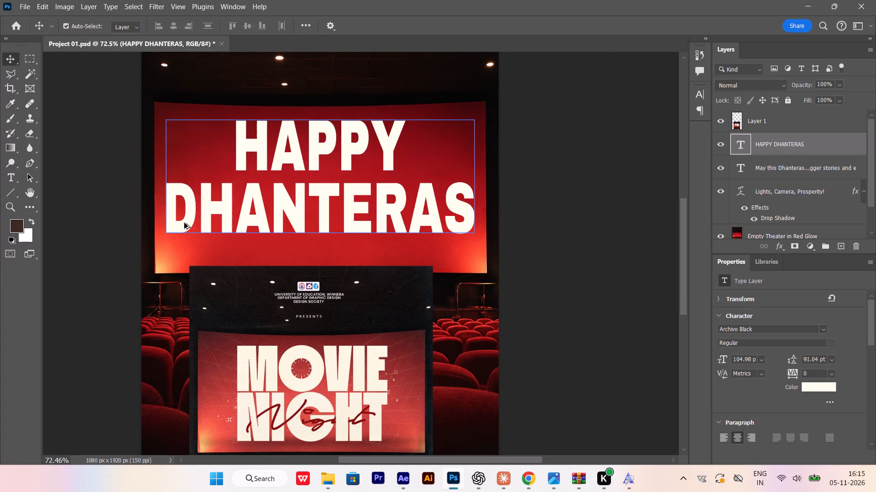
left_click(110, 211)
scroll(250, 286, "up", 2, "alt")
scroll(301, 223, "down", 3, "alt")
left_click_drag(314, 300, 313, 337)
Nudge the HAPPY DHANTERAS text slightly lower on the cinema screen.
scroll(292, 246, "up", 1, "alt")
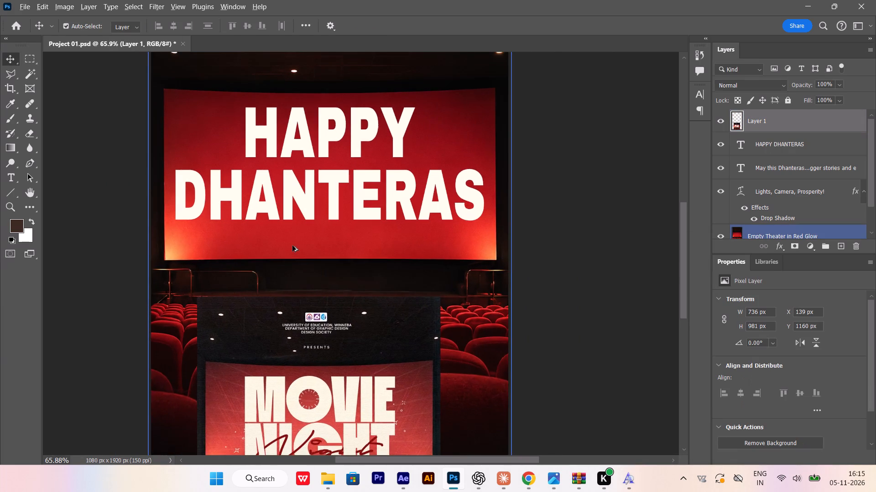
scroll(291, 240, "down", 3, "alt")
scroll(287, 234, "up", 1, "alt")
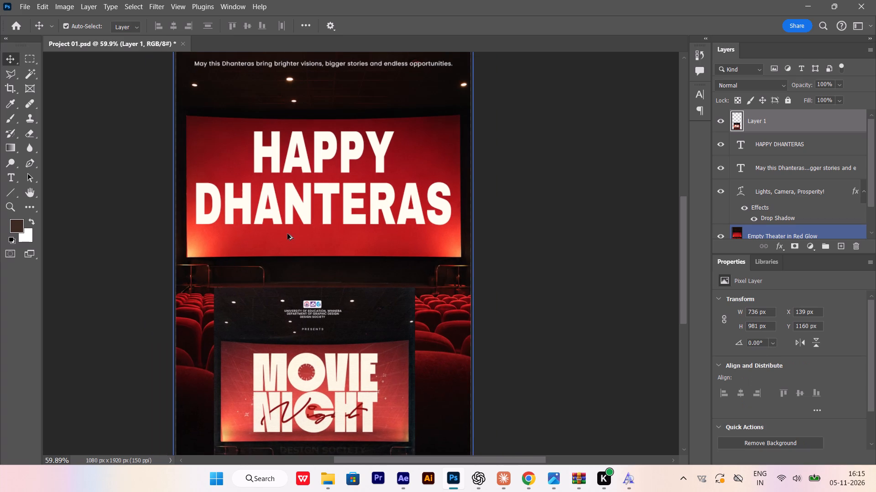
scroll(282, 239, "up", 5, "alt")
left_click_drag(292, 205, 292, 210)
scroll(285, 225, "up", 1, "alt")
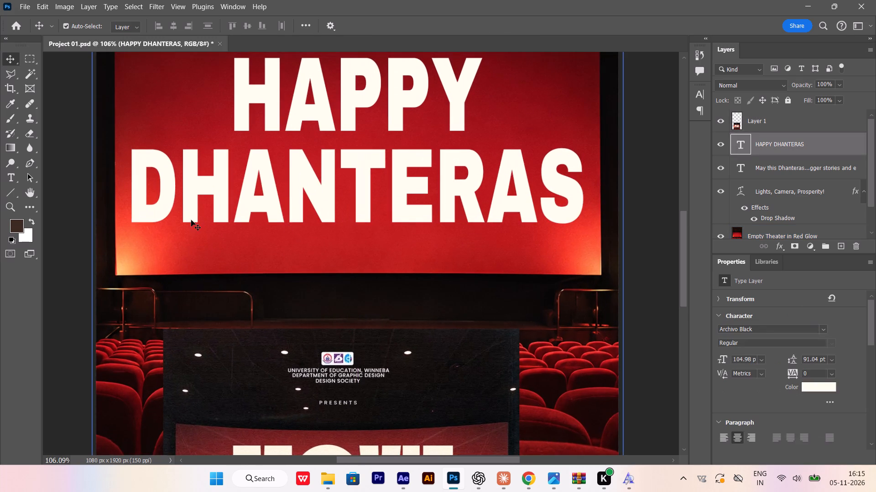
scroll(160, 213, "up", 1, "alt")
left_click(286, 218)
Add a new empty layer between the HAPPY DHANTERAS text and the May this Dhanteras tagline.
left_click(760, 175)
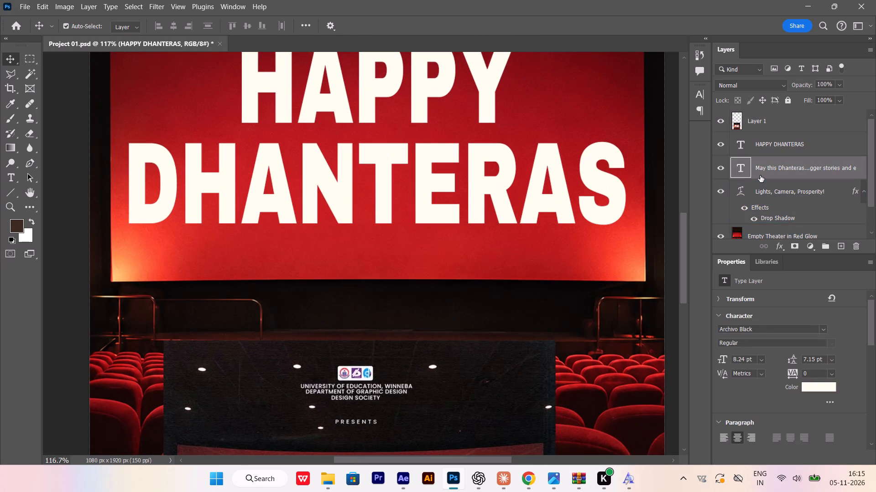
key("ctrl+shift+n")
key("Return")
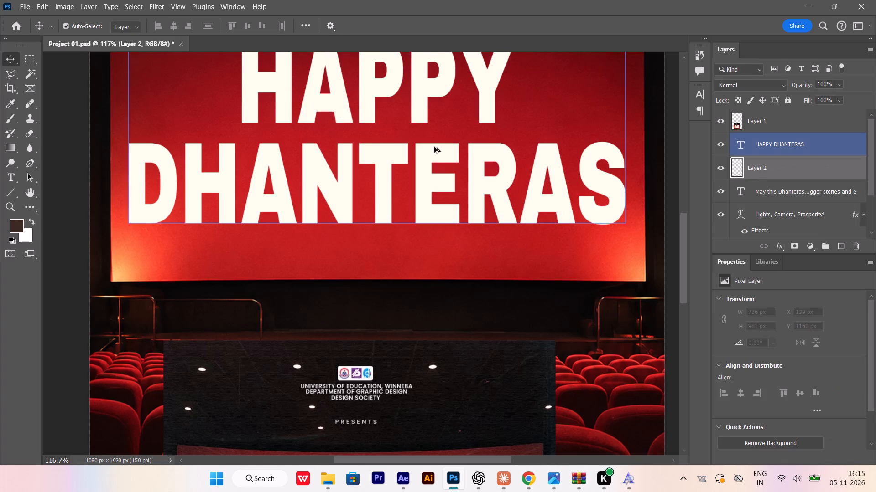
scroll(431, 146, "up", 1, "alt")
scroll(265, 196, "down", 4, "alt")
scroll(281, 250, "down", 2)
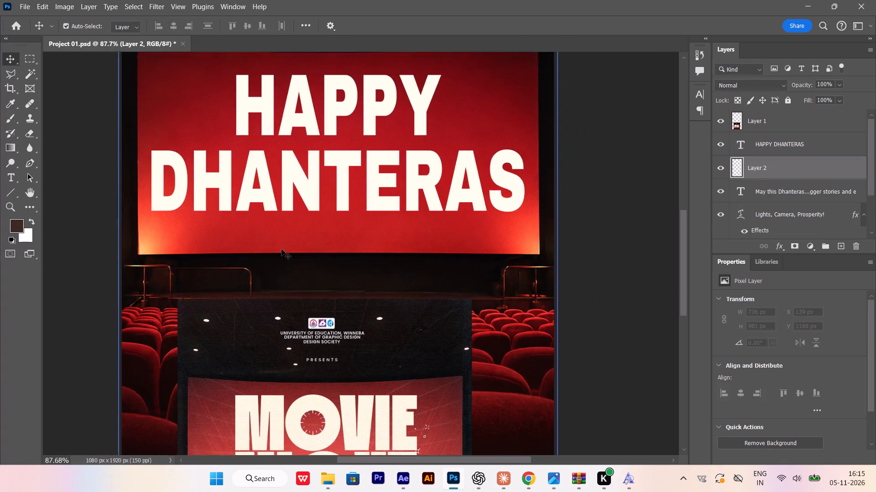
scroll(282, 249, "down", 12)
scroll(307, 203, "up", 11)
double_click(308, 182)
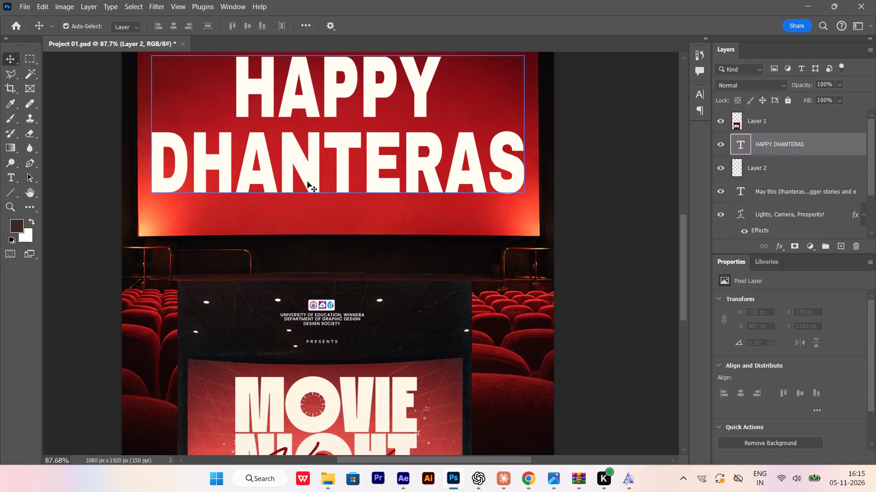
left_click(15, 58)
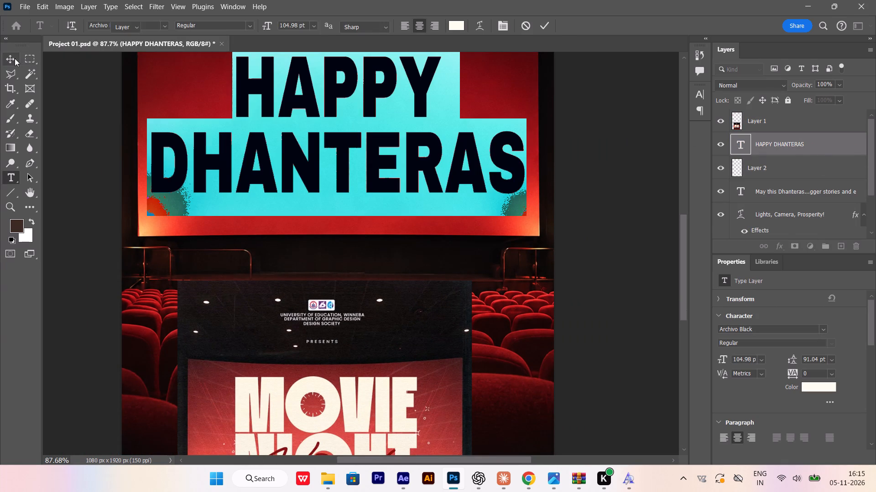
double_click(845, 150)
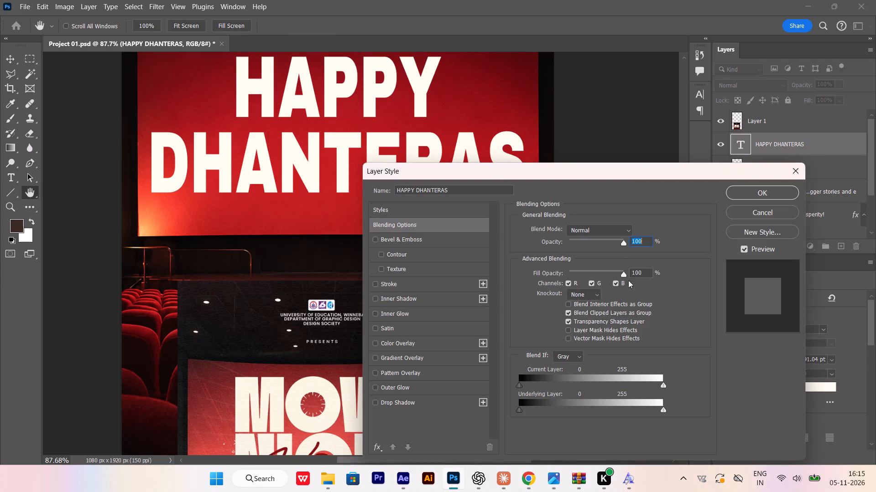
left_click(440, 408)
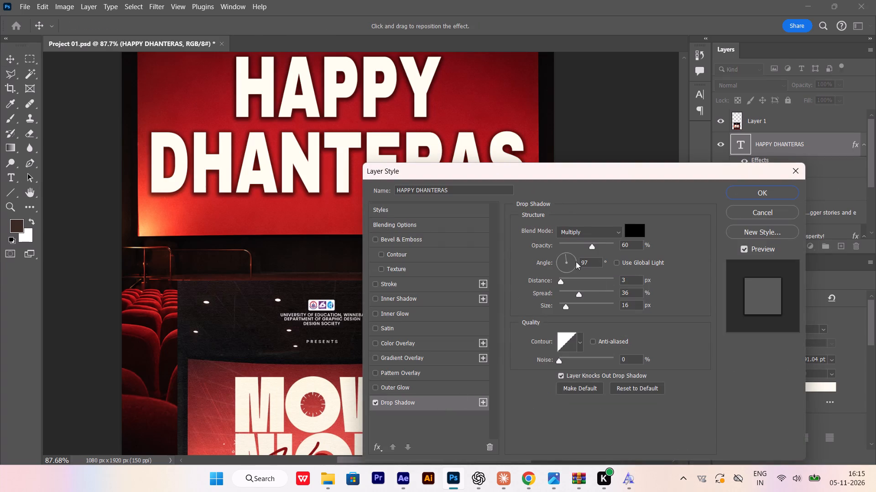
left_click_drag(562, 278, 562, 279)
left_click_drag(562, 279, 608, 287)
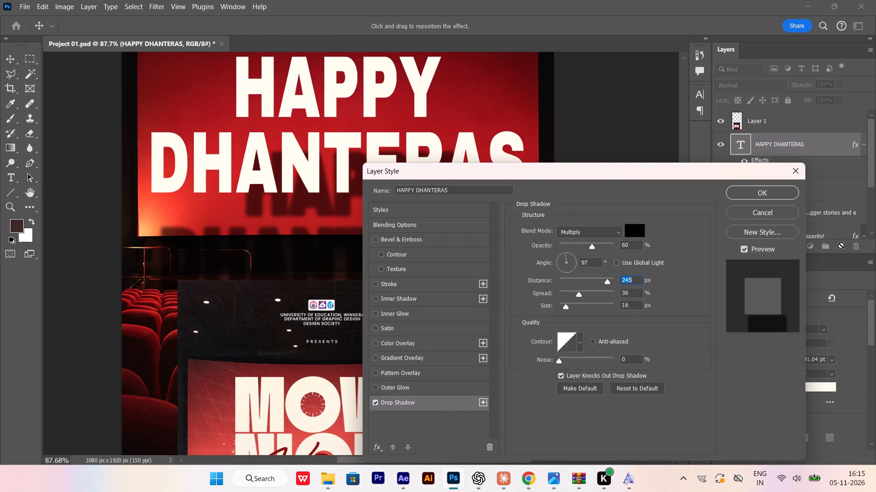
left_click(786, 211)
Select the empty layer below the HAPPY DHANTERAS text and choose the flat, soft elliptical preset for the Brush tool.
scroll(397, 205, "down", 1)
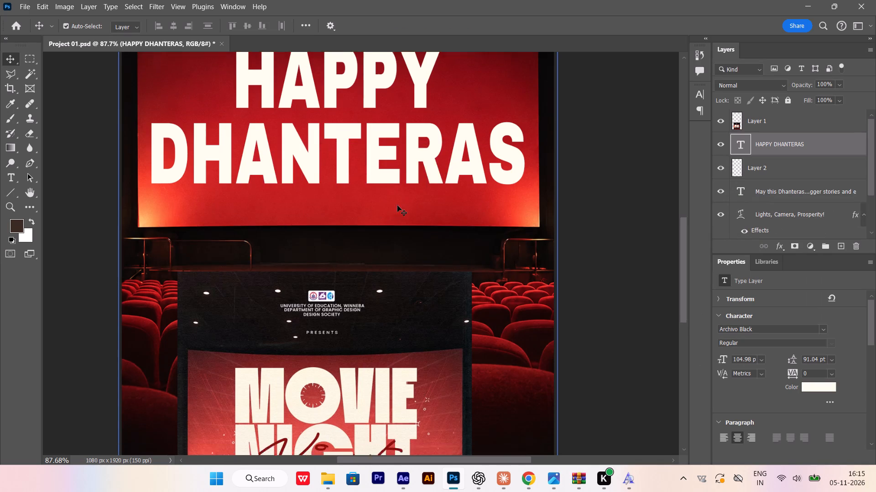
scroll(397, 205, "down", 3)
scroll(305, 182, "up", 4, "alt")
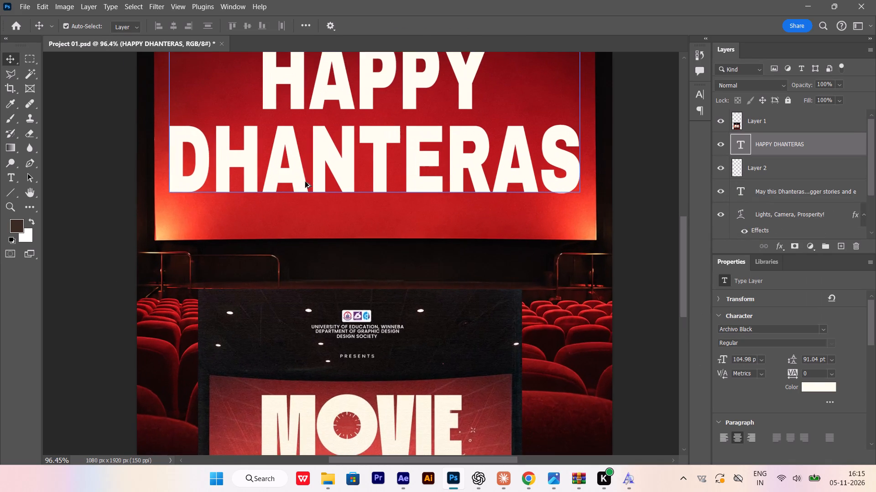
scroll(305, 182, "up", 2, "alt")
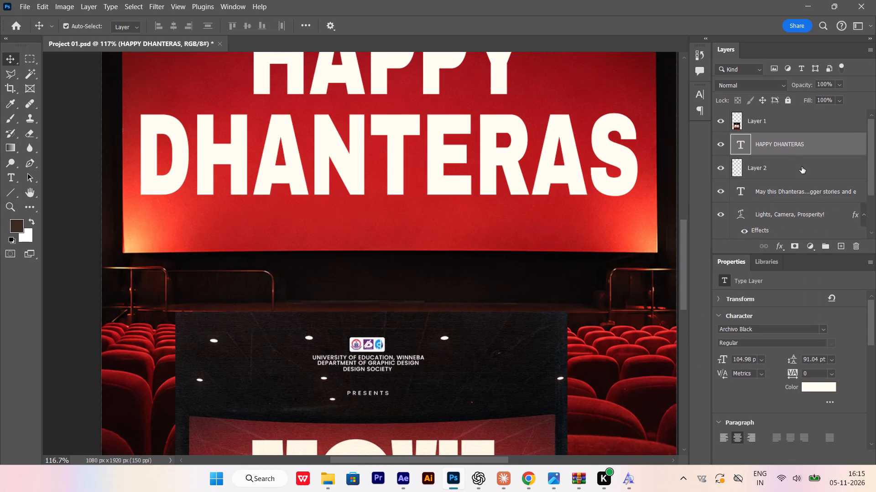
left_click(798, 165)
left_click(12, 113)
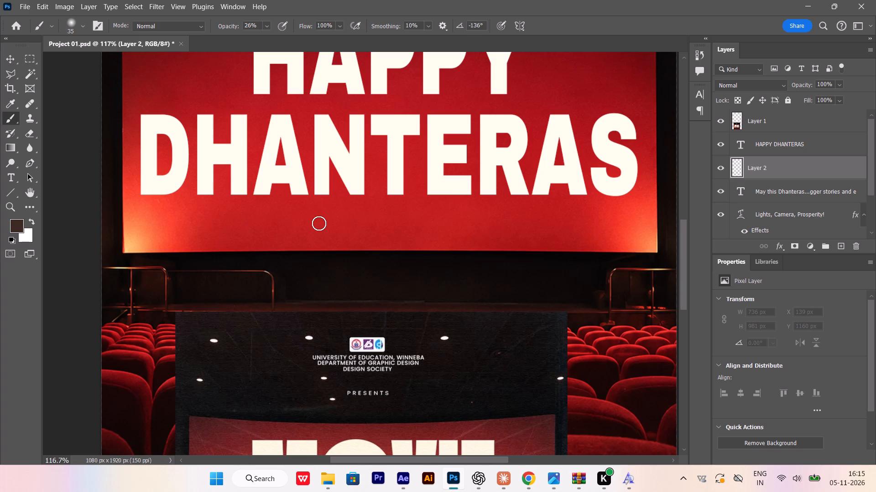
left_click(80, 23)
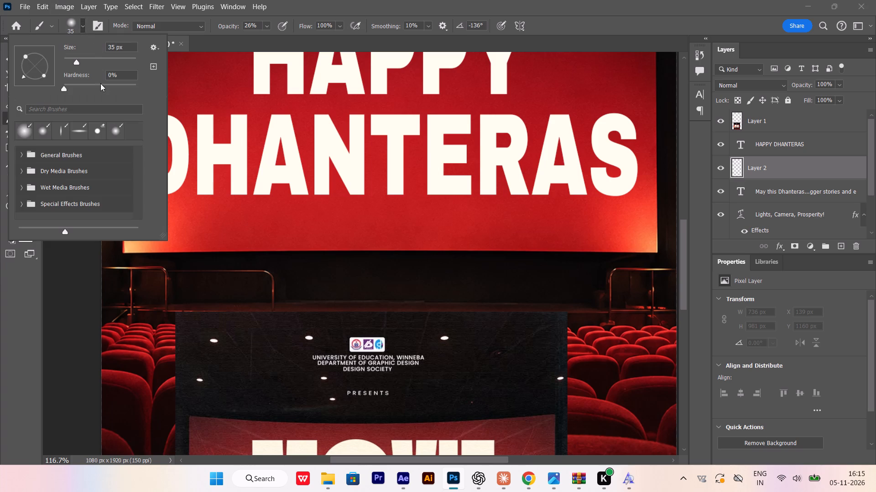
left_click(79, 131)
left_click(81, 29)
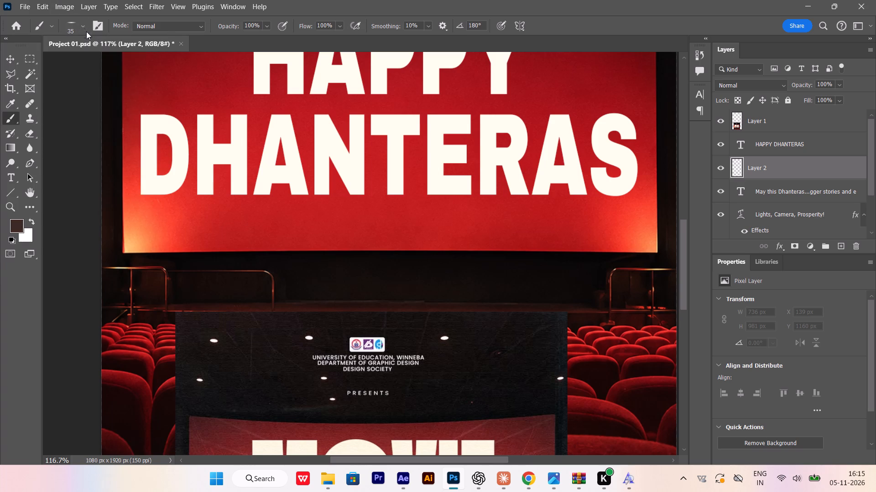
Paint trial strokes about 117 by 285 px on the new layer with the flat brush, just below the cinema screen.
scroll(339, 239, "down", 16)
left_click_drag(375, 263, 423, 384)
scroll(432, 406, "down", 3)
scroll(394, 364, "down", 9)
left_click_drag(394, 364, 389, 363)
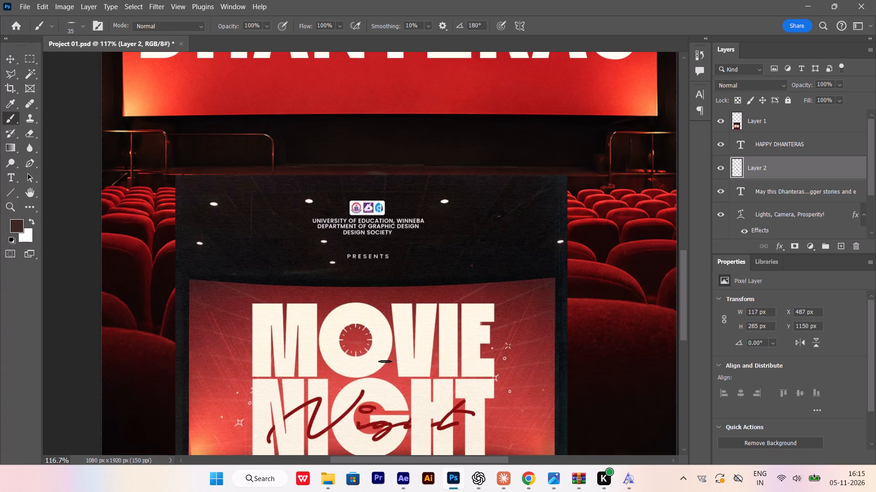
Set the foreground color to black.
scroll(385, 361, "down", 9)
scroll(378, 342, "up", 20)
scroll(378, 342, "up", 4)
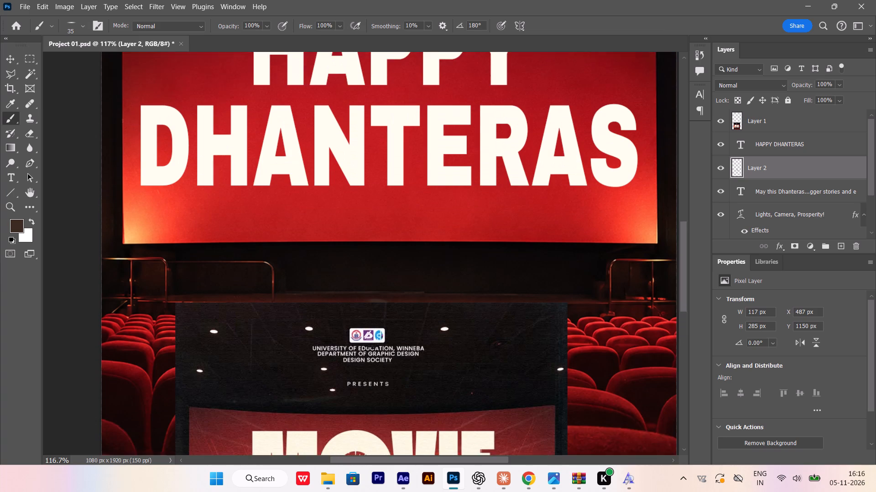
scroll(372, 346, "up", 10)
left_click(16, 226)
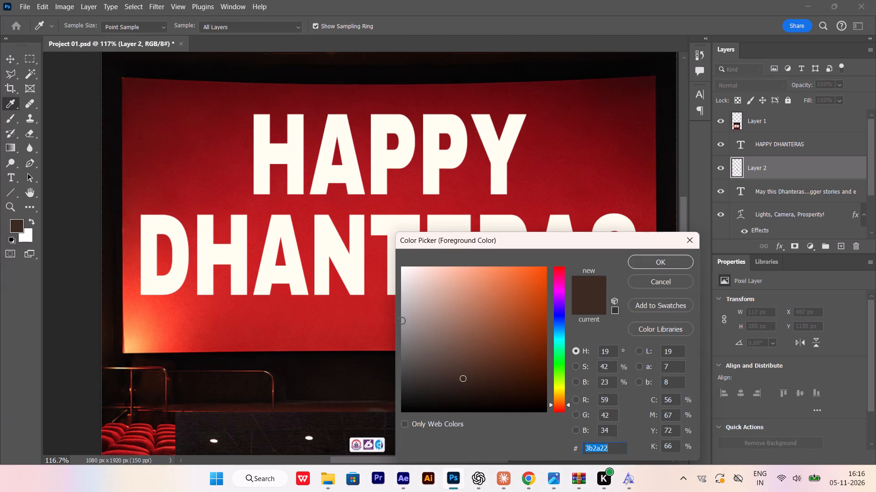
left_click_drag(438, 354, 341, 491)
left_click(664, 266)
Enlarge the flat brush to 1200 px and paint one wide black dab behind the bottom of the DHANTERAS lettering.
scroll(328, 265, "up", 9)
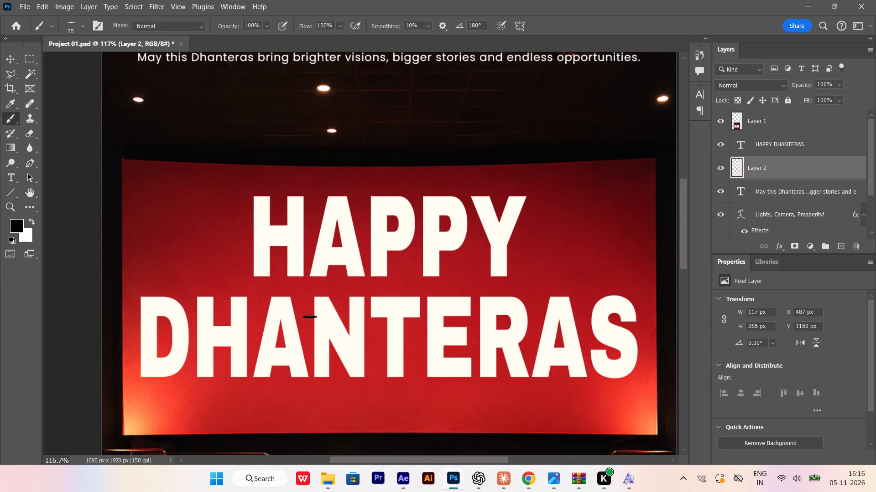
scroll(316, 333, "up", 2, "alt")
key("bracketright")
key("bracketright")
key("bracketright")
key("bracketright")
key("bracketright")
key("bracketright")
key("bracketright")
key("bracketright")
key("bracketright")
key("bracketright")
key("bracketright")
key("bracketright")
key("bracketright")
key("bracketright")
key("bracketright")
key("bracketright")
key("bracketright")
key("bracketright")
key("bracketright")
key("bracketright")
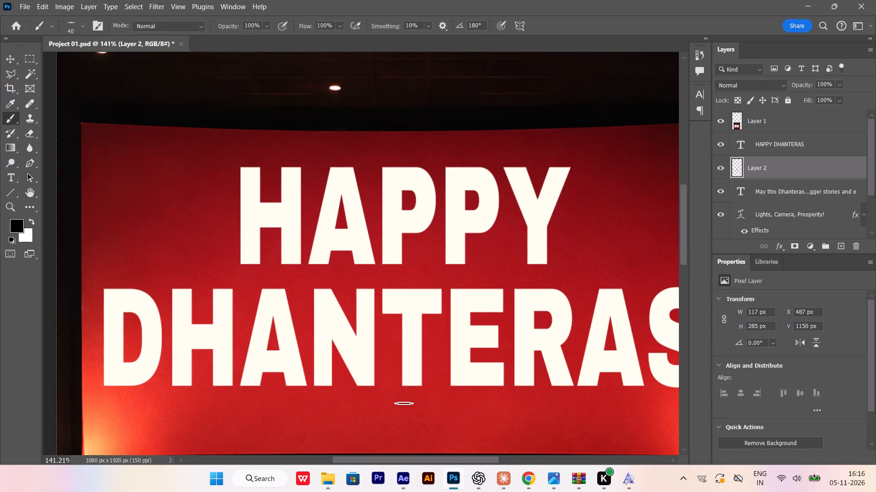
key("bracketleft")
key("bracketleft")
key("bracketleft")
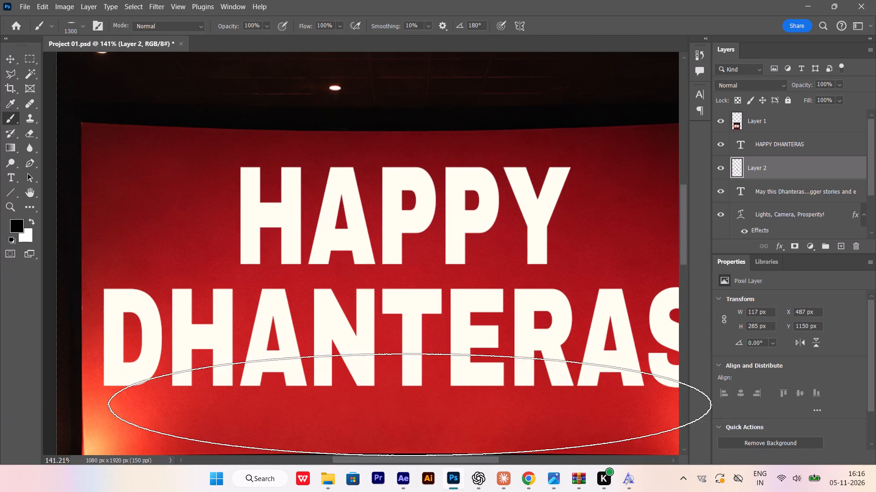
type("[[")
key("bracketright")
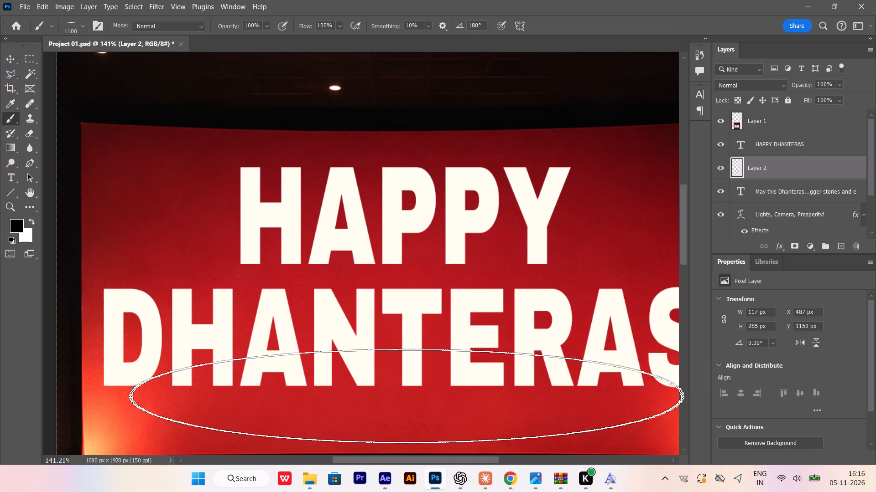
key("bracketright")
left_click(406, 396)
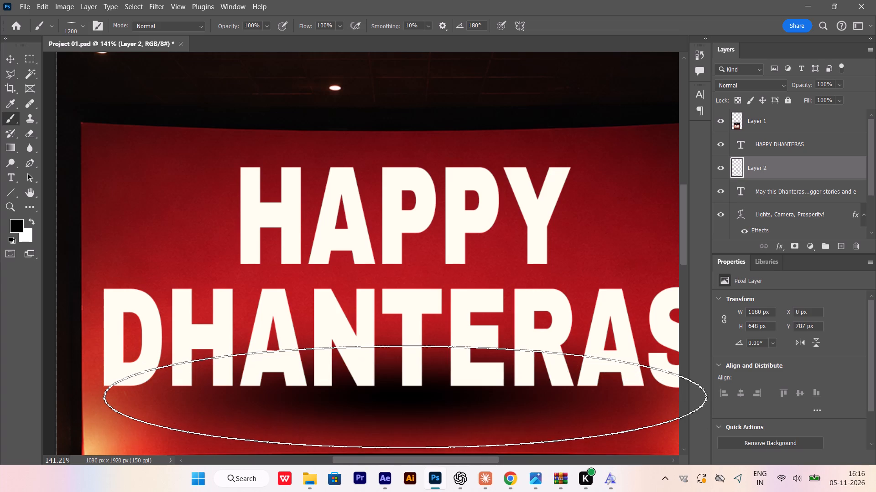
left_click_drag(79, 246, 0, 209)
key("ctrl+z")
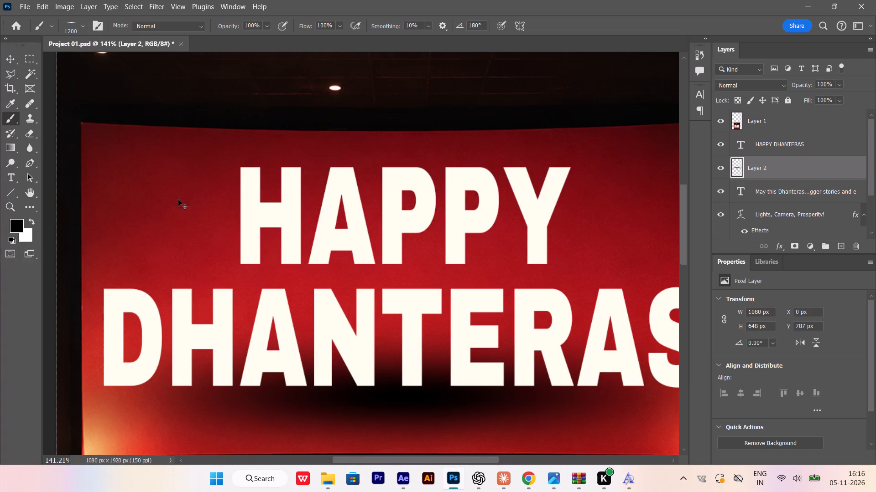
Free-transform the painted black shadow, squashing its height to about 65% while keeping its full width.
left_click(5, 58)
scroll(186, 228, "down", 10, "alt")
scroll(259, 315, "up", 2, "alt")
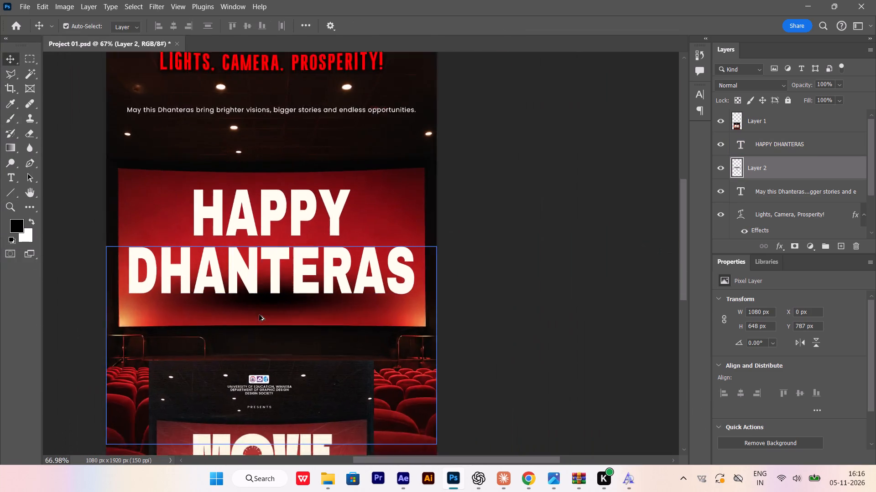
scroll(259, 315, "up", 5, "alt")
key("ctrl+t")
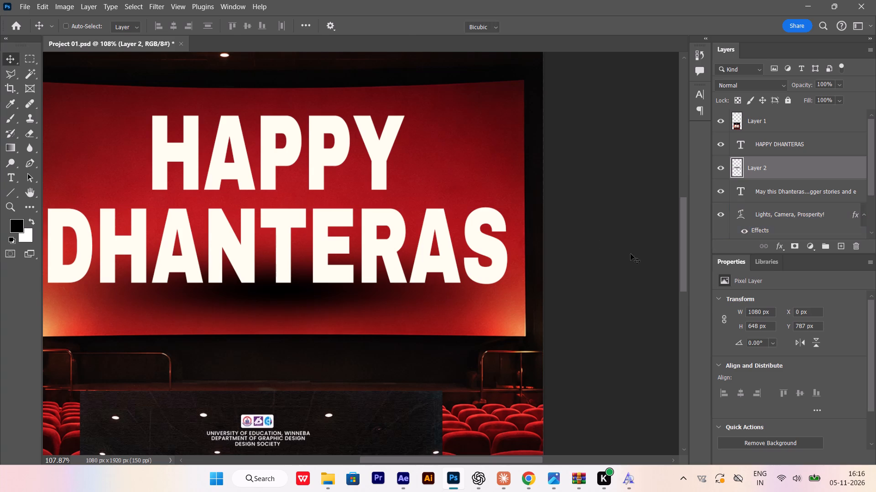
scroll(493, 277, "down", 5, "alt")
left_click(365, 428)
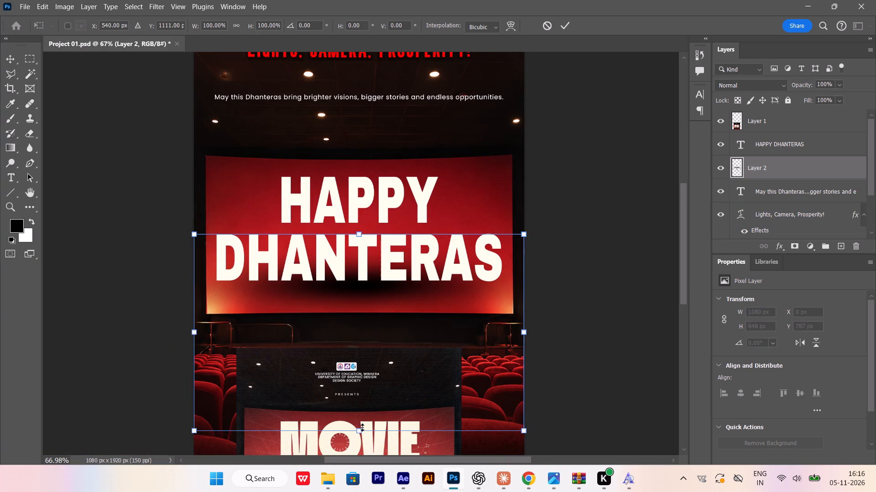
left_click_drag(362, 427, 358, 387)
left_click_drag(358, 387, 357, 359)
scroll(370, 299, "up", 3, "alt")
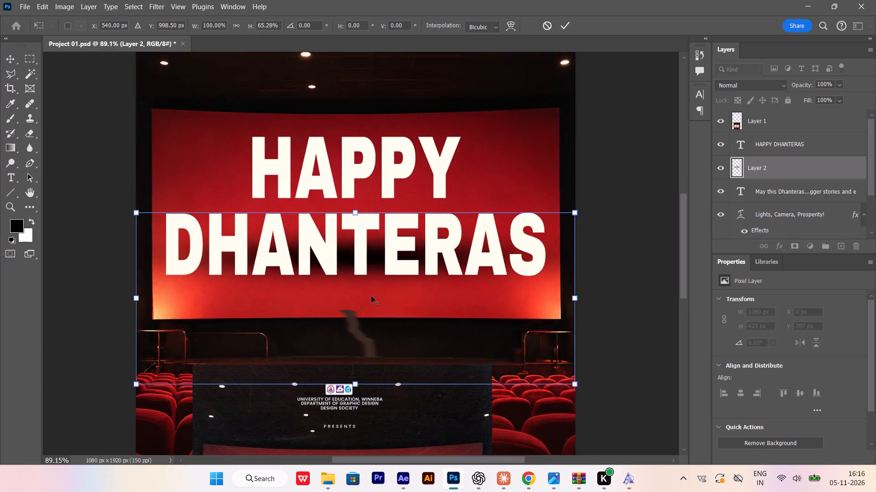
scroll(371, 296, "up", 4, "alt")
Move the shadow straight down to just below the DHANTERAS lettering, with its center at about Y 1095 px.
left_click_drag(337, 250, 333, 279)
left_click_drag(332, 240, 331, 273)
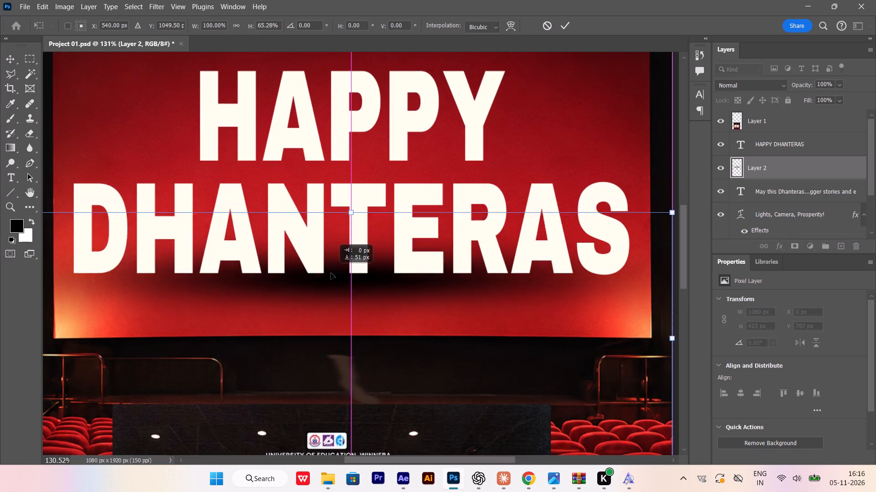
left_click_drag(331, 273, 326, 287)
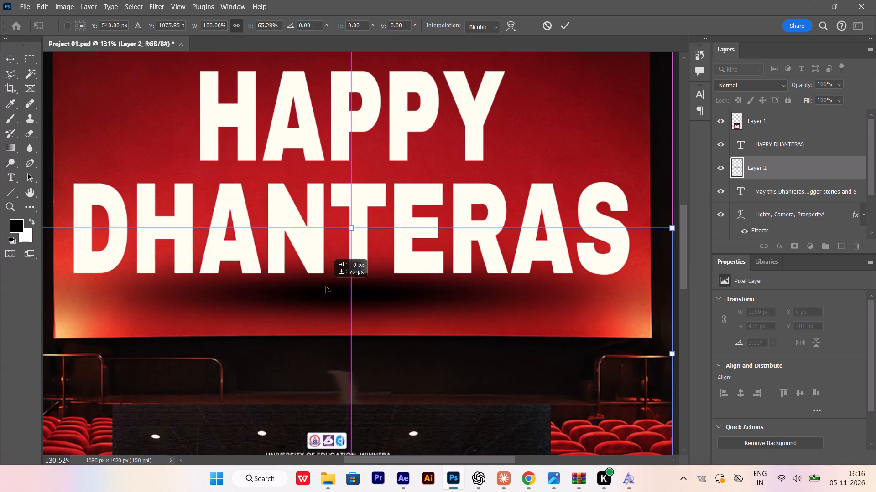
left_click_drag(326, 287, 326, 297)
Flatten the shadow further to about 55% height and stretch it evenly on both sides to about 170% width.
scroll(319, 266, "down", 4, "alt")
left_click(337, 422)
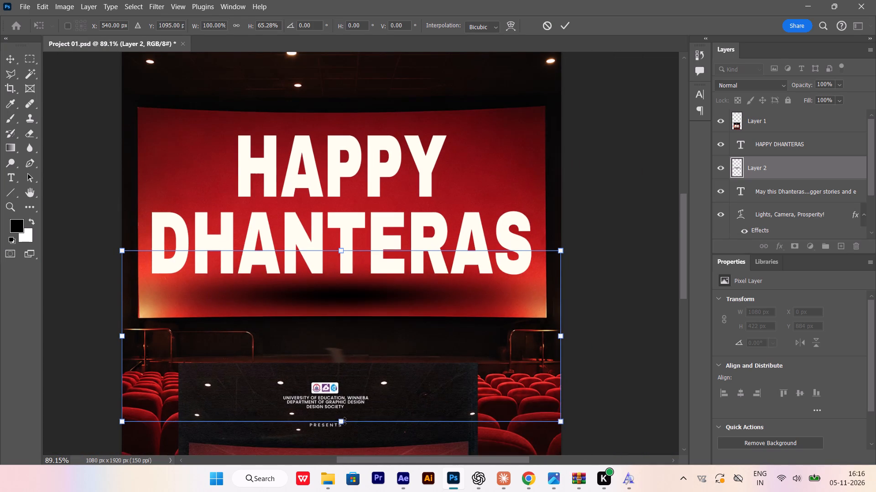
left_click_drag(345, 420, 342, 393)
scroll(339, 323, "up", 2, "alt")
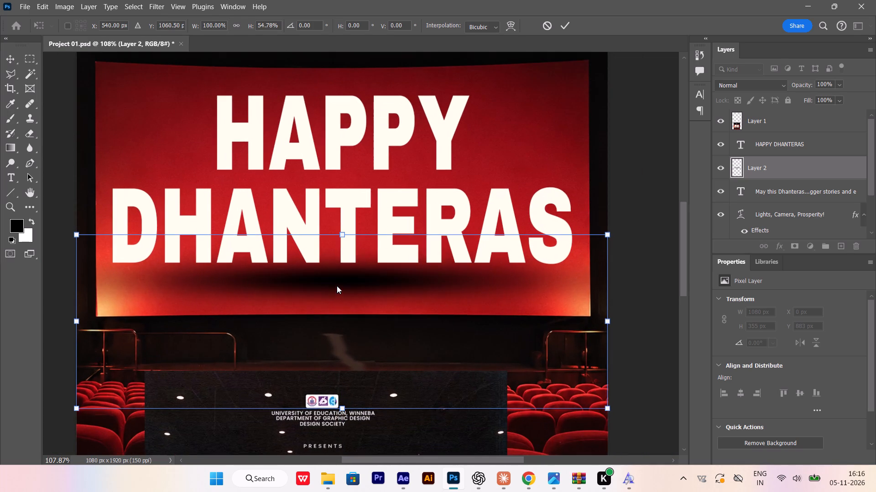
left_click_drag(336, 283, 329, 289)
left_click_drag(606, 321, 683, 318, "alt")
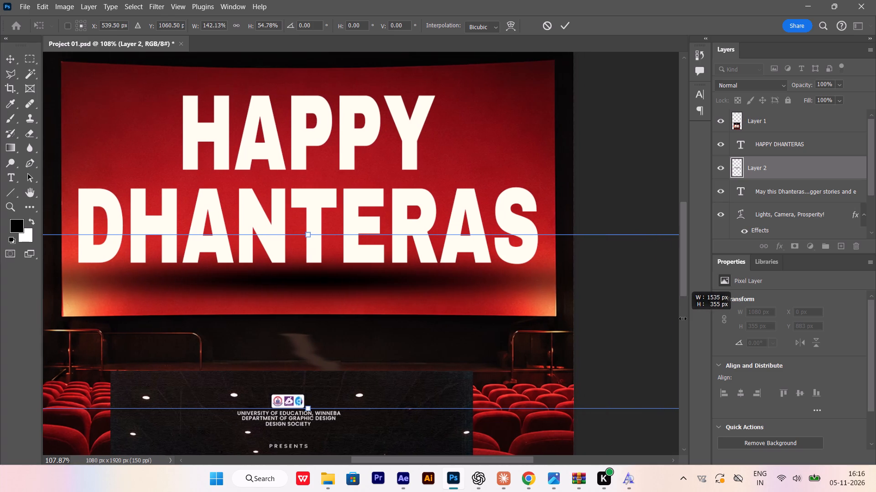
left_click_drag(683, 318, 693, 317, "alt")
Slim the shadow to about 348 px high, place it directly under DHANTERAS at Y 878 px, and apply the transform.
key("space")
key("space")
key("space")
left_click_drag(373, 347, 632, 329)
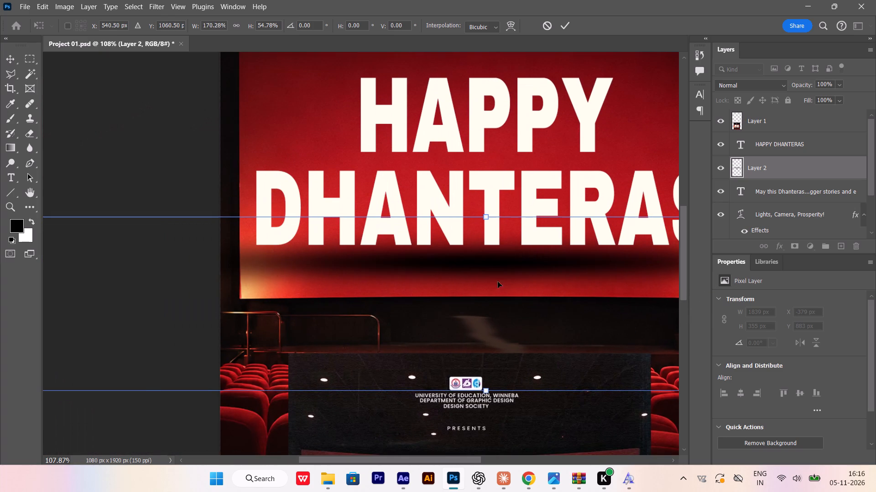
left_click_drag(501, 267, 494, 271)
scroll(380, 261, "down", 4, "alt")
scroll(483, 298, "up", 1, "alt")
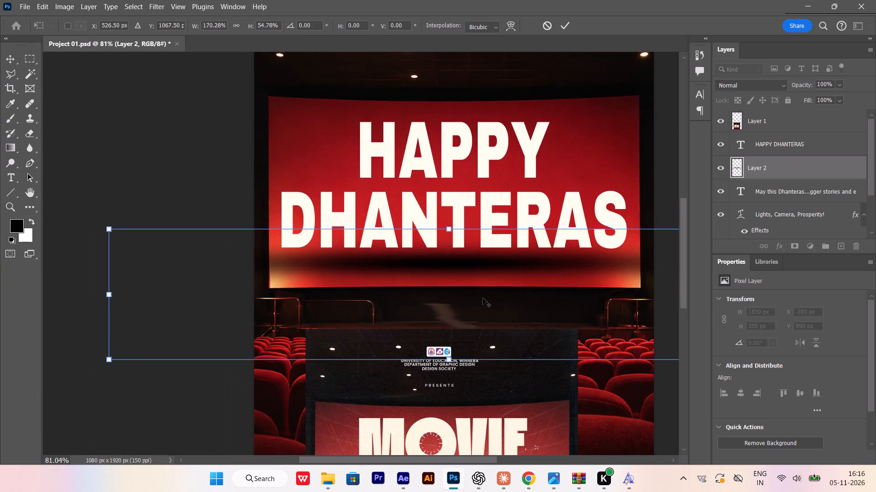
left_click(483, 298)
left_click(446, 229)
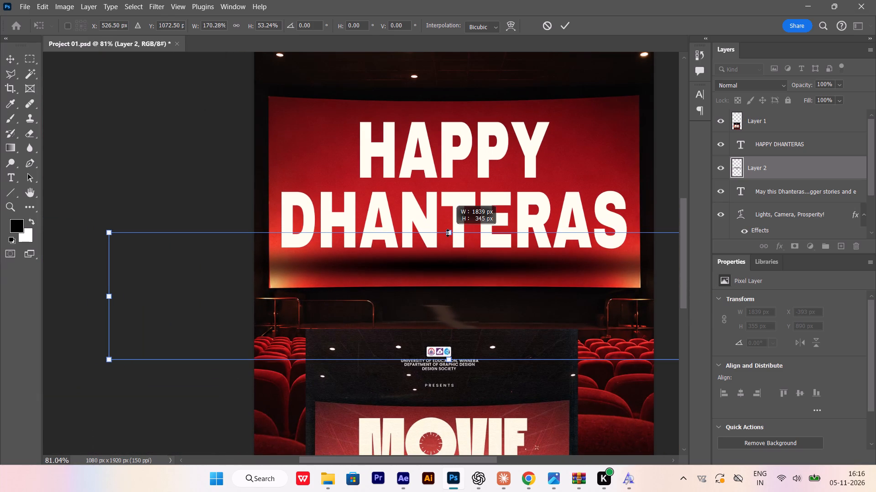
scroll(399, 264, "down", 4, "alt")
scroll(431, 275, "up", 4, "alt")
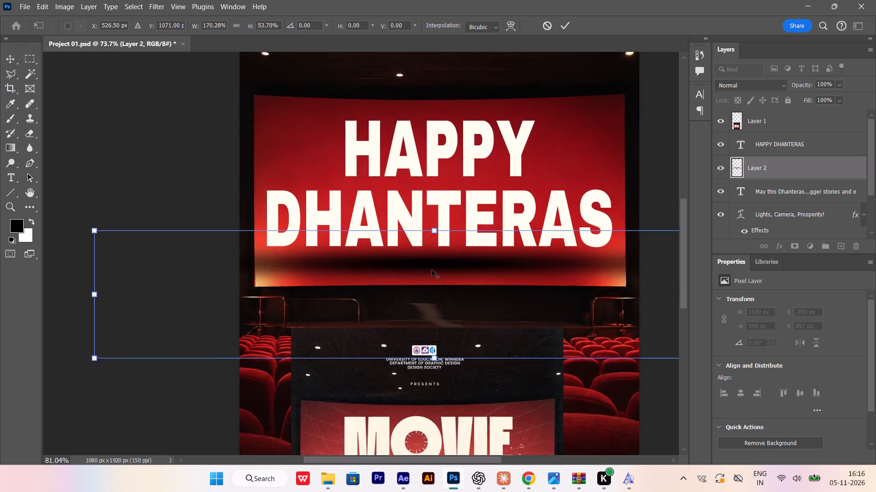
scroll(432, 270, "up", 5, "alt")
left_click_drag(432, 263, 430, 255)
left_click_drag(429, 256, 427, 245)
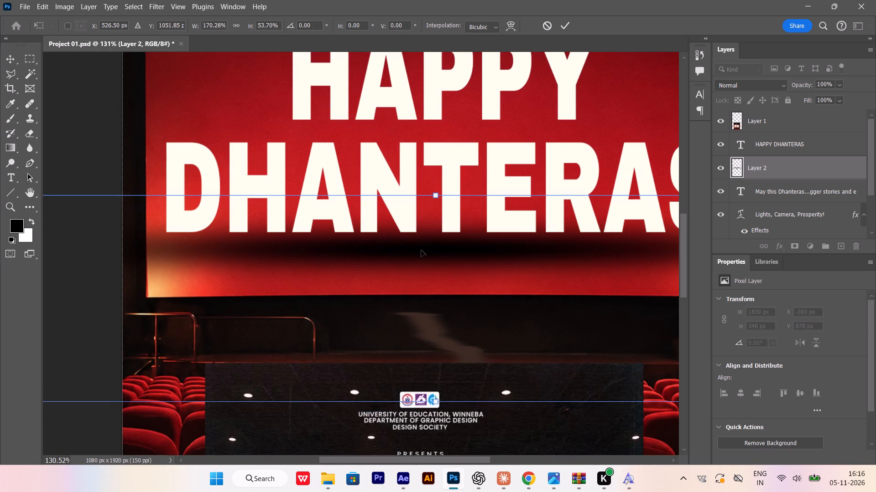
key("Return")
Lower the opacity of the painted shadow layer to 40%.
scroll(445, 256, "up", 6)
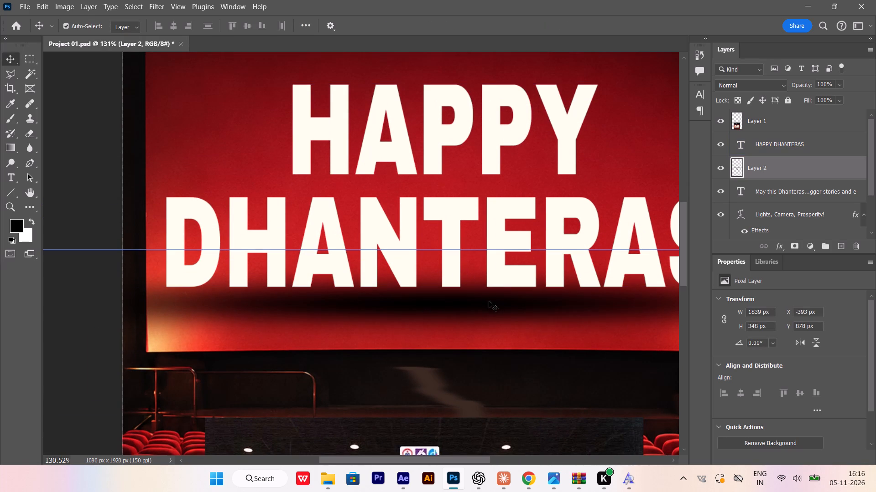
left_click(489, 301)
left_click(842, 82)
left_click(836, 97)
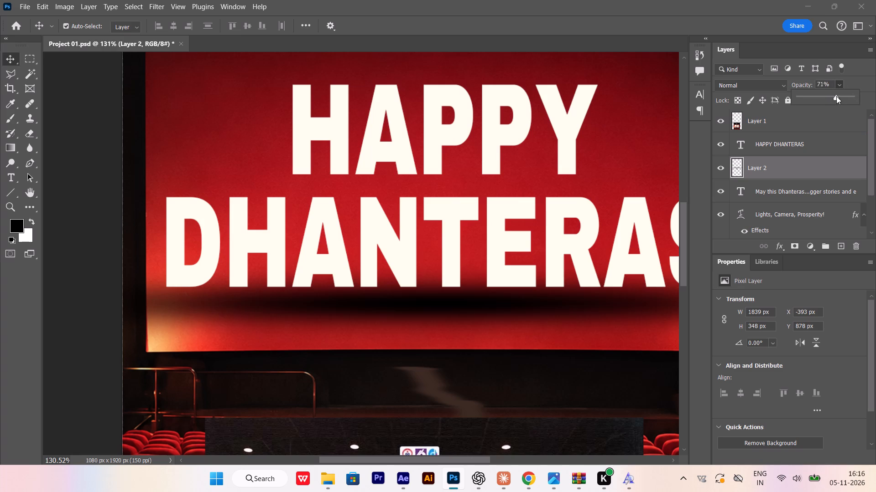
left_click_drag(828, 96, 824, 97)
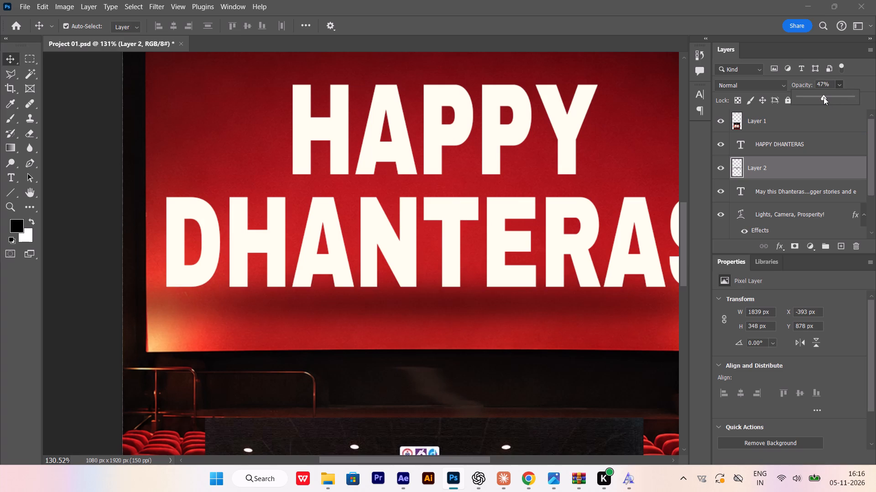
left_click_drag(833, 85, 789, 87)
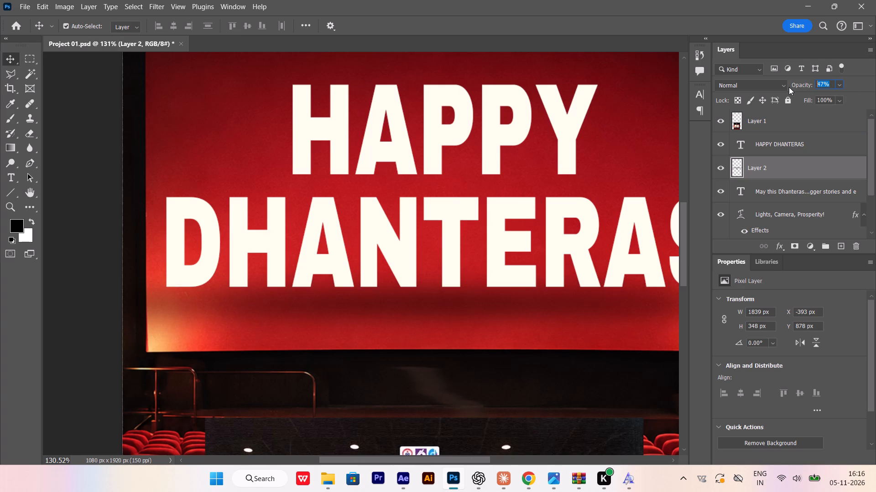
type("40")
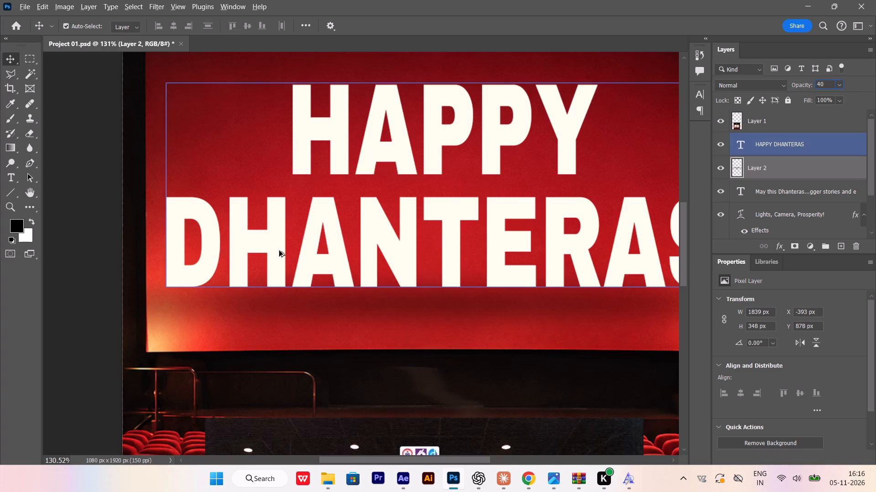
Lower the upper edge of the painted shadow so it is 337 px high at Y 889 px, and apply the transform.
scroll(271, 271, "down", 6, "alt")
left_click(434, 302)
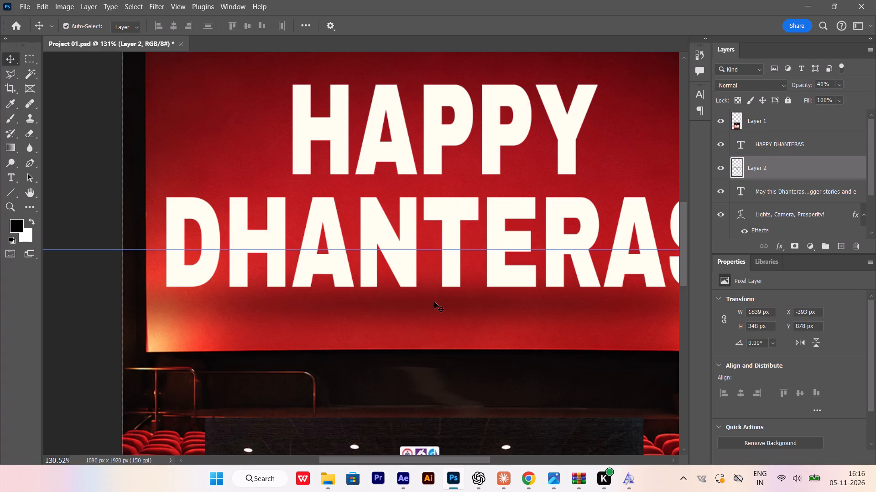
key("ctrl+t")
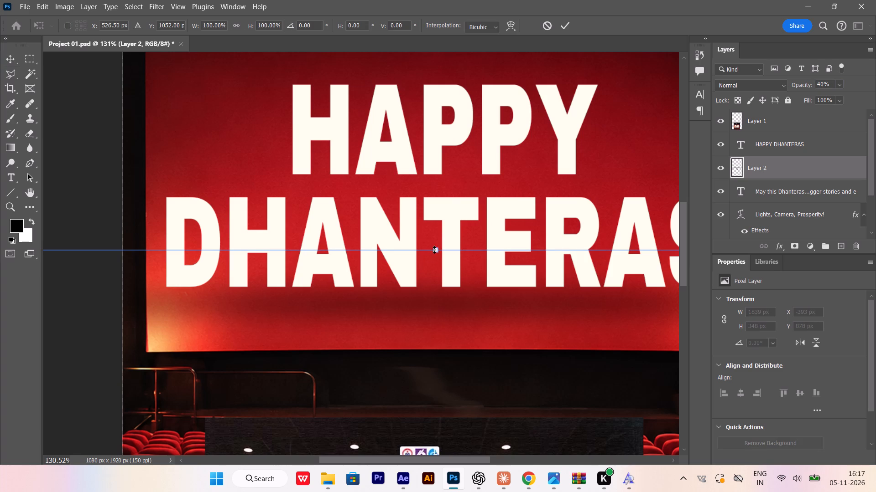
left_click_drag(434, 250, 435, 256)
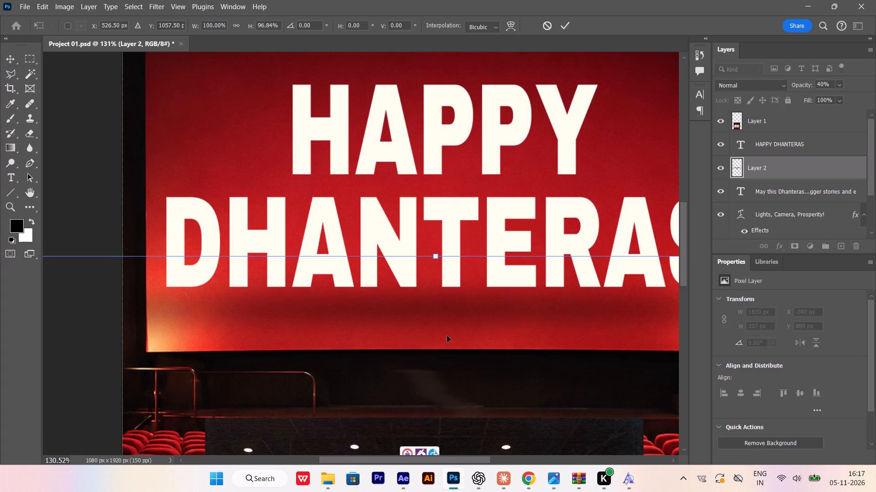
scroll(300, 251, "down", 4, "alt")
double_click(391, 394)
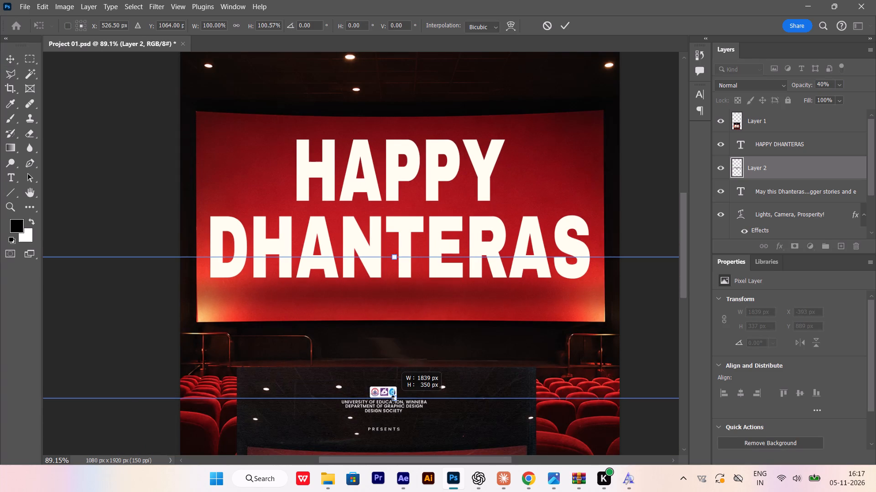
key("Return")
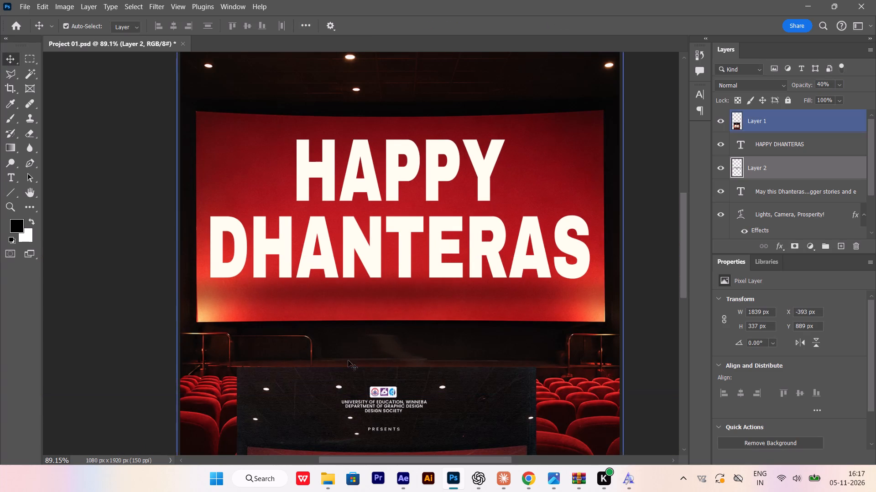
Select the red cinema screen in the theater background with the Object Selection tool and copy it to a new layer.
scroll(407, 304, "up", 1, "alt")
left_click(199, 150)
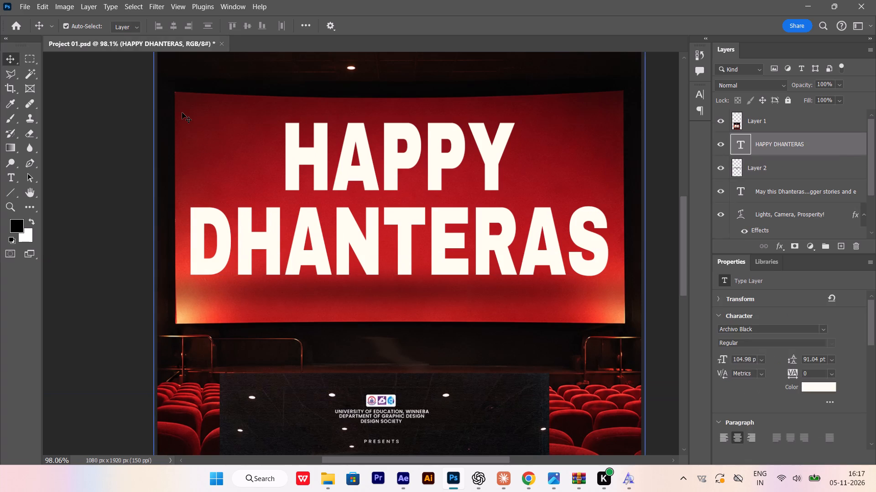
left_click(182, 113)
left_click(31, 75)
right_click(31, 75)
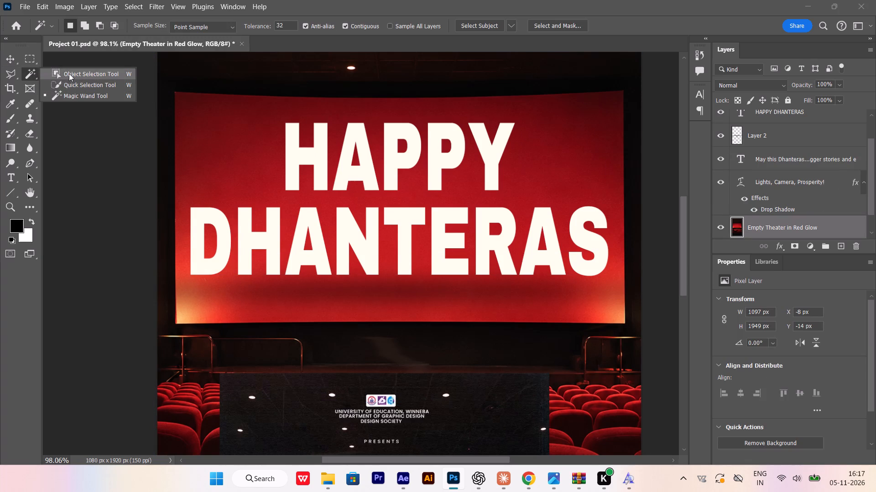
left_click(69, 73)
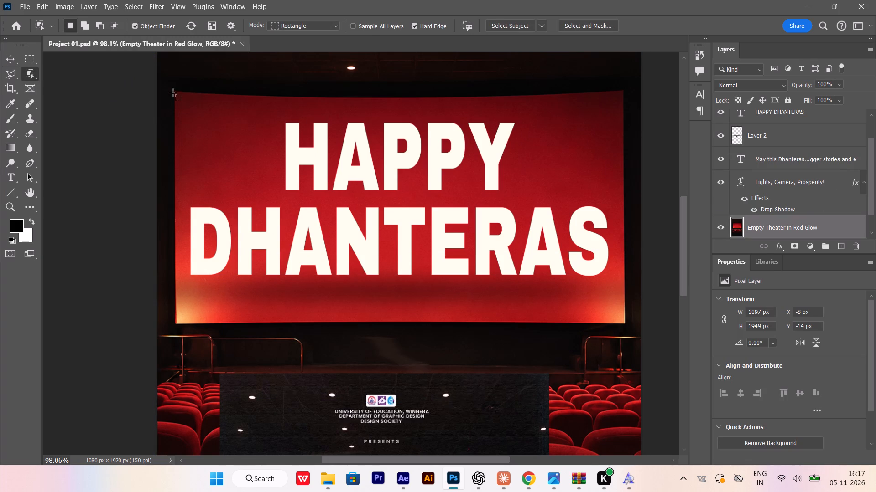
left_click_drag(165, 85, 609, 356)
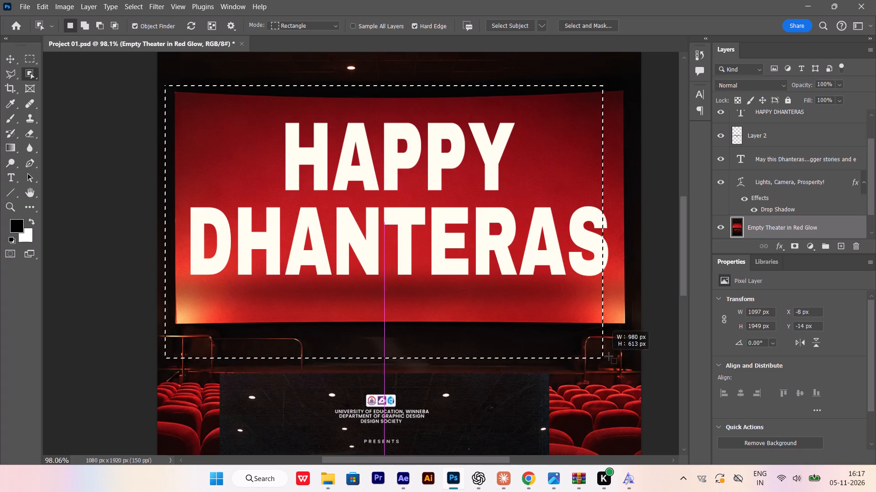
left_click_drag(609, 356, 631, 329)
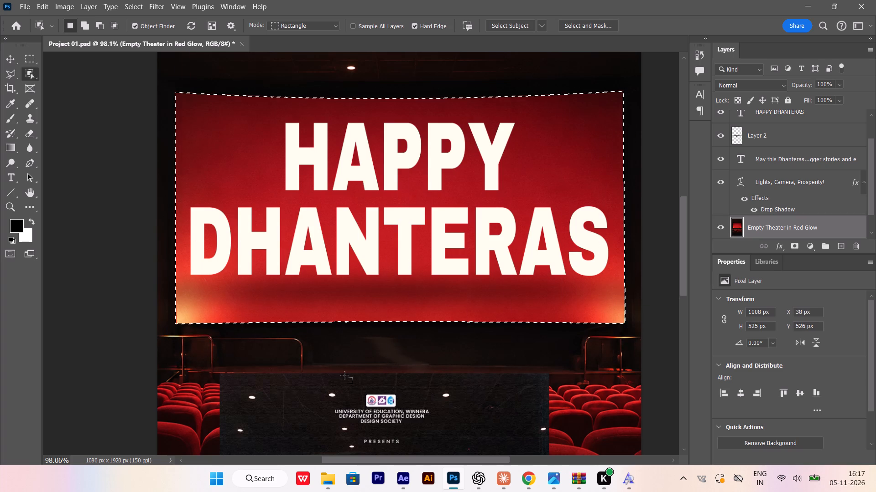
key("ctrl+j")
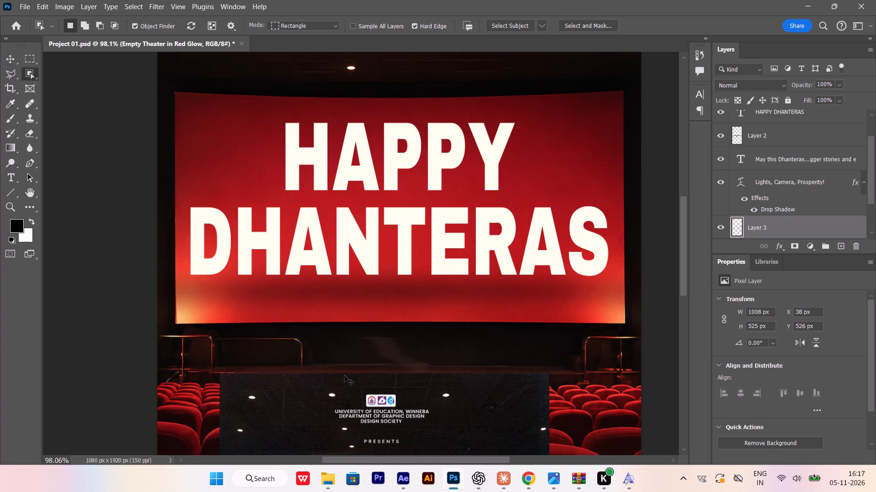
Move the painted shadow layer directly above the copied red screen layer and clip it to that layer.
left_click(12, 63)
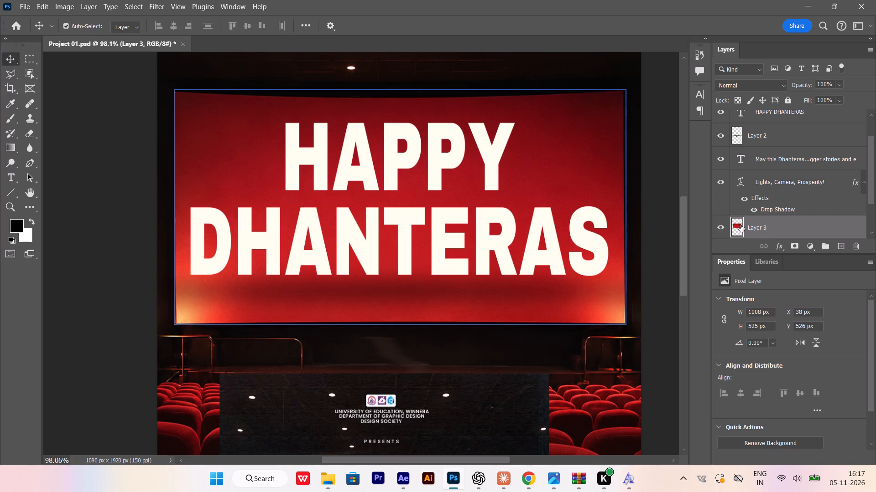
left_click_drag(792, 139, 787, 222)
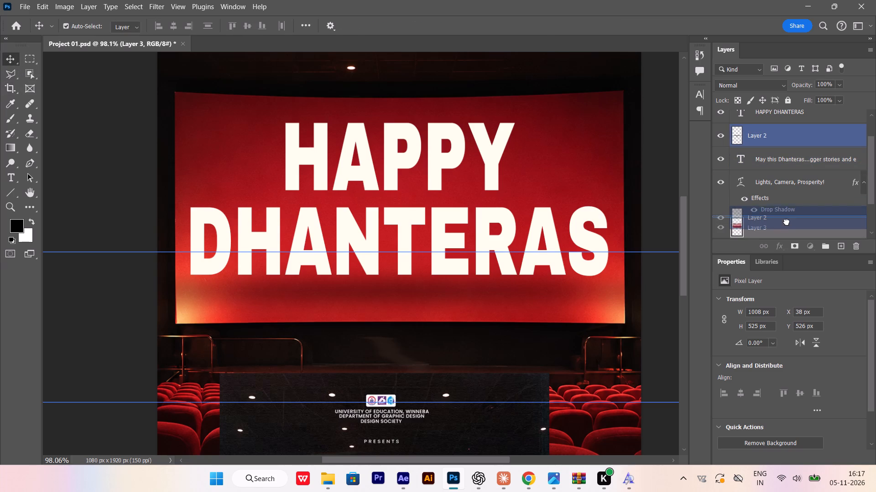
left_click_drag(787, 222, 784, 226)
left_click(805, 213, "alt")
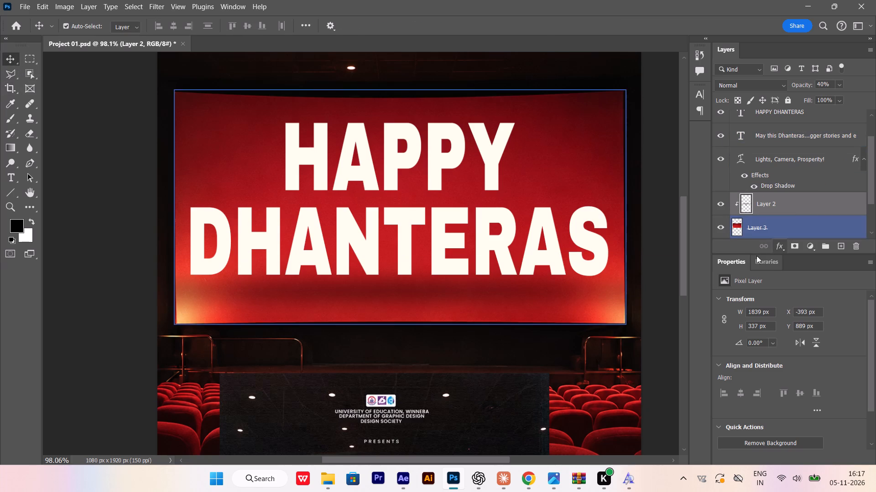
Compare the HAPPY DHANTERAS screen and its clipped shadow with the Movie Night flyer, checking the small decorations around the flyer's title.
scroll(391, 330, "up", 2, "alt")
scroll(388, 328, "up", 9)
scroll(398, 354, "down", 4, "alt")
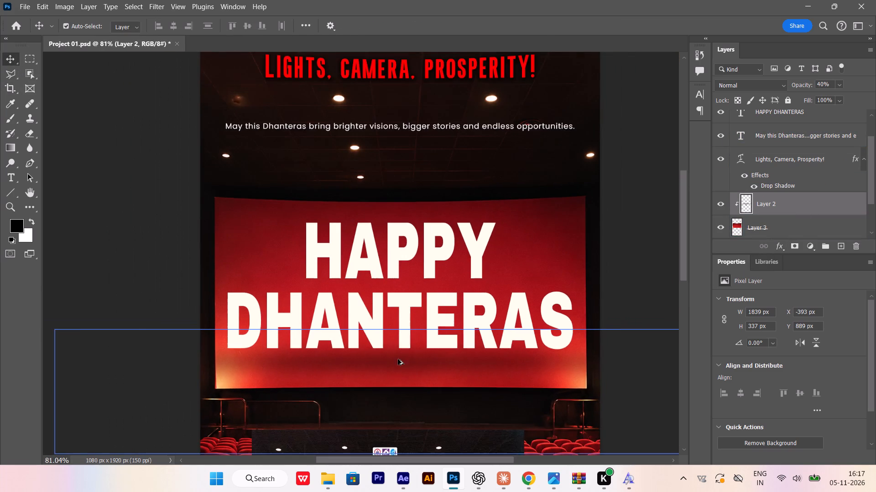
scroll(412, 344, "down", 20)
scroll(412, 344, "down", 1)
scroll(348, 328, "up", 1)
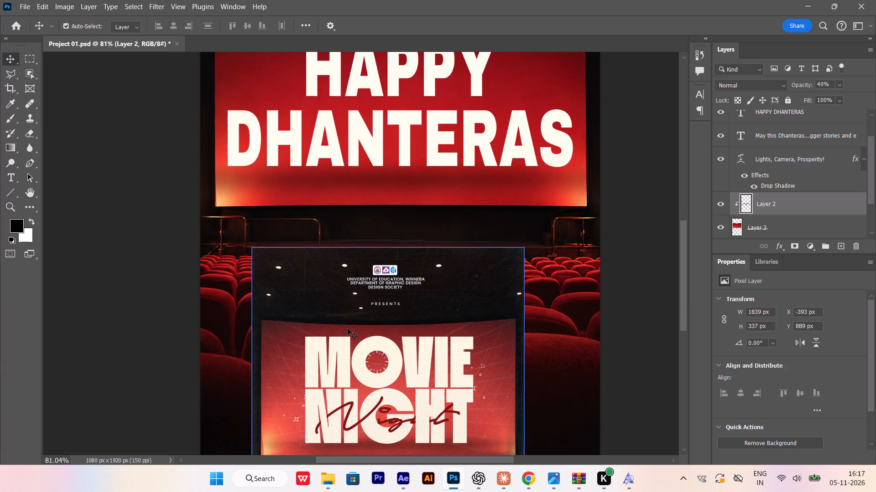
scroll(349, 318, "up", 6)
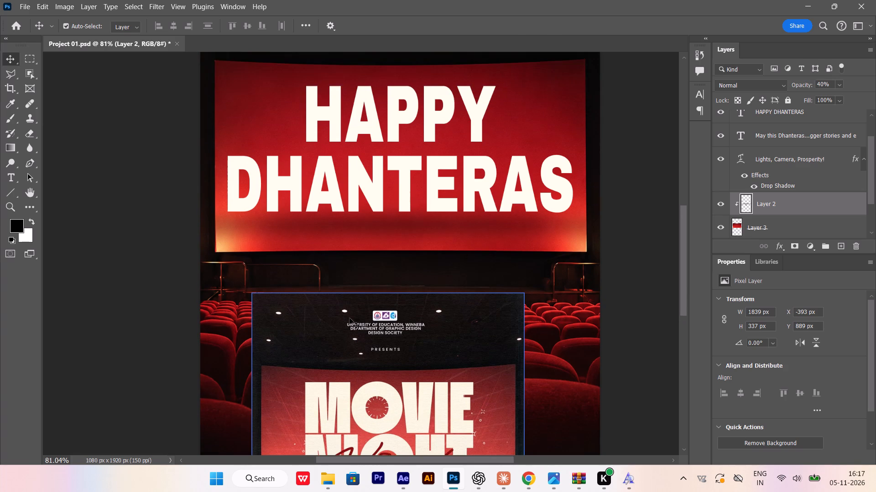
scroll(353, 304, "down", 3)
scroll(392, 398, "up", 3, "alt")
scroll(505, 385, "down", 4)
scroll(502, 353, "up", 4, "alt")
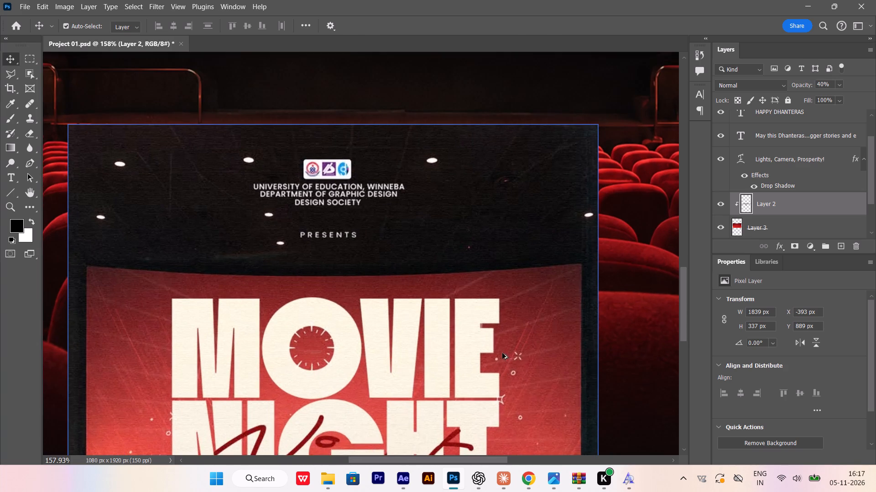
scroll(502, 354, "up", 20)
scroll(502, 354, "up", 2)
scroll(473, 426, "down", 4, "alt")
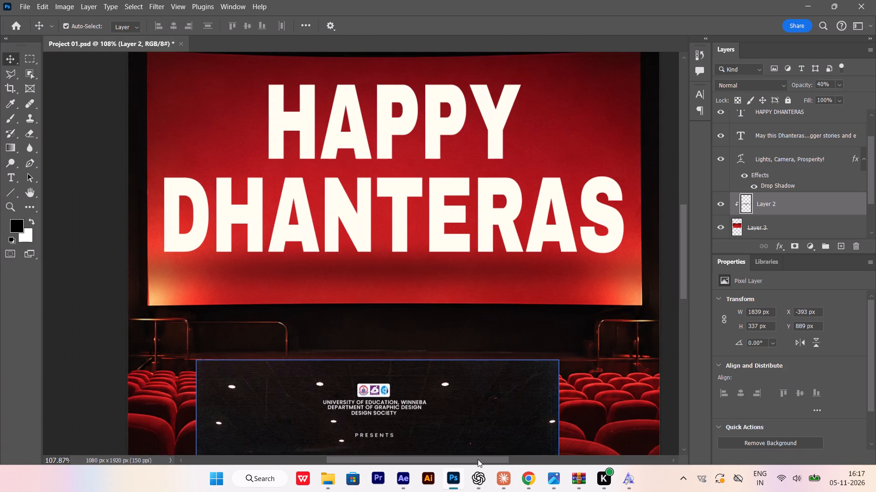
scroll(478, 461, "up", 3)
Switch to Chrome and search the web for "film production eliments vectors".
left_click(530, 478)
scroll(334, 200, "up", 1)
left_click(630, 8)
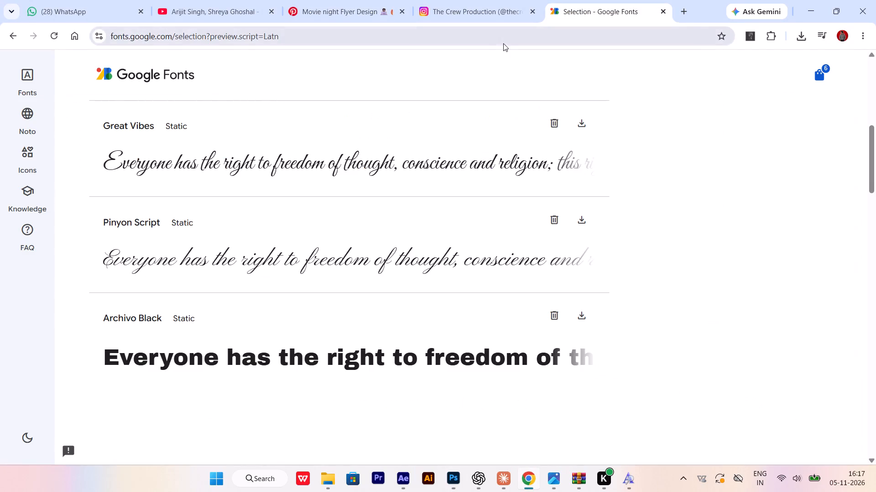
left_click(502, 42)
type("movie")
key("space")
key("BackSpace")
key("BackSpace")
key("BackSpace")
key("BackSpace")
key("BackSpace")
key("BackSpace")
key("BackSpace")
key("BackSpace")
key("BackSpace")
key("BackSpace")
key("BackSpace")
key("BackSpace")
key("BackSpace")
key("BackSpace")
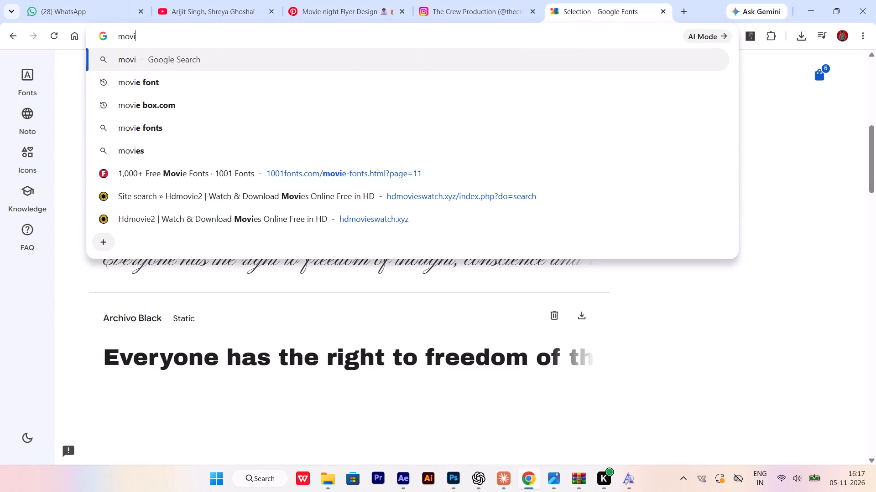
type("film mo")
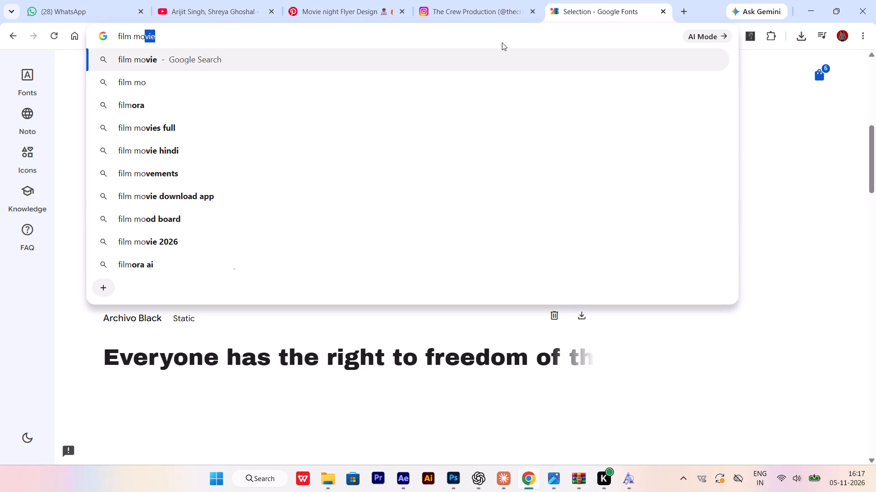
key("BackSpace")
key("BackSpace")
key("BackSpace")
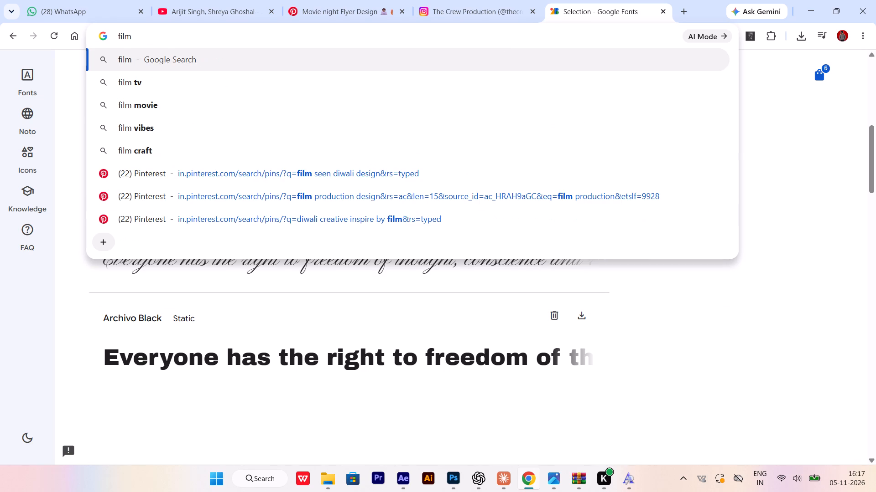
type("production eliments vectors")
key("space")
key("Return")
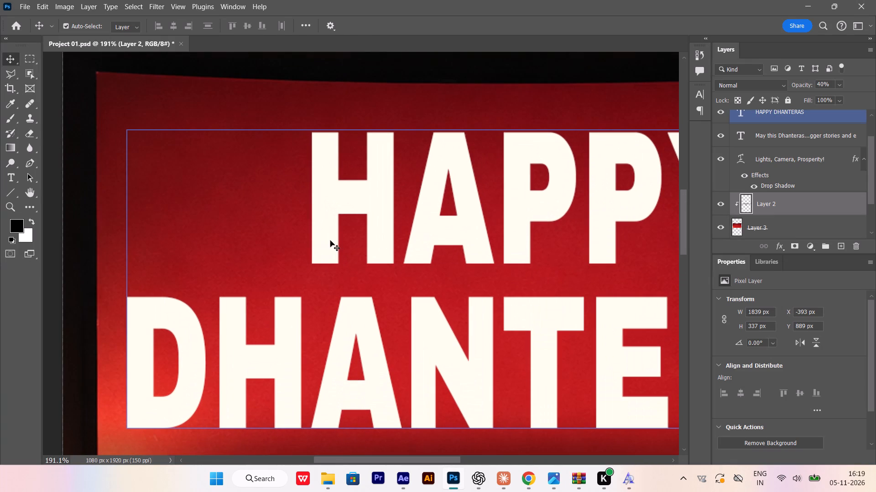
scroll(330, 241, "up", 1)
left_click(330, 240)
scroll(169, 92, "up", 1)
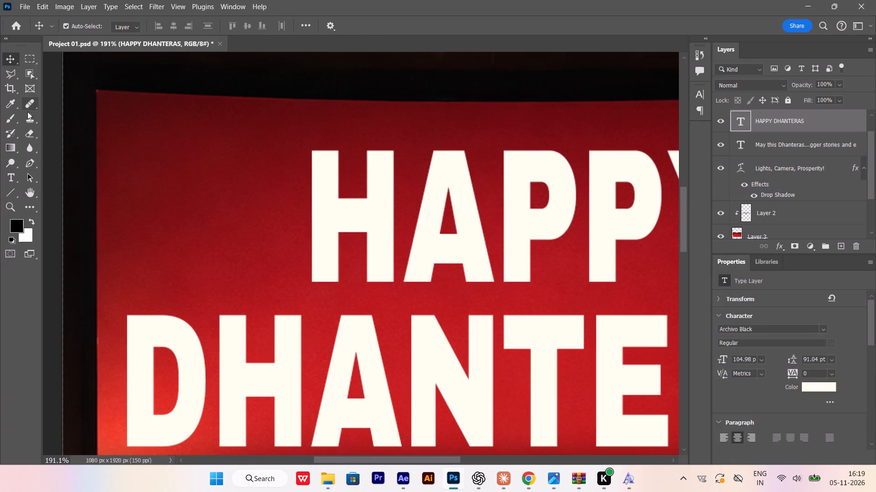
left_click(813, 148)
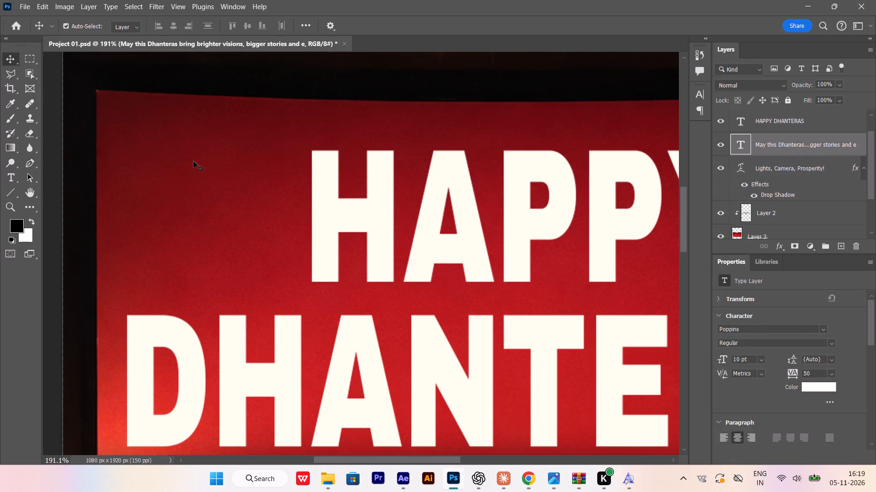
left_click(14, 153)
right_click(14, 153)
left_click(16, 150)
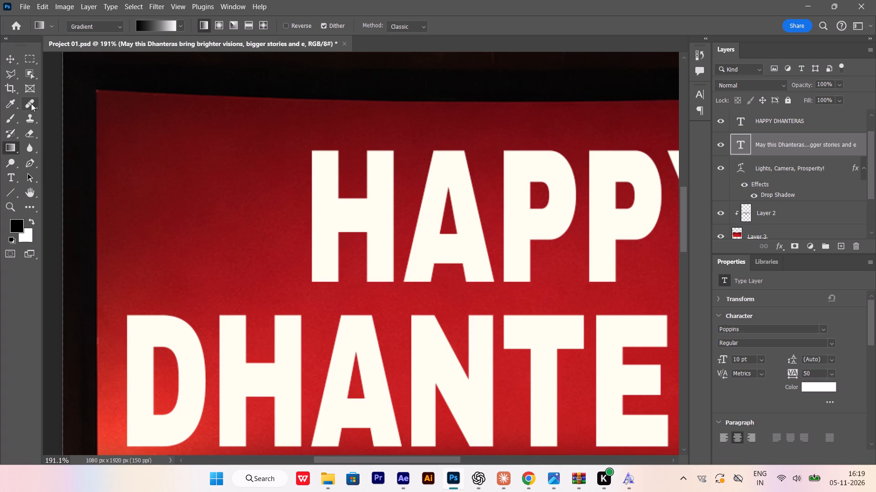
With the Custom Shape tool, examine the Wild Animals, Leaf Trees, Boats and Flowers shape groups for a suitable decoration.
right_click(13, 190)
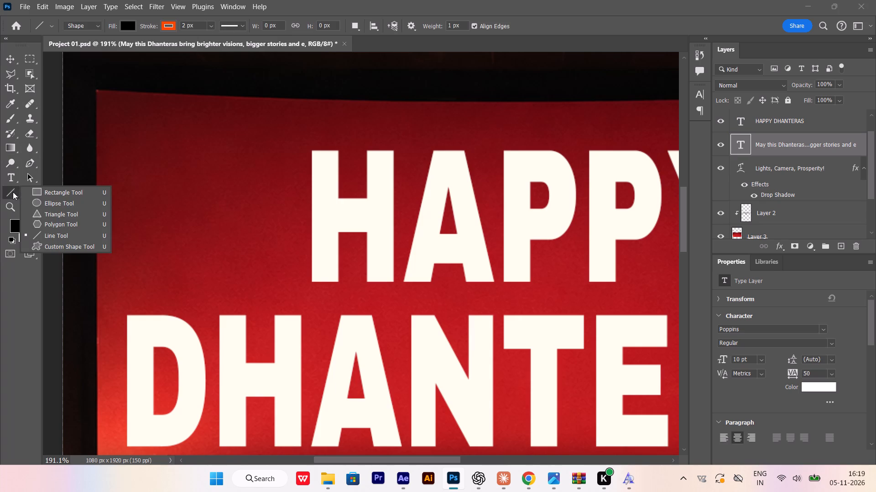
left_click(92, 190)
right_click(10, 197)
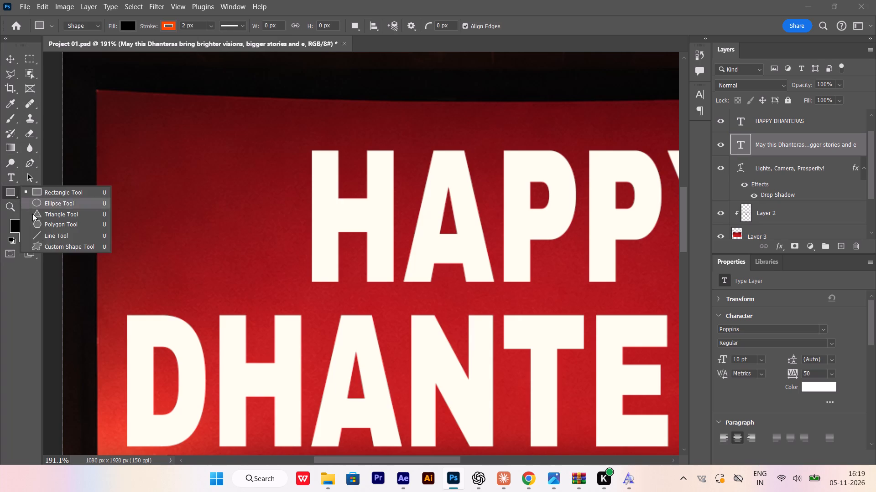
left_click(45, 248)
left_click(457, 26)
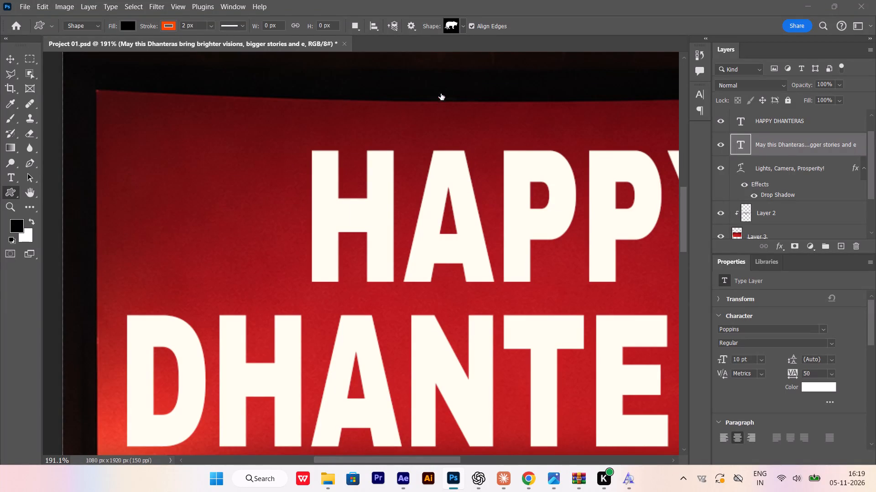
scroll(420, 81, "down", 2)
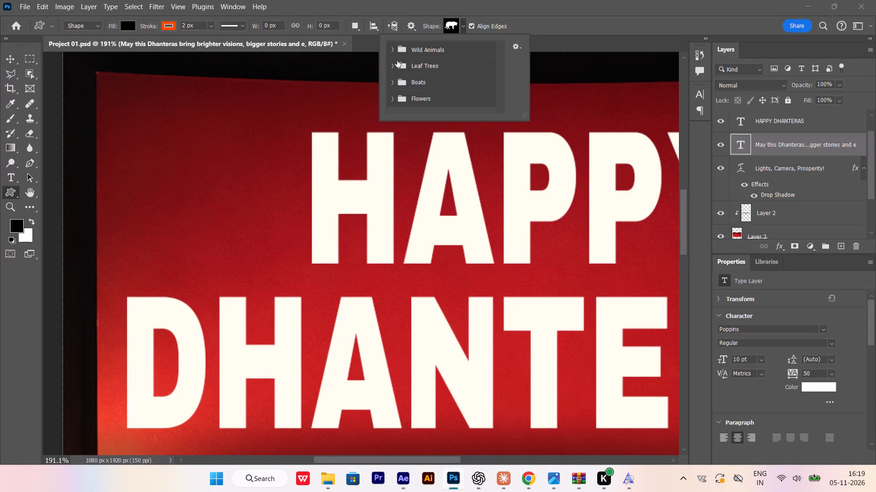
left_click(396, 68)
left_click_drag(500, 67, 504, 85)
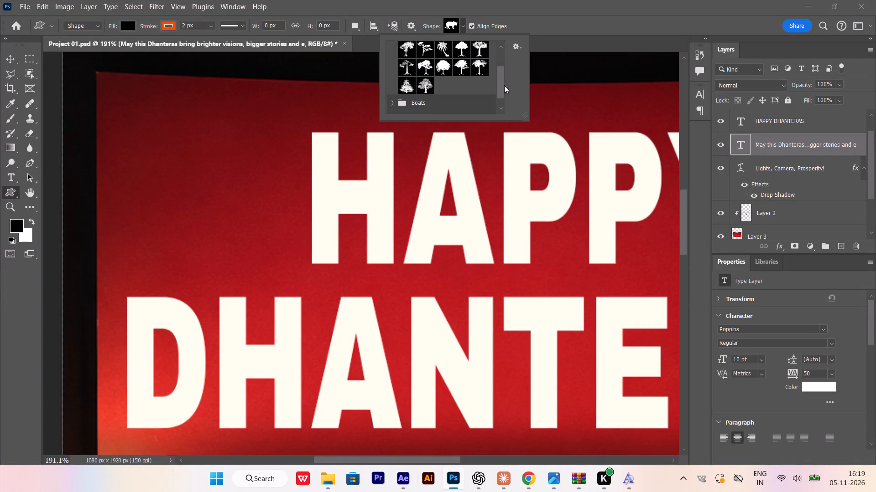
left_click_drag(504, 85, 505, 54)
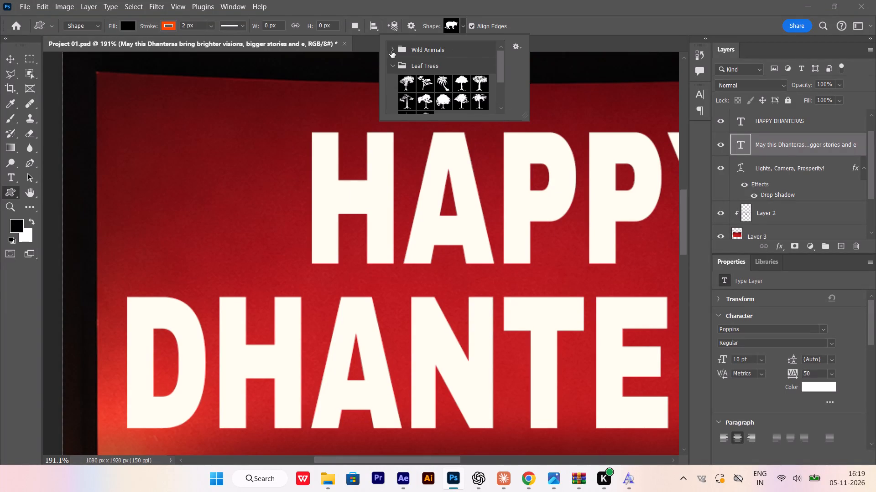
left_click(394, 51)
scroll(417, 78, "down", 14)
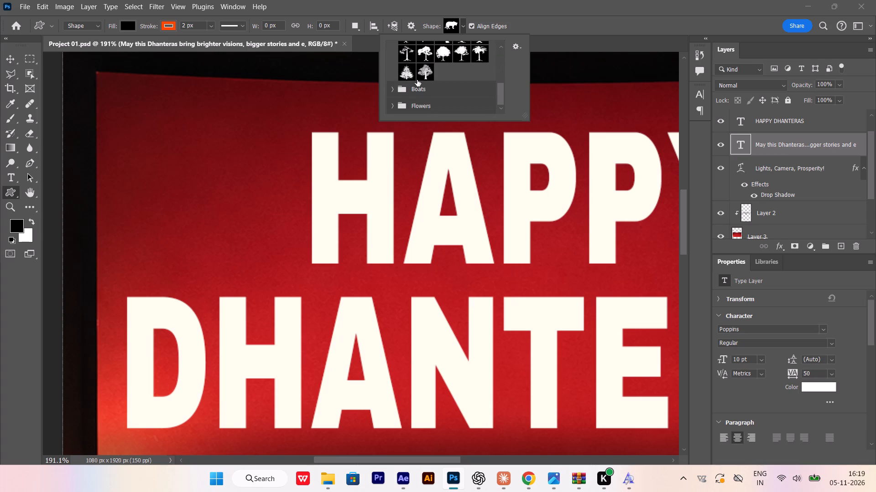
left_click(393, 88)
scroll(438, 94, "down", 10)
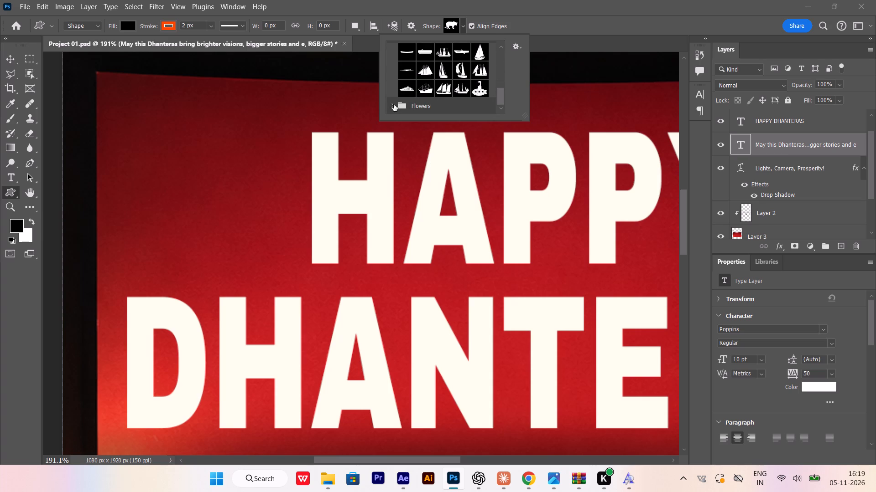
left_click(393, 105)
scroll(452, 92, "down", 12)
scroll(418, 80, "up", 3)
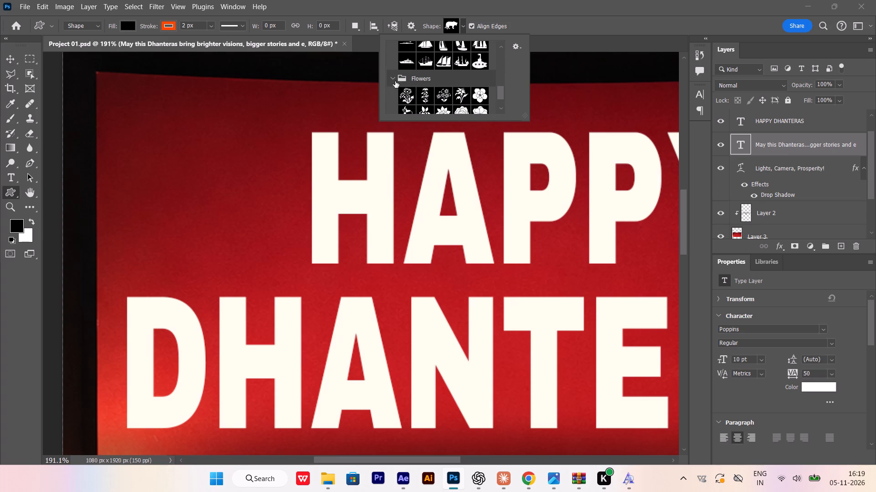
left_click(399, 75)
left_click(394, 79)
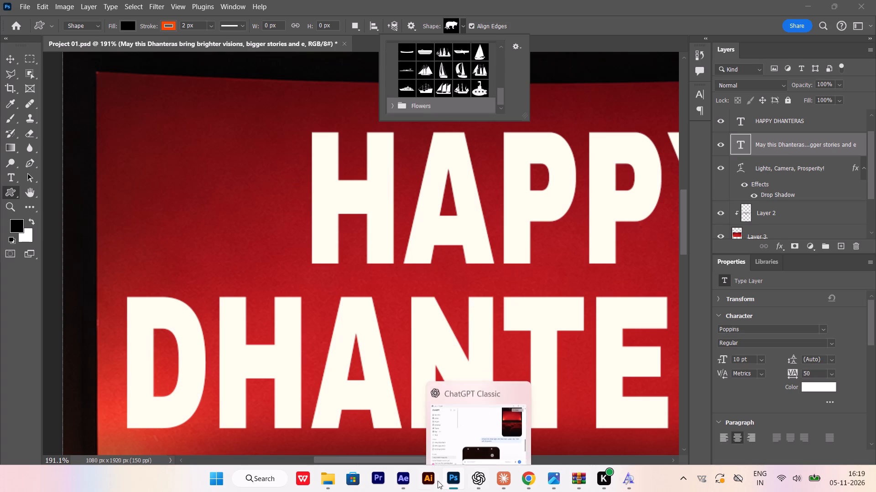
Switch to Chrome and go back to the Google image results for "film production elements white vector".
left_click(528, 484)
scroll(315, 104, "up", 1)
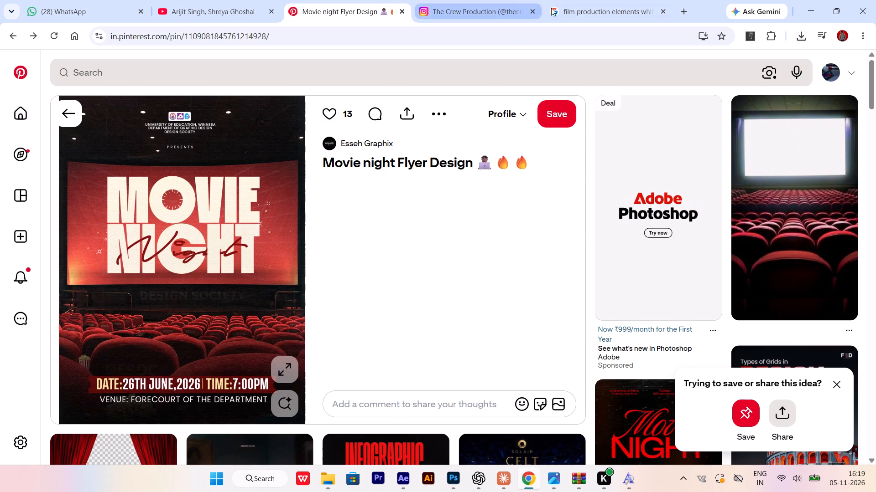
left_click(569, 10)
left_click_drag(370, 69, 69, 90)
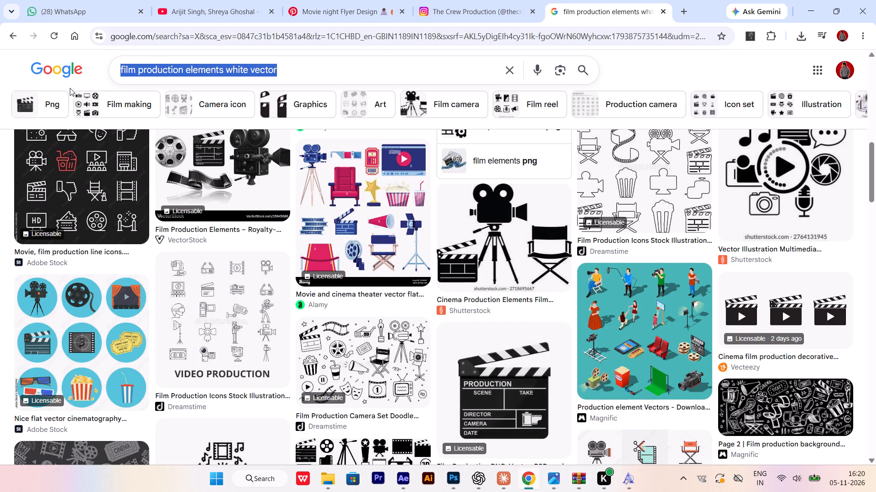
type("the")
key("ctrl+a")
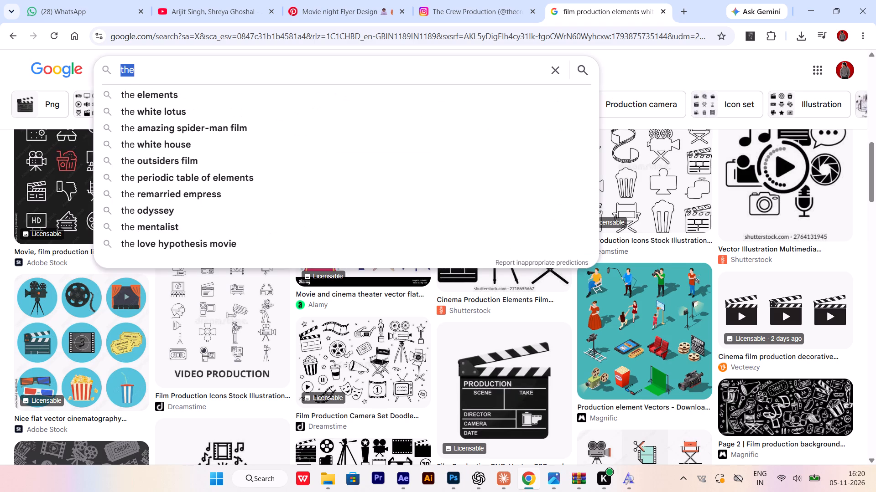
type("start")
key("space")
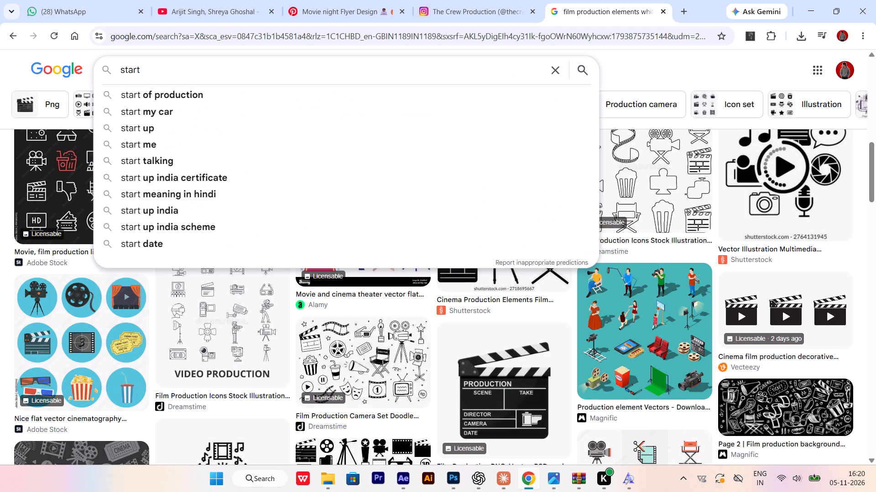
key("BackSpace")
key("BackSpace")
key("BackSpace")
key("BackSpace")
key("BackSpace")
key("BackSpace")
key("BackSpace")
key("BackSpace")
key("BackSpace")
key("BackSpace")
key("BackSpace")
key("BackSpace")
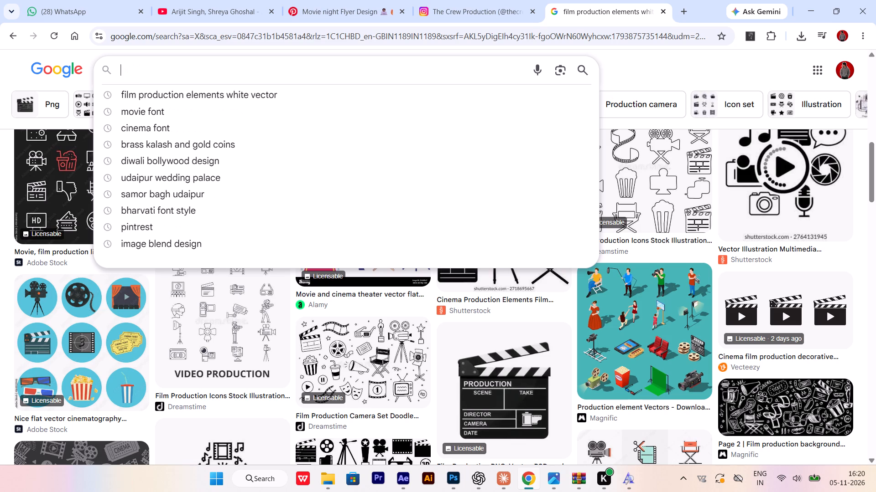
Search Google Images for "films production shapes photoshop".
type("films")
key("space")
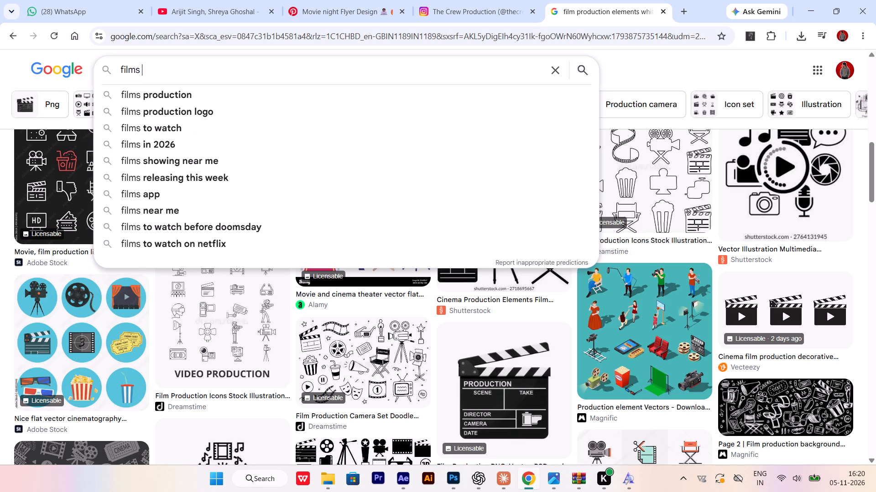
type("production shapes")
key("space")
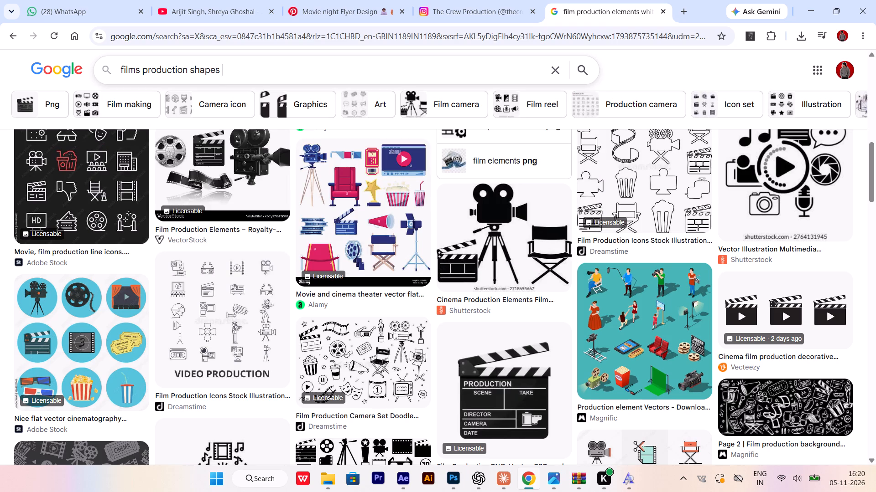
type("ph")
type("oto")
type("shop")
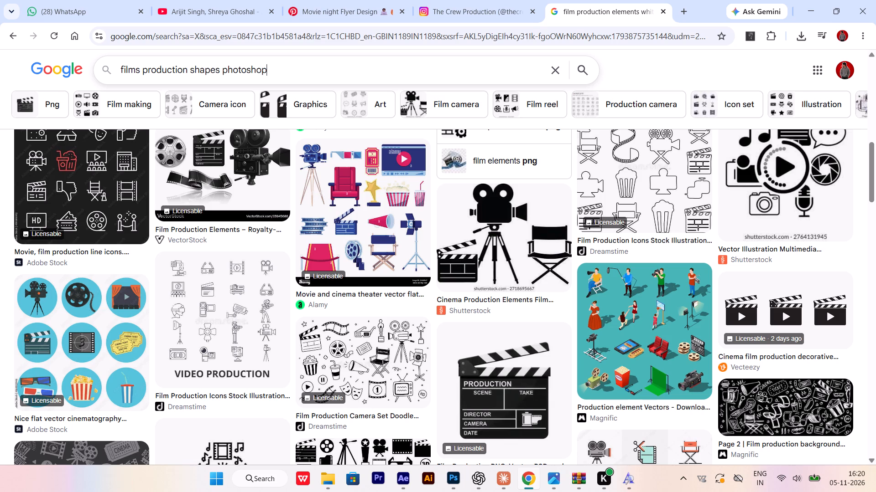
key("Return")
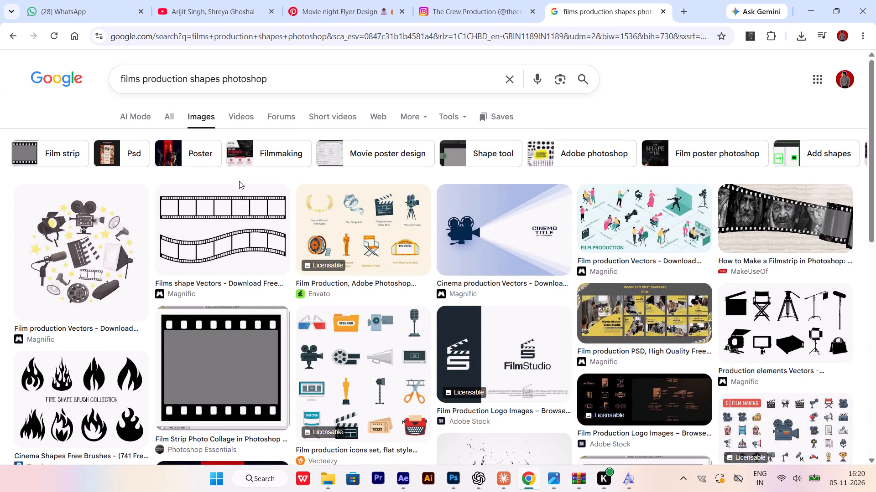
Show all web results for "films production shapes photoshop" and look through them for downloadable film shapes.
left_click(177, 109)
scroll(232, 307, "down", 2)
scroll(223, 313, "up", 3)
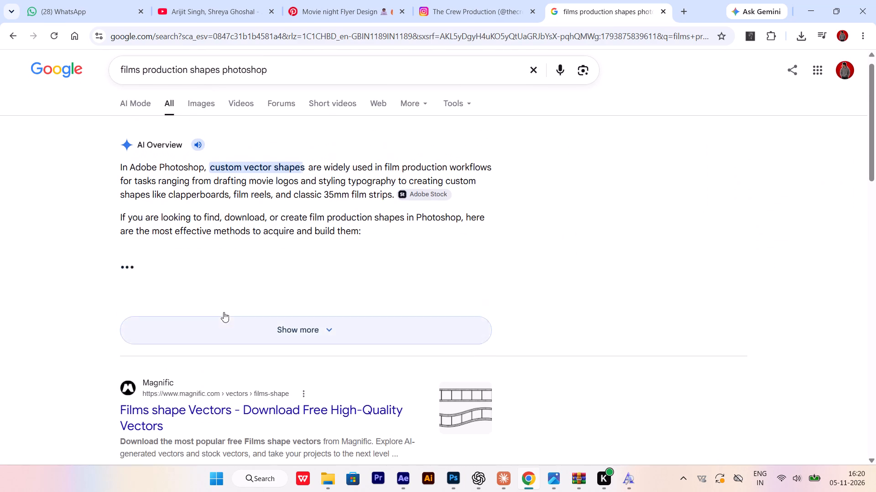
scroll(225, 241, "down", 7)
scroll(232, 276, "up", 1)
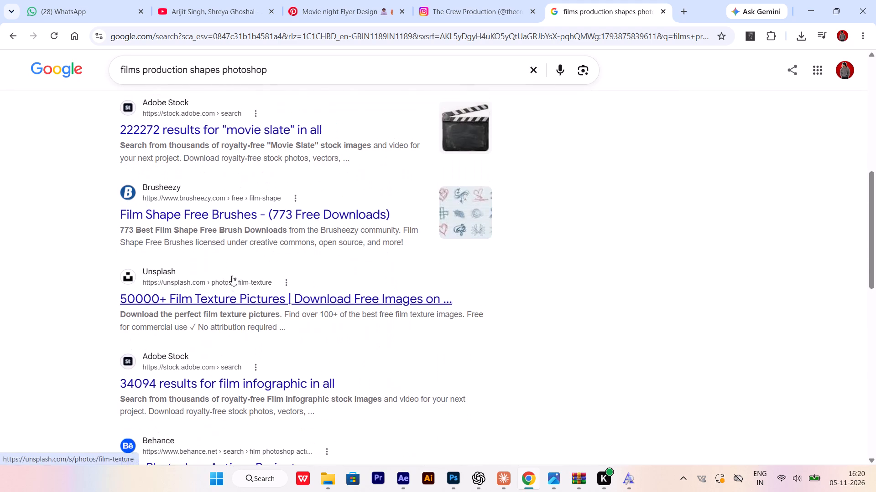
scroll(232, 276, "up", 2)
Shorten the web search to "films shapes photoshop" and look through the results for downloadable shape sets.
left_click_drag(191, 72, 183, 74)
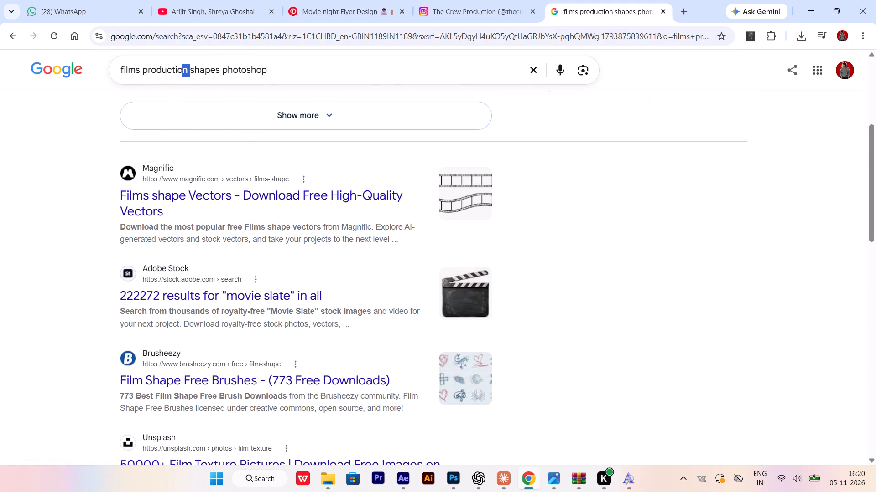
left_click_drag(183, 74, 144, 76)
key("BackSpace")
key("Return")
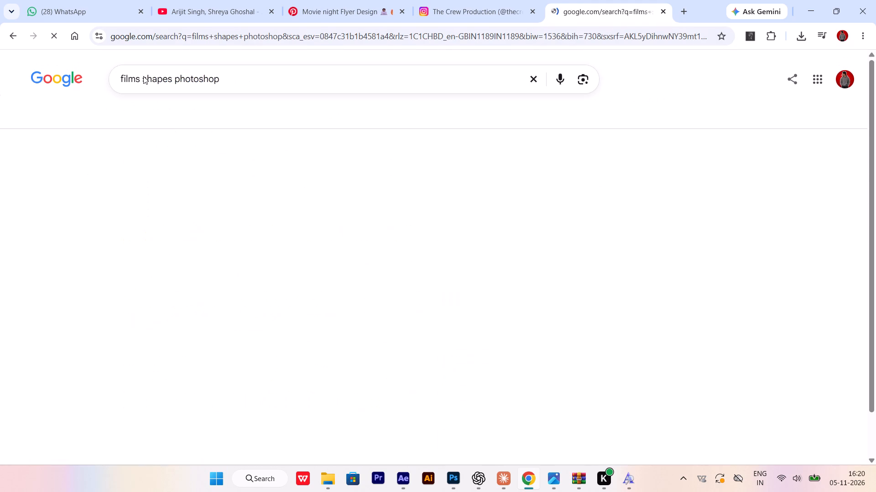
scroll(260, 227, "down", 1)
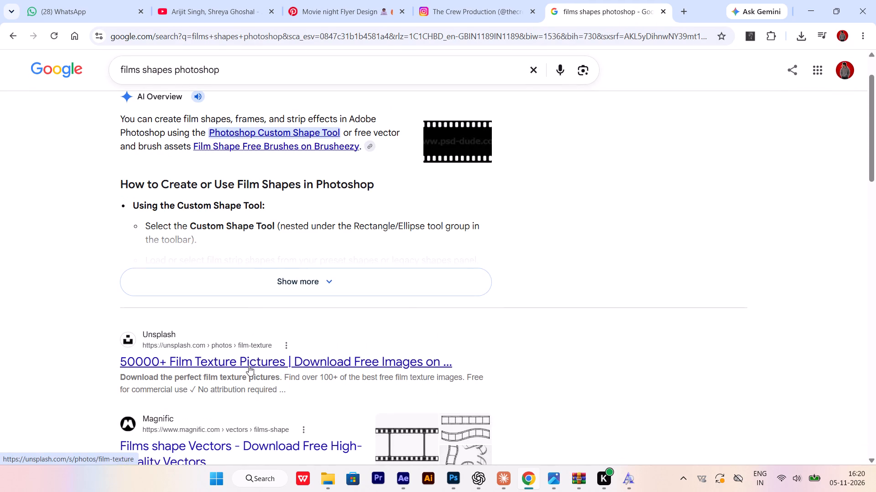
scroll(250, 364, "down", 1)
scroll(250, 364, "up", 3)
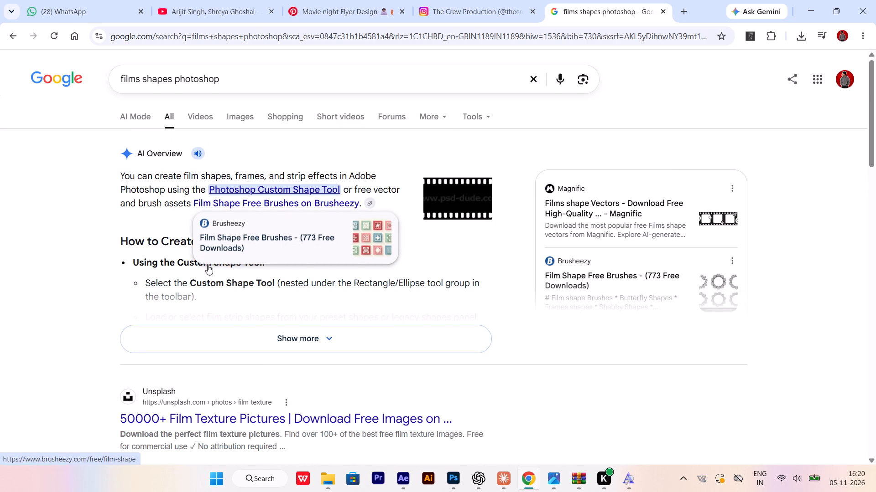
scroll(422, 270, "down", 7)
scroll(296, 296, "up", 3)
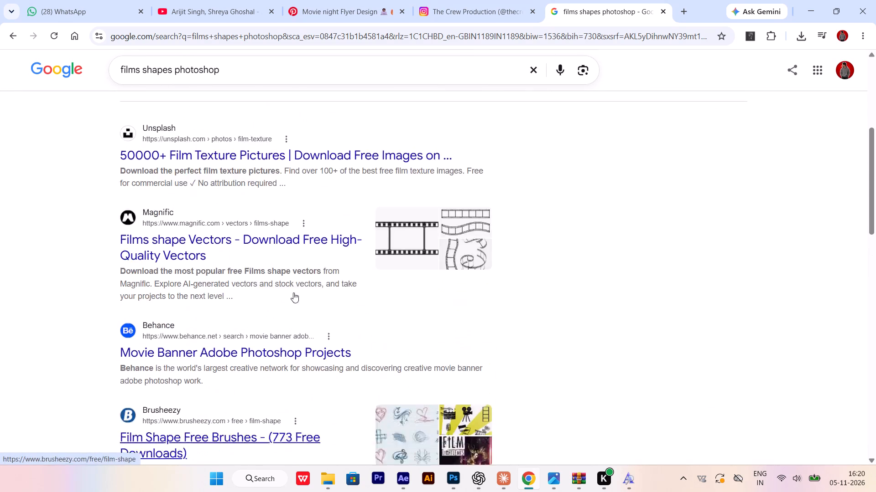
scroll(293, 292, "up", 3)
Broaden the web search to "shapes photoshop".
left_click_drag(141, 71, 57, 66)
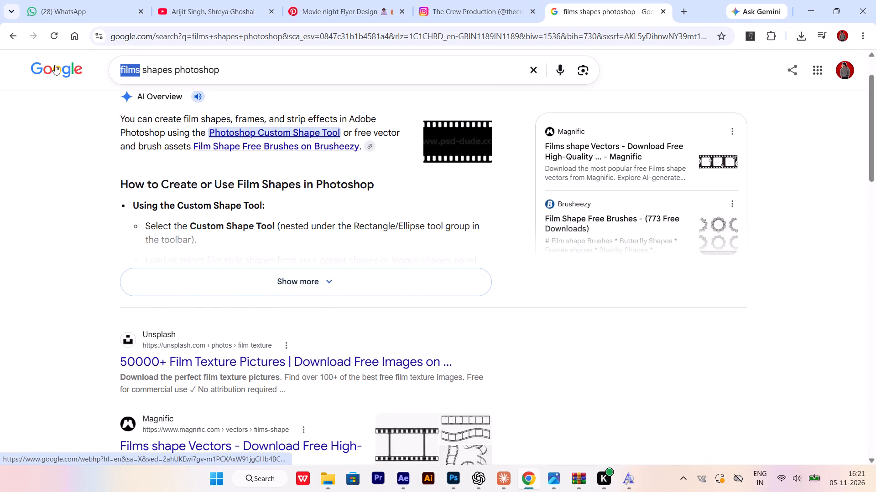
key("BackSpace")
key("Return")
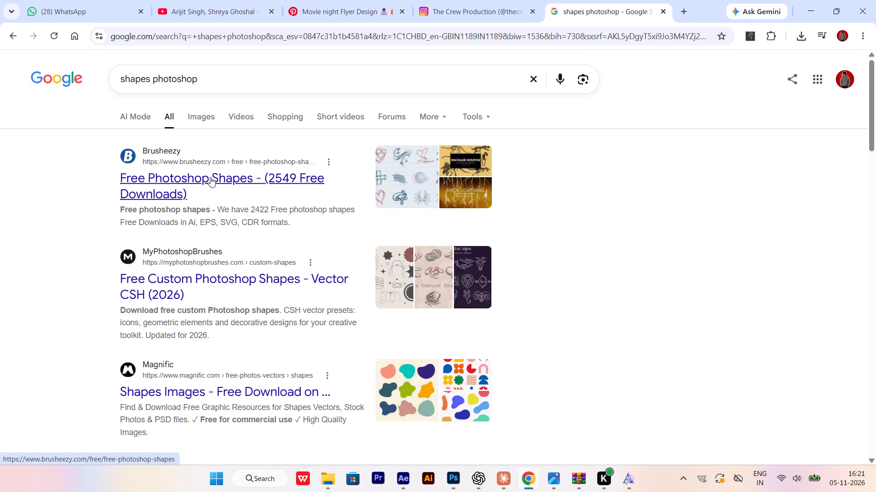
Open Brusheezy's Free Photoshop Shapes page and browse its first two pages for cinema-related shapes.
left_click(210, 177)
scroll(334, 277, "down", 2)
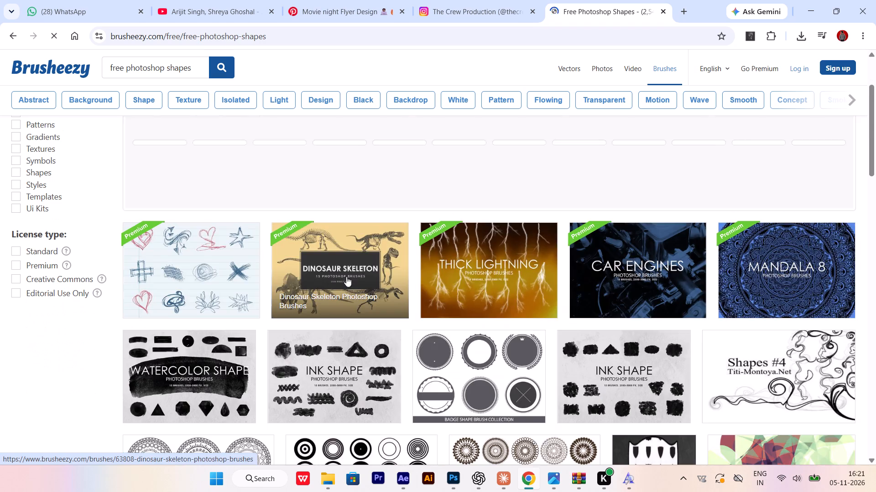
scroll(349, 276, "down", 4)
scroll(205, 248, "down", 4)
scroll(284, 270, "down", 2)
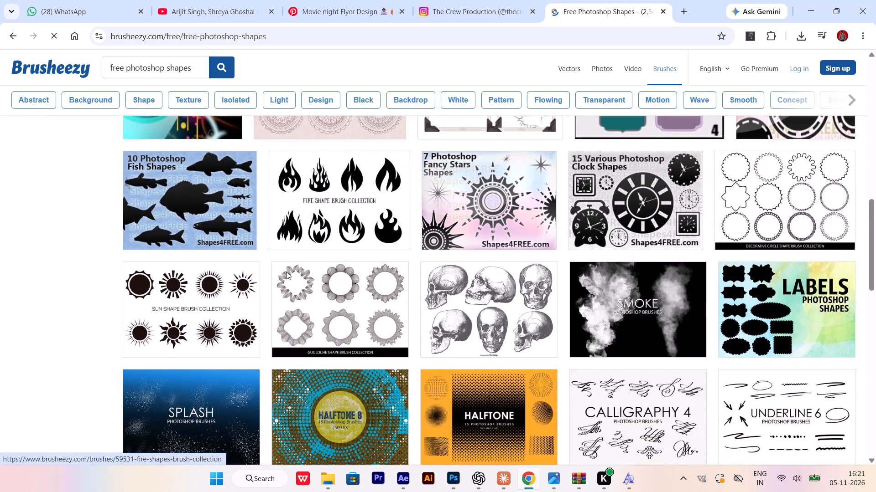
scroll(251, 276, "down", 5)
scroll(433, 293, "down", 4)
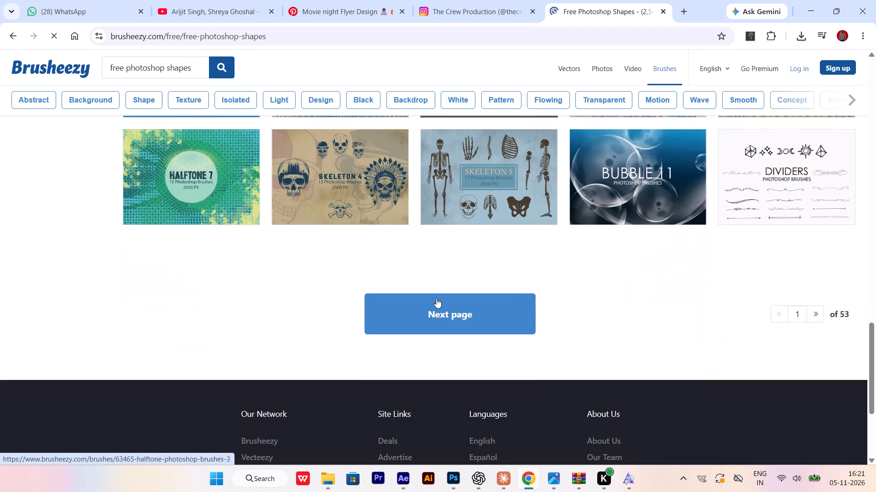
left_click(415, 318)
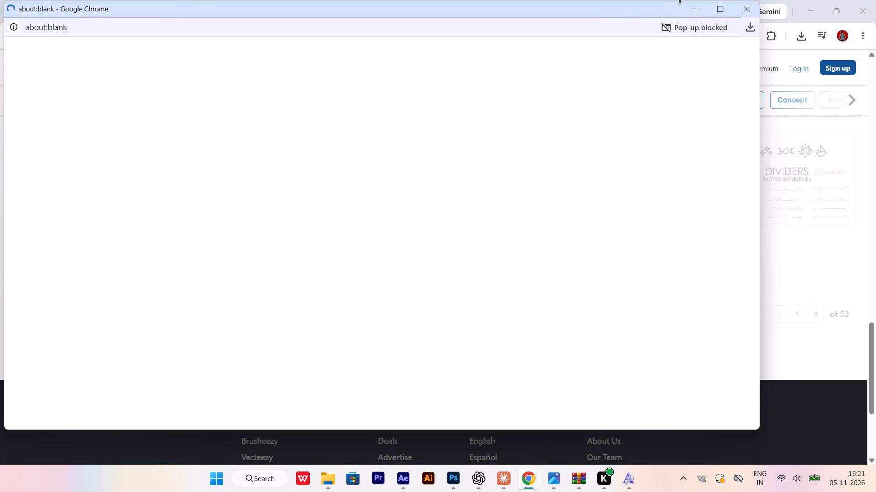
left_click(747, 11)
scroll(424, 295, "down", 6)
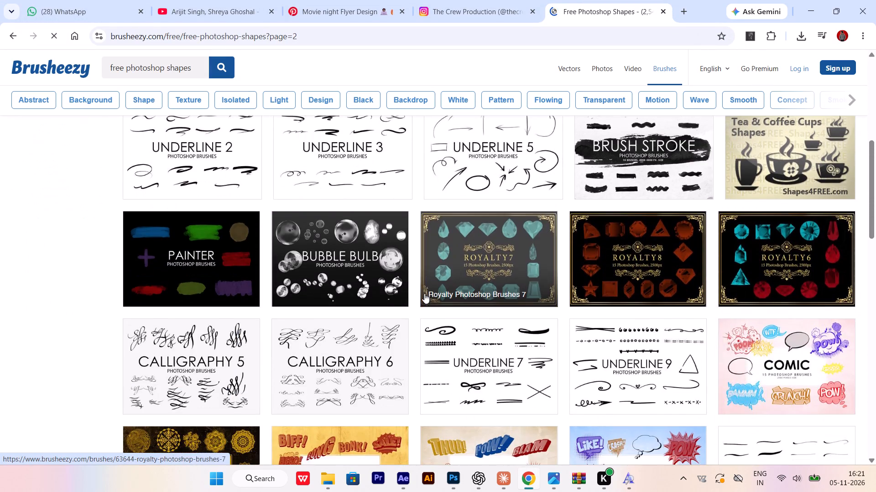
scroll(324, 240, "down", 6)
scroll(322, 246, "up", 4)
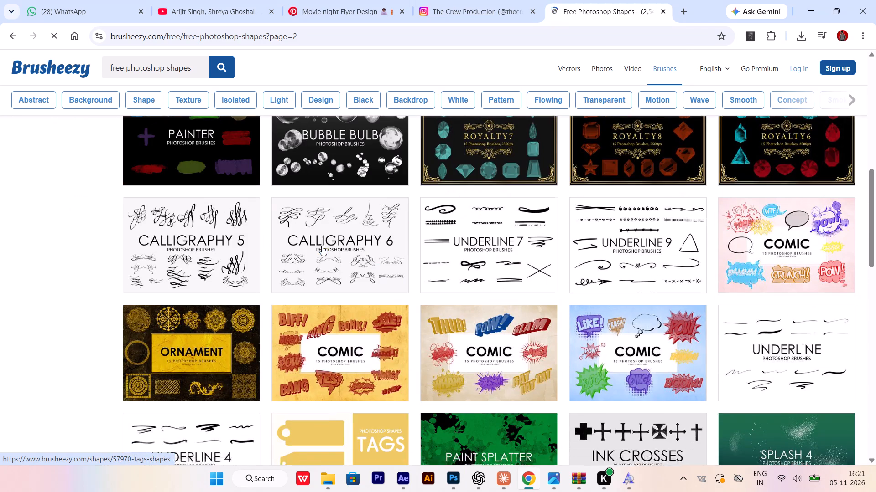
Return to the earlier Google search, reduce the query to "films production shapes" and show its image results.
left_click(15, 33)
left_click(15, 33)
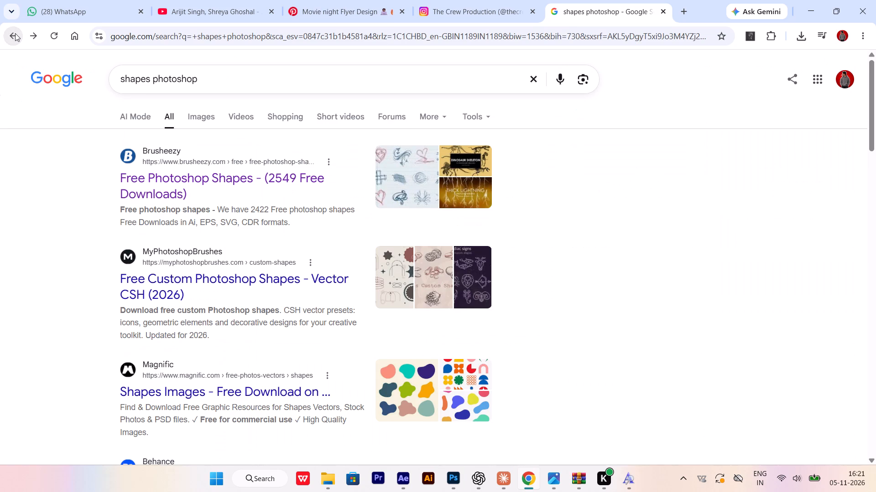
left_click(15, 33)
left_click(15, 33)
left_click_drag(279, 68, 221, 76)
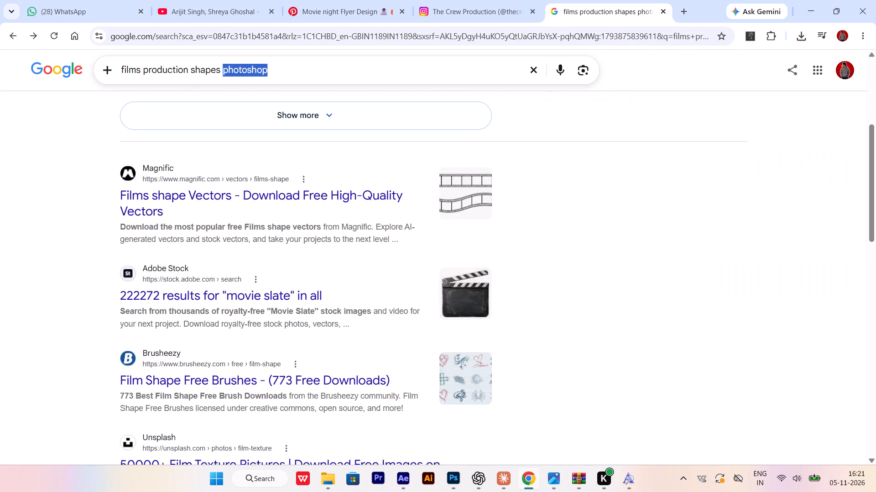
left_click_drag(221, 76, 223, 82)
key("BackSpace")
key("Return")
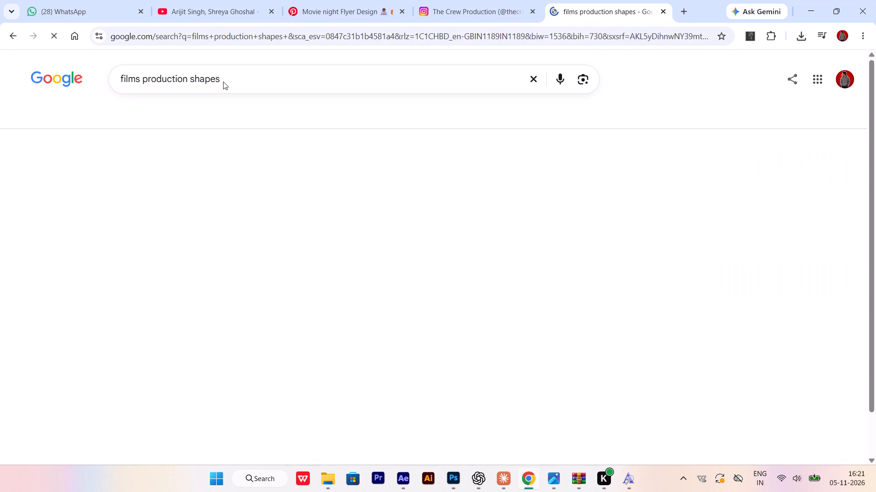
left_click(201, 122)
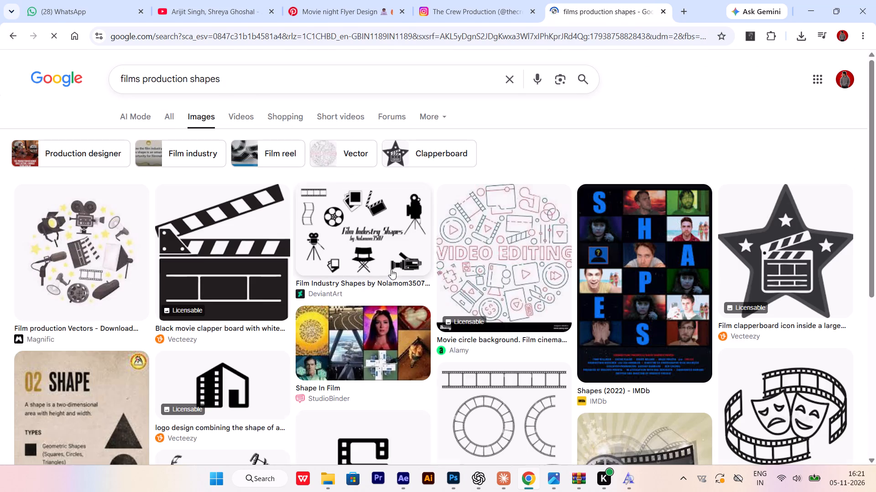
Browse the image results, preview the Film Shapes Stock Illustrations film-strip graphic and visit its Dreamstime page.
scroll(129, 294, "down", 2)
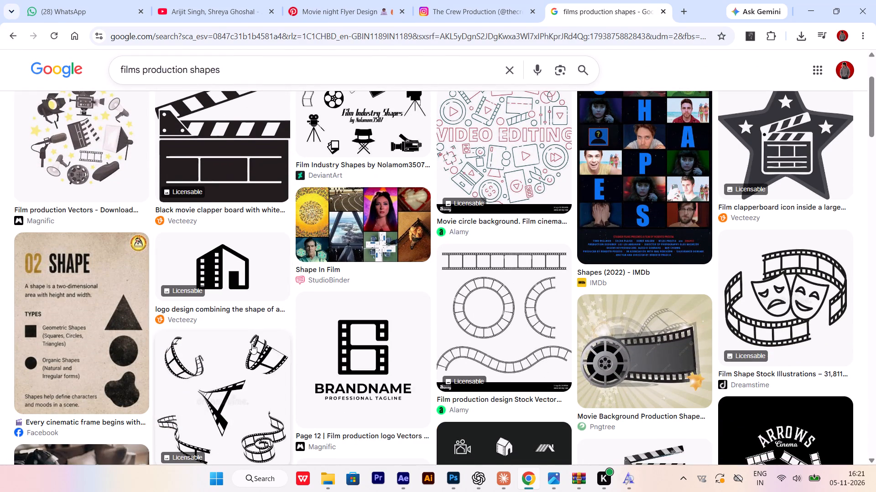
scroll(257, 347, "down", 1)
left_click(238, 362)
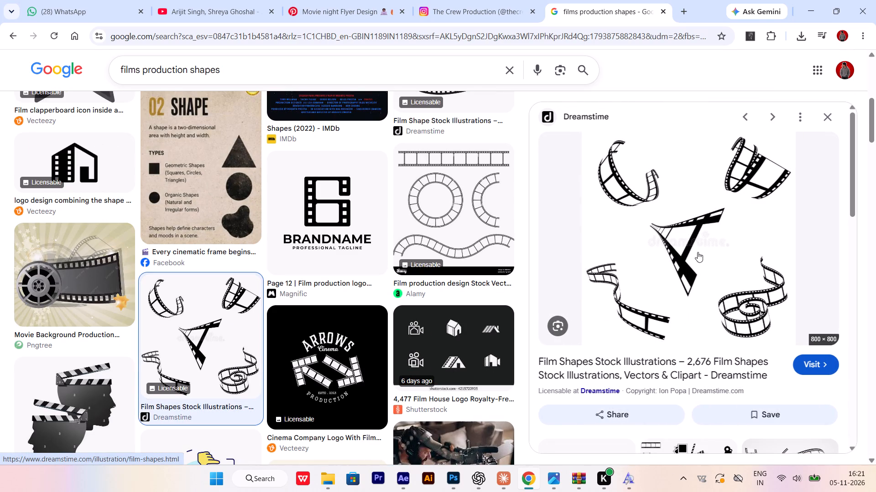
scroll(691, 300, "down", 2)
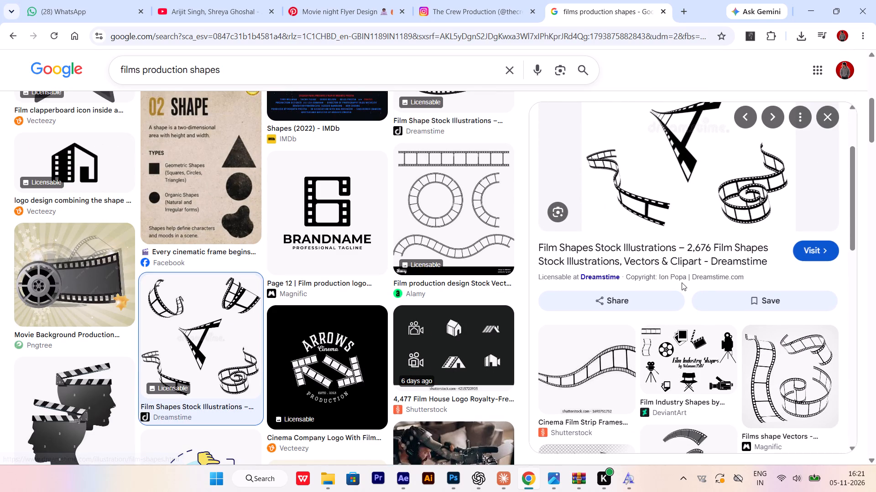
scroll(684, 288, "up", 1)
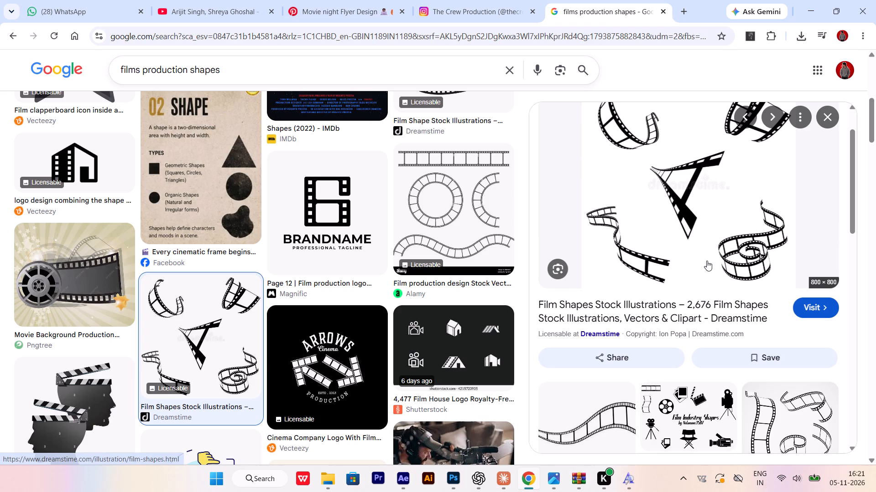
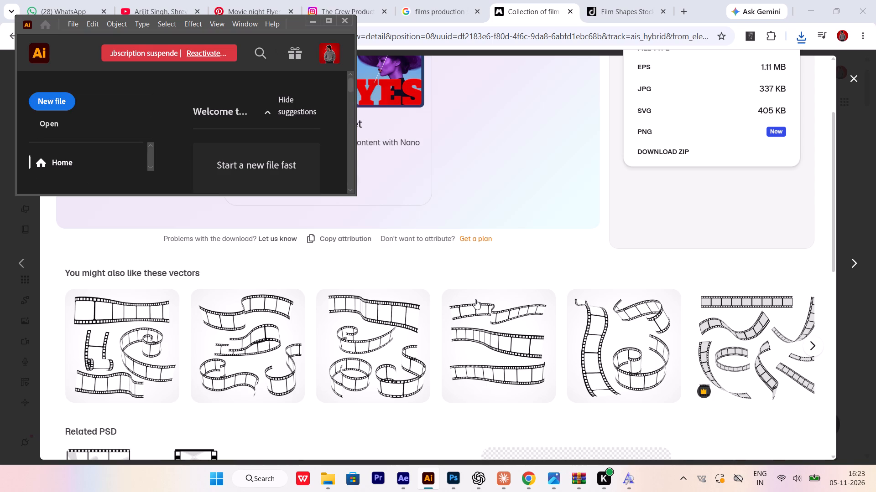
left_click(329, 22)
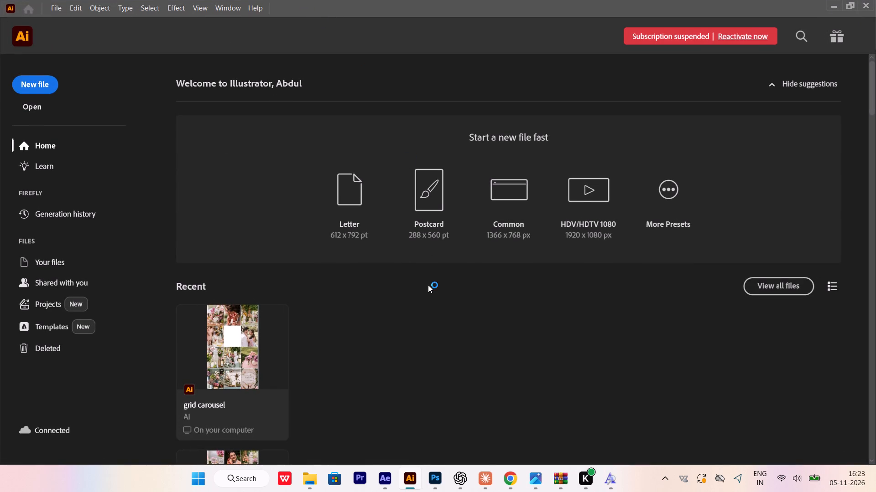
key("ctrl+o")
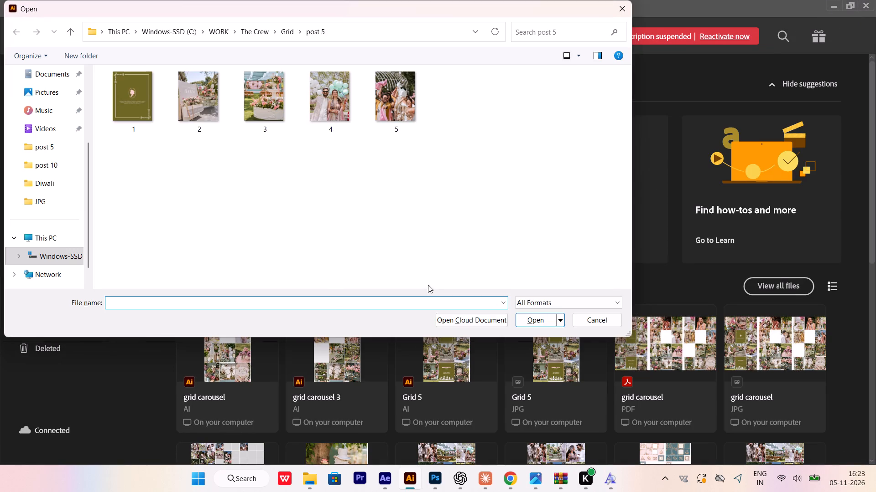
scroll(69, 158, "up", 2)
left_click(44, 177)
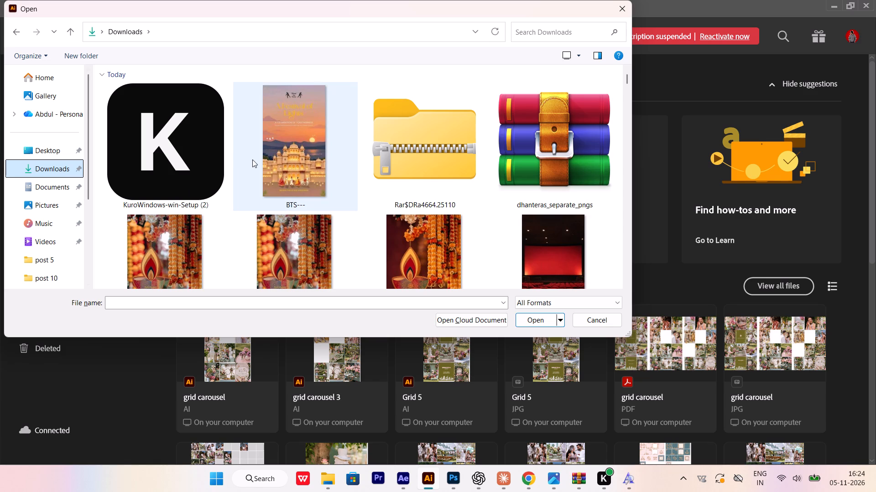
scroll(272, 164, "down", 1)
scroll(160, 178, "up", 3)
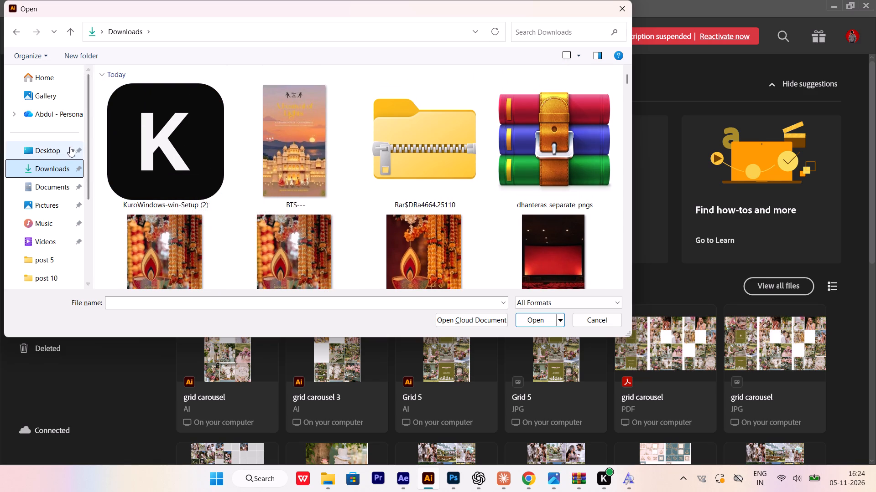
scroll(240, 195, "down", 2)
scroll(392, 199, "down", 3)
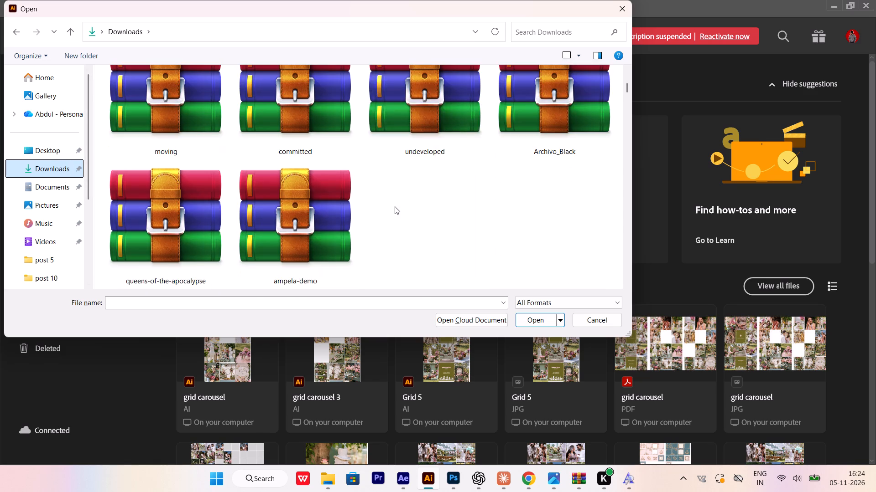
scroll(395, 204, "up", 2)
left_click(406, 181)
left_click(535, 324)
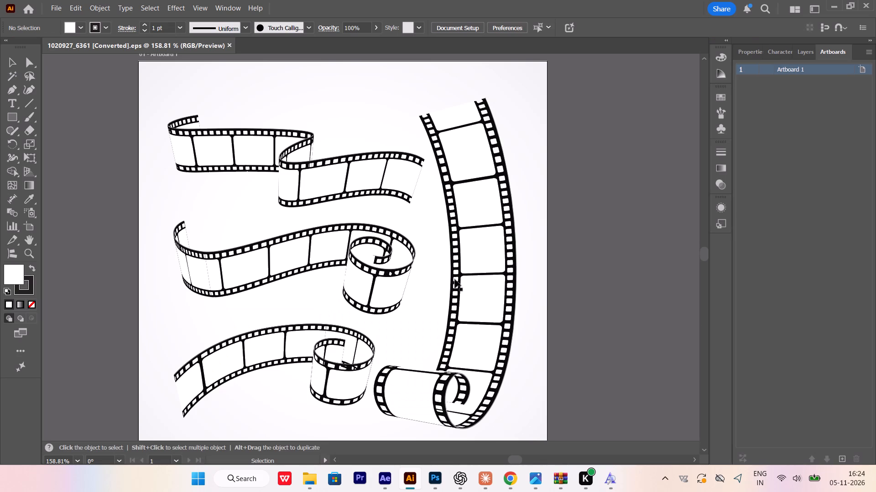
Open the 1131924_8620 EPS file from the Downloads folder as a second document.
key("ctrl+o")
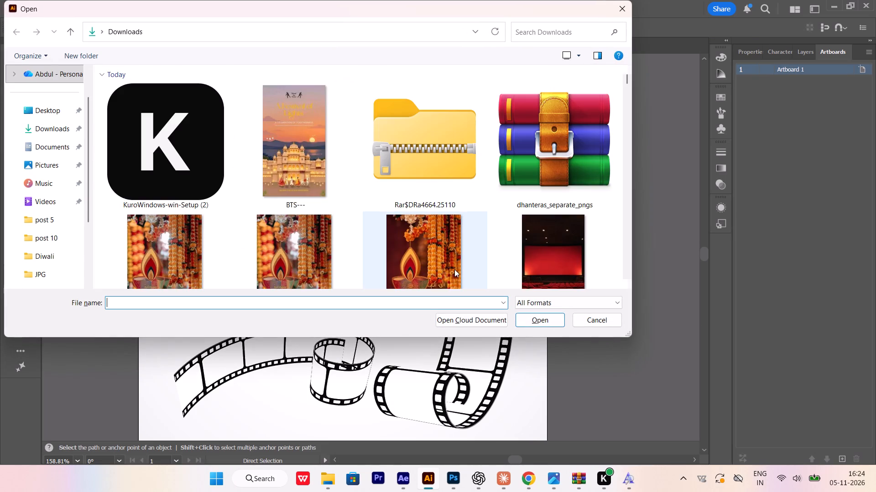
scroll(457, 182, "down", 3)
left_click(526, 203)
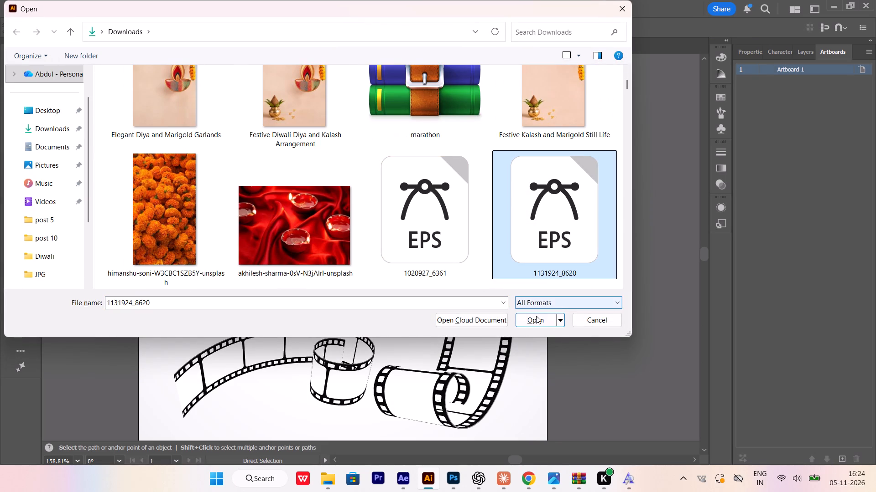
left_click(534, 324)
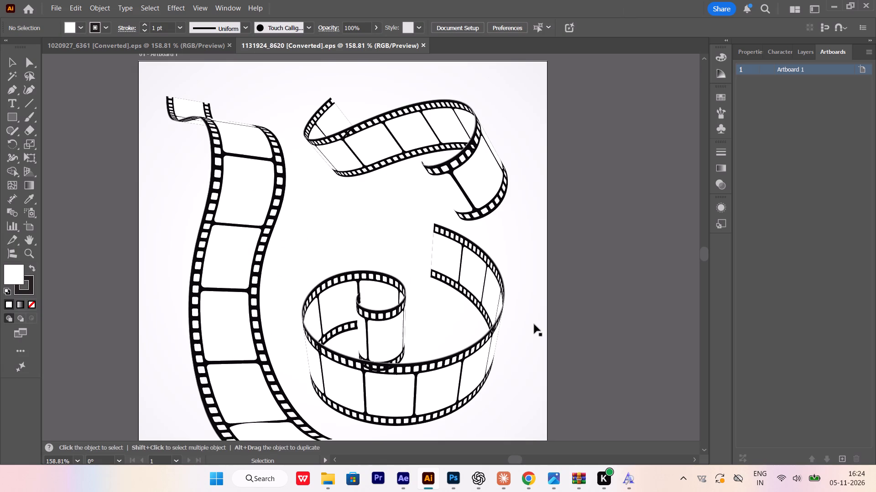
Return to the 1020927_6361 document, apply Ungroup All to the film-strip artwork and select the front section of the uppermost wavy strip.
left_click(181, 37)
left_click(181, 45)
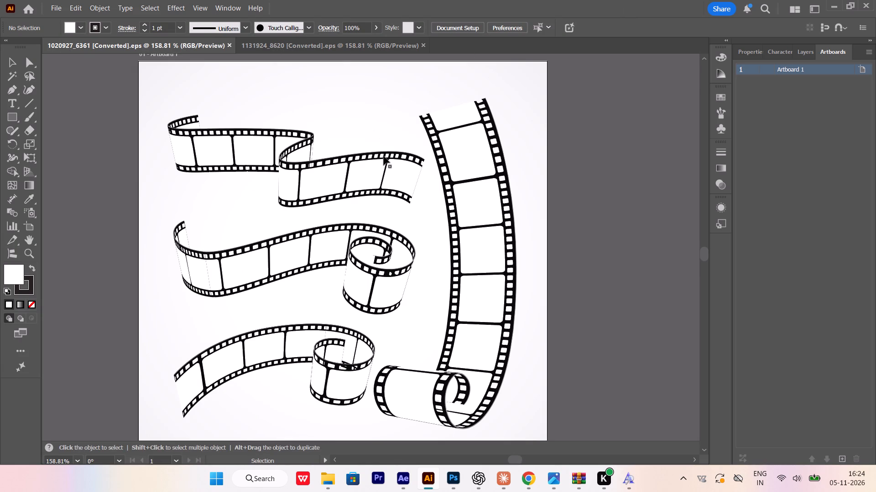
left_click(384, 156)
right_click(382, 154)
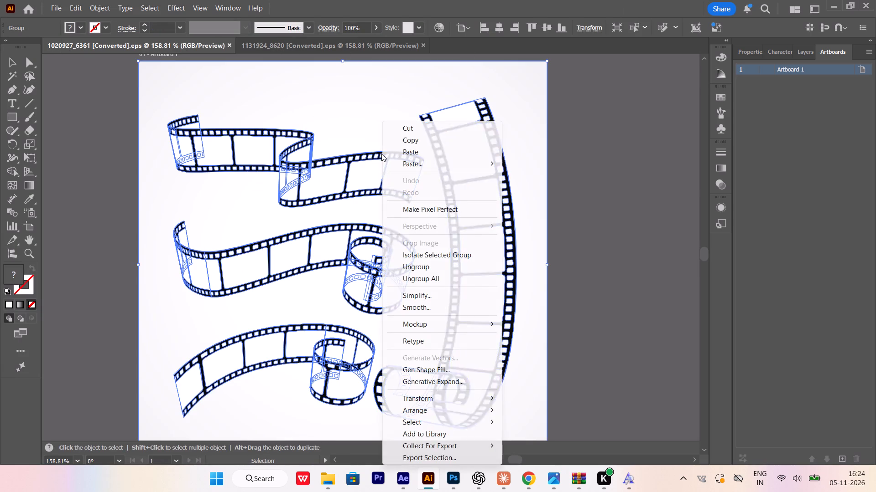
left_click(465, 284)
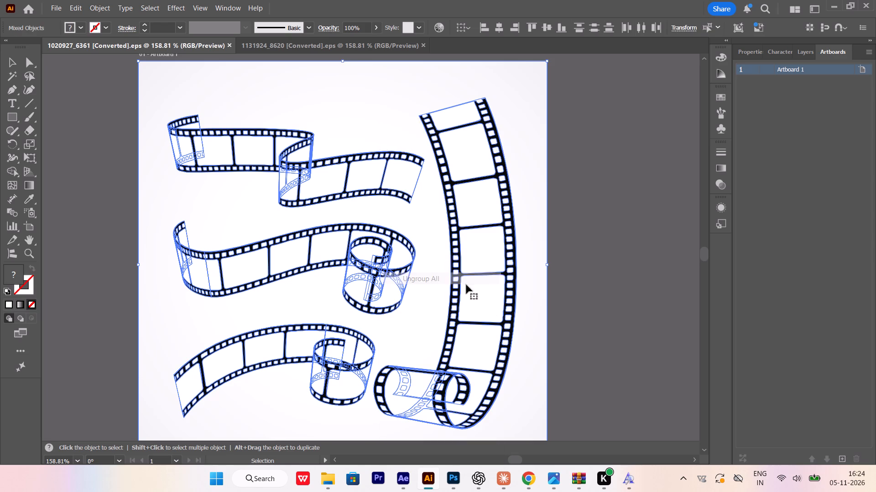
left_click(594, 287)
left_click(369, 158)
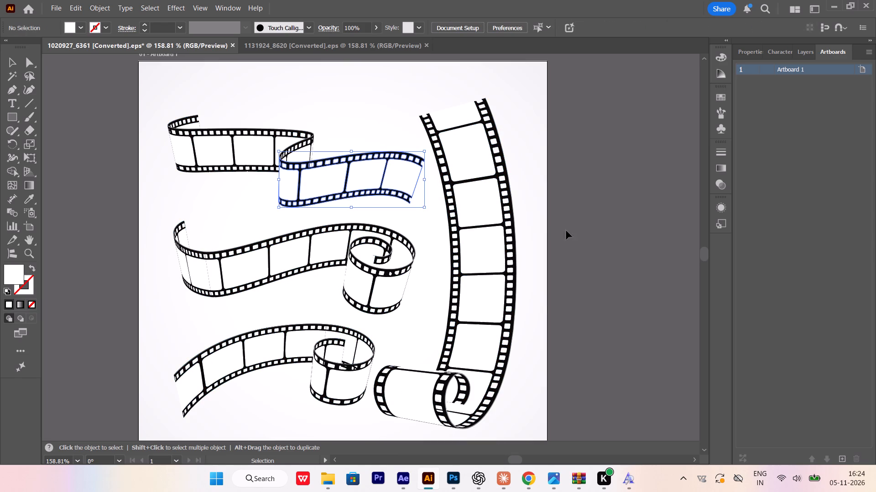
Undo the Ungroup All on the film-strip artwork and ungroup it by a single level instead.
left_click(585, 231)
key("ctrl+z")
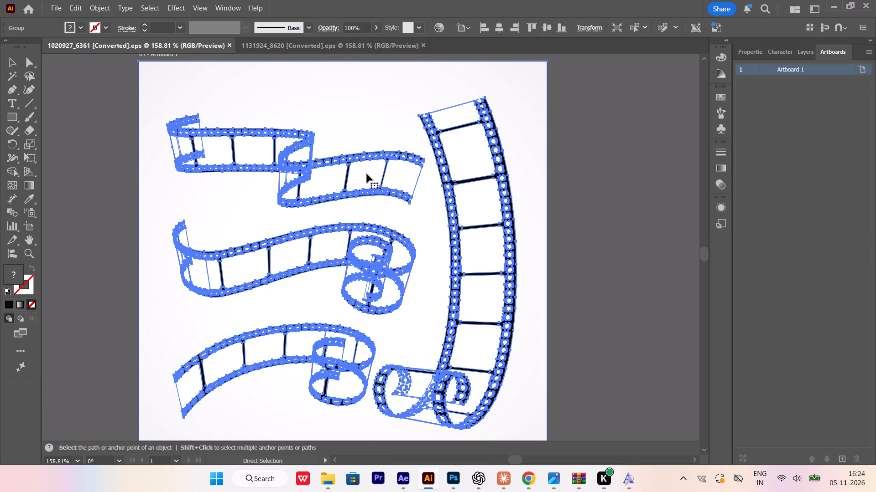
right_click(370, 157)
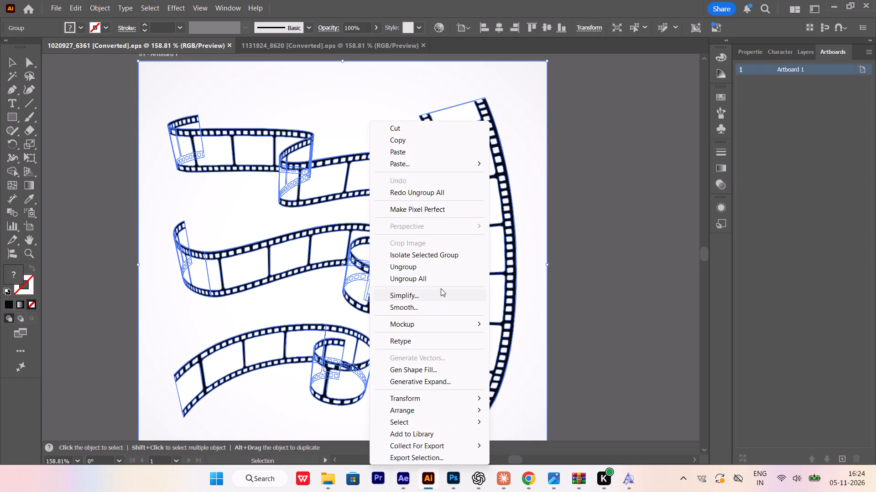
left_click(440, 272)
left_click(633, 289)
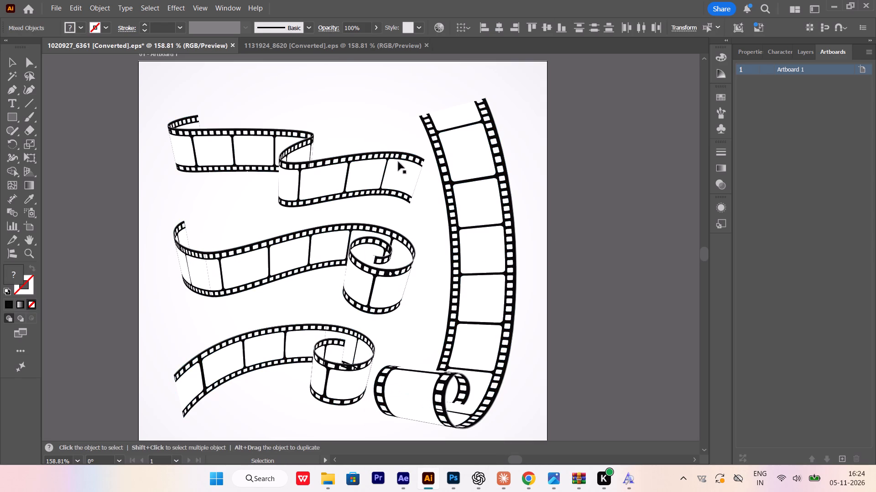
Move the whole uppermost wavy film strip up and partly past the artboard's left edge.
left_click(396, 156)
left_click_drag(377, 159, 170, 133)
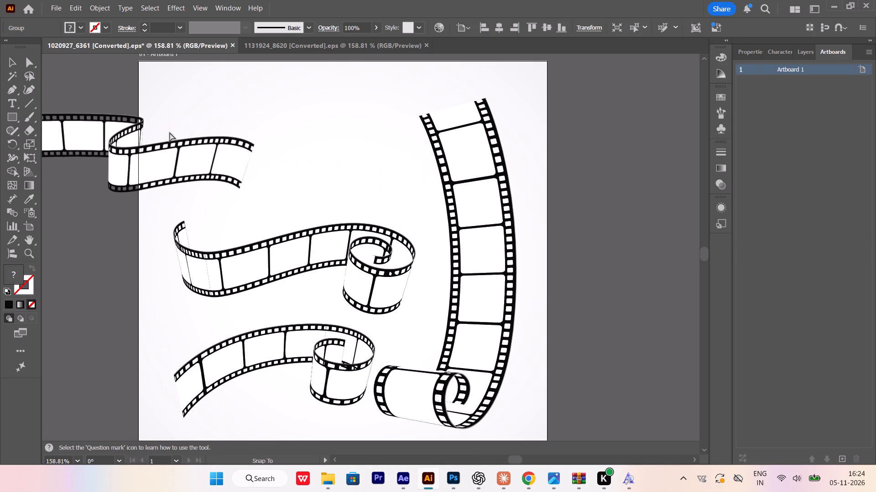
left_click_drag(170, 133, 262, 143)
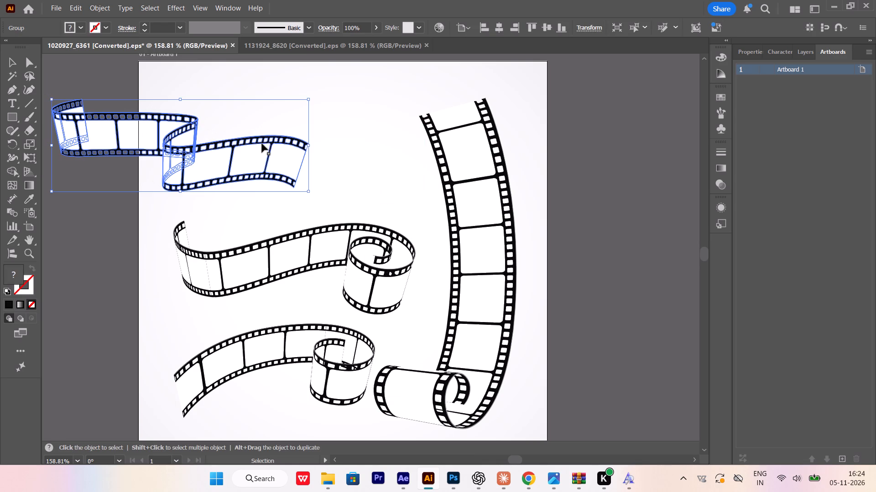
Transfer a copy of the uppermost wavy film strip into the Project 01 poster in Photoshop.
left_click_drag(263, 142, 358, 273, "alt")
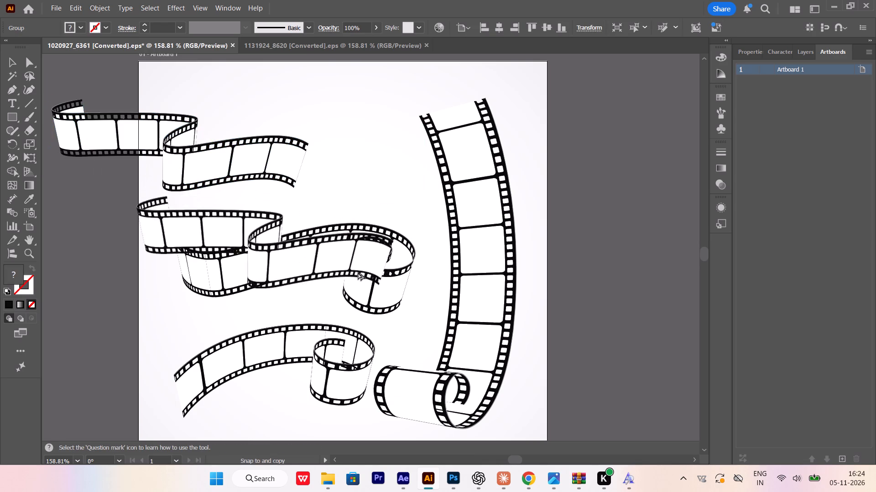
left_click_drag(358, 273, 450, 471, "alt")
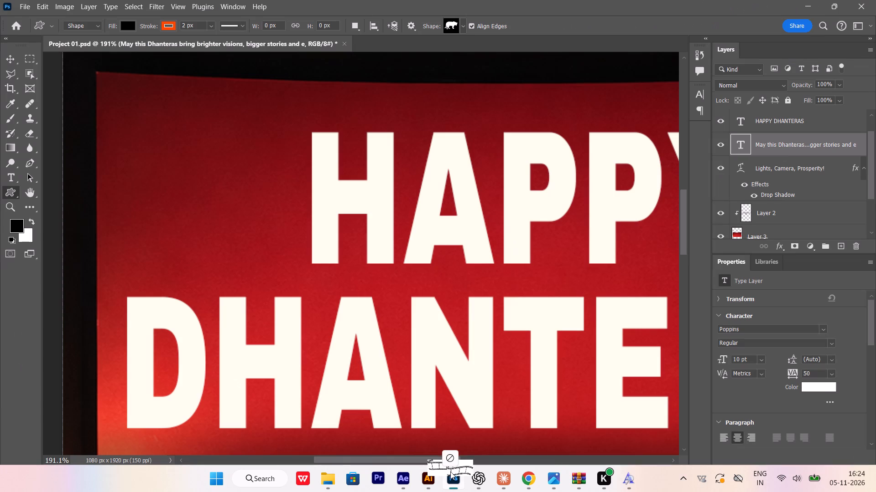
left_click_drag(450, 471, 366, 307, "alt")
Move the placed film strip up onto the word HAPPY and scale it down to about 61%.
scroll(336, 264, "down", 5, "alt")
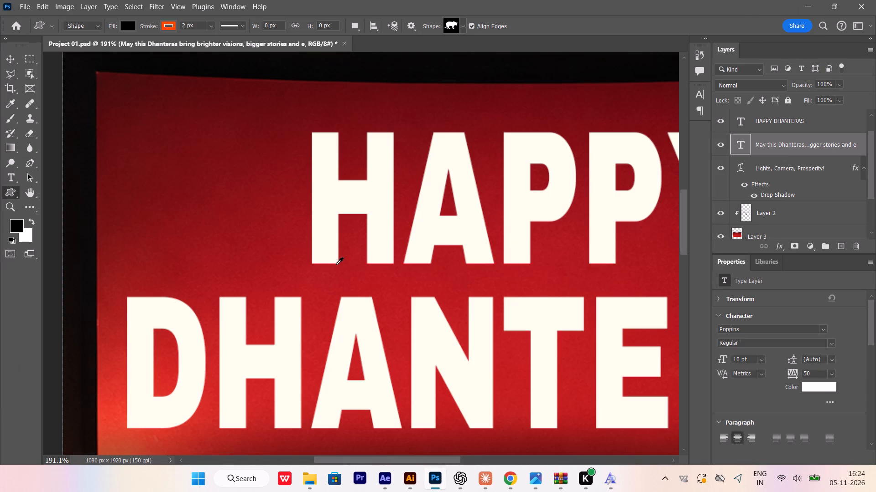
scroll(336, 264, "down", 3, "alt")
scroll(411, 247, "down", 3, "alt")
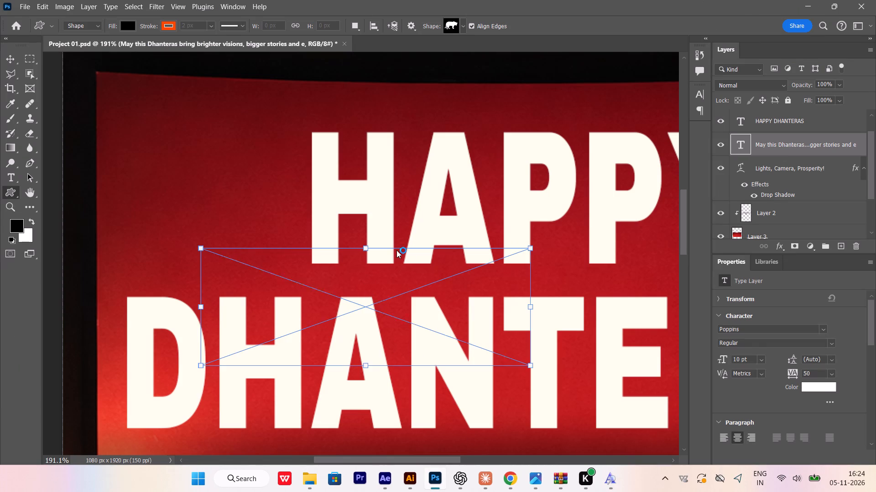
scroll(373, 215, "up", 7)
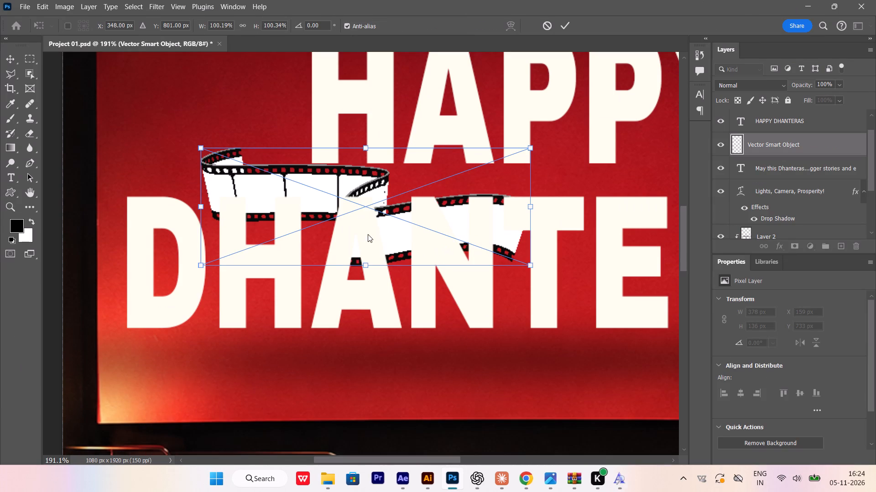
scroll(344, 179, "up", 4, "alt")
left_click(338, 202)
key("space")
key("space")
key("space")
key("space")
key("space")
key("space")
key("space")
left_click_drag(311, 204, 312, 274)
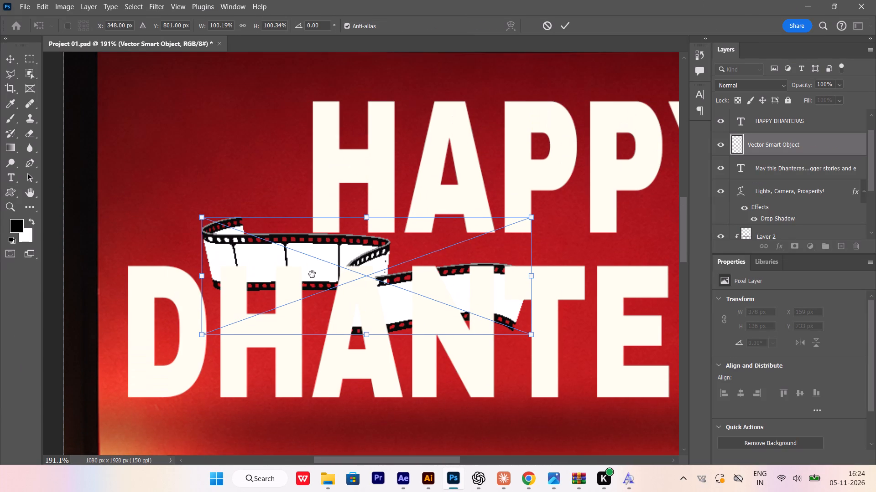
left_click_drag(314, 268, 408, 168)
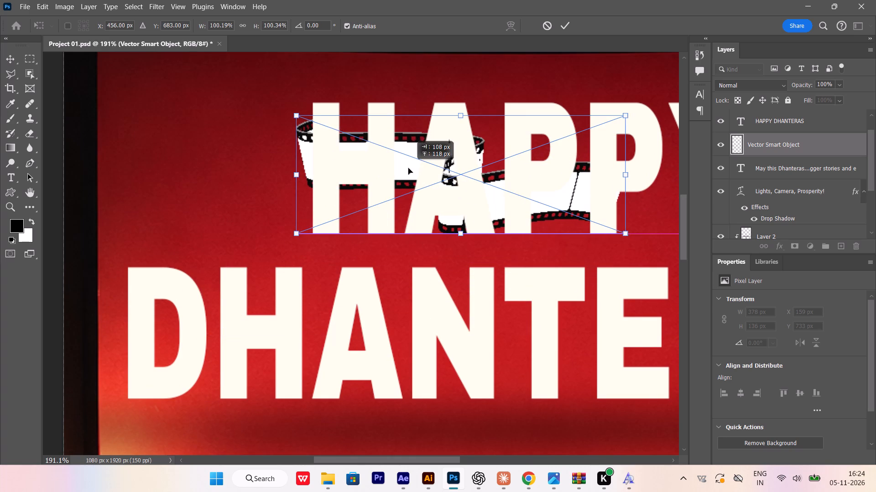
left_click_drag(408, 168, 399, 187)
left_click_drag(615, 255, 583, 237, "shift")
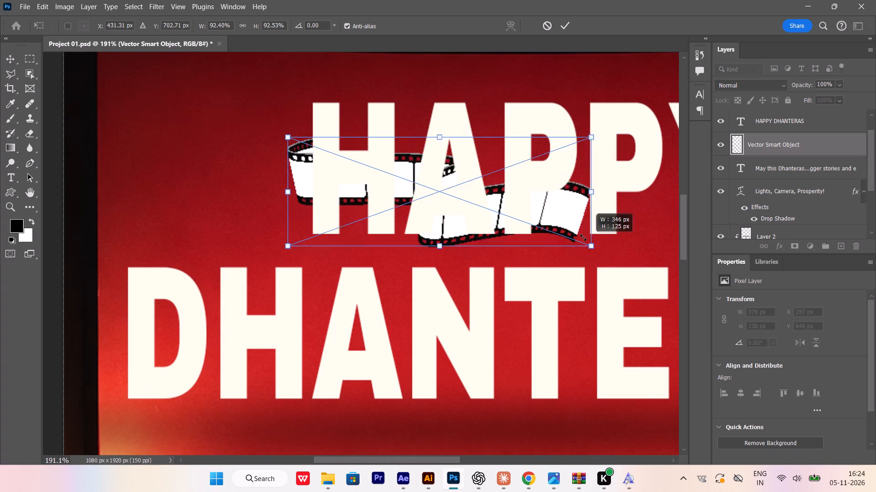
left_click_drag(583, 237, 494, 184, "shift")
Position the film strip across the letters HAP, enlarge it slightly to about 235 × 85 px and commit the placement.
scroll(391, 148, "up", 2, "alt")
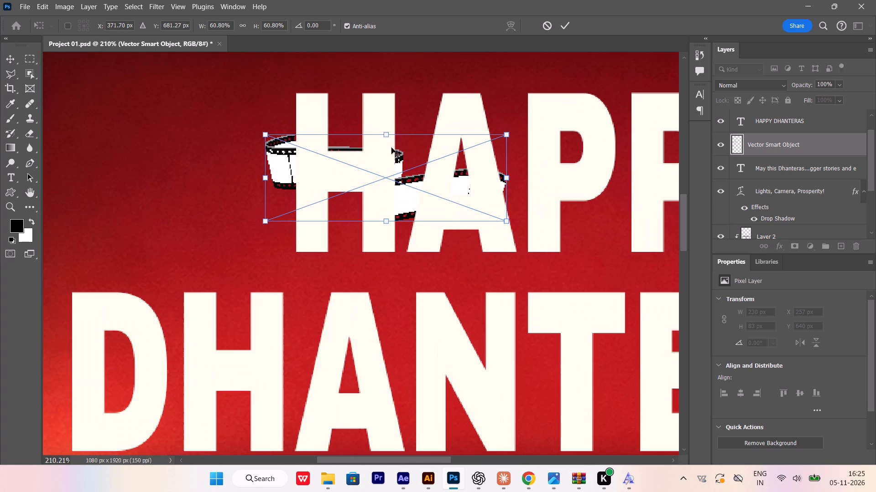
left_click_drag(403, 190, 426, 205)
left_click_drag(409, 195, 477, 212)
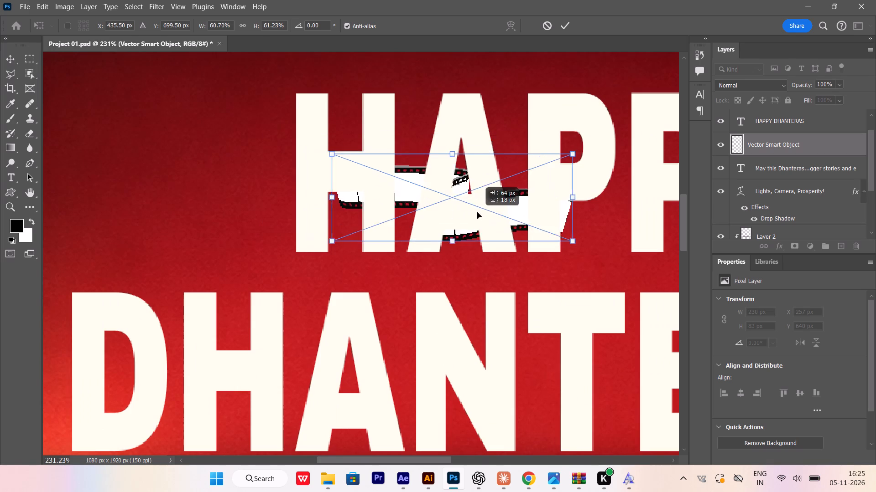
left_click_drag(477, 212, 479, 176)
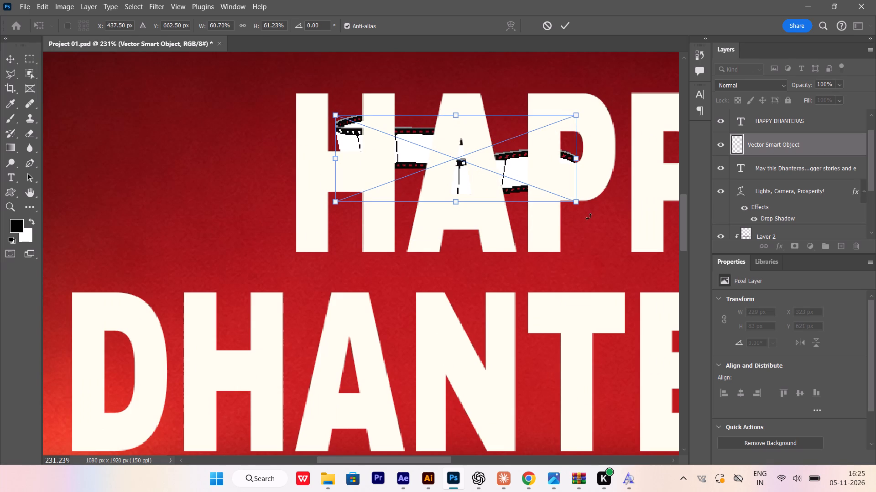
left_click_drag(578, 205, 582, 211)
key("Return")
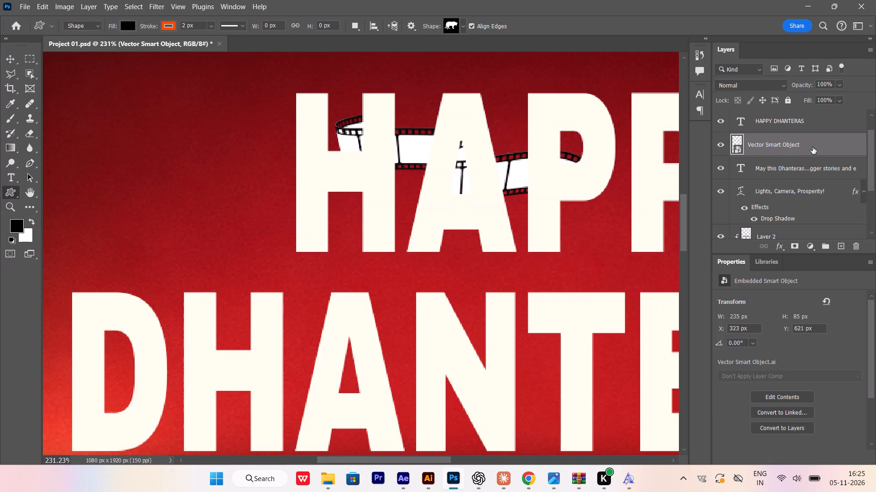
Move the film strip's Vector Smart Object layer above the HAPPY DHANTERAS text layer.
left_click_drag(813, 147, 811, 112)
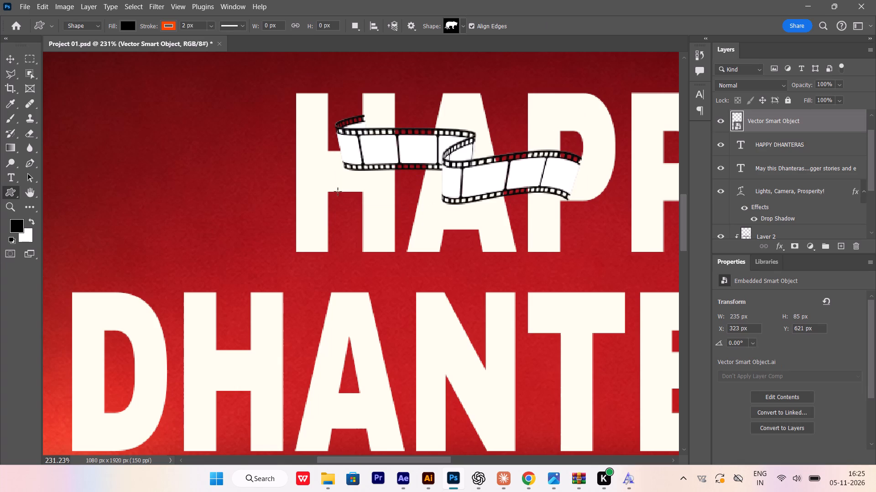
Rotate the film strip about 6.5° clockwise and scale it down to about 59% over the letters HAP.
scroll(374, 166, "up", 5, "alt")
scroll(351, 160, "down", 3, "alt")
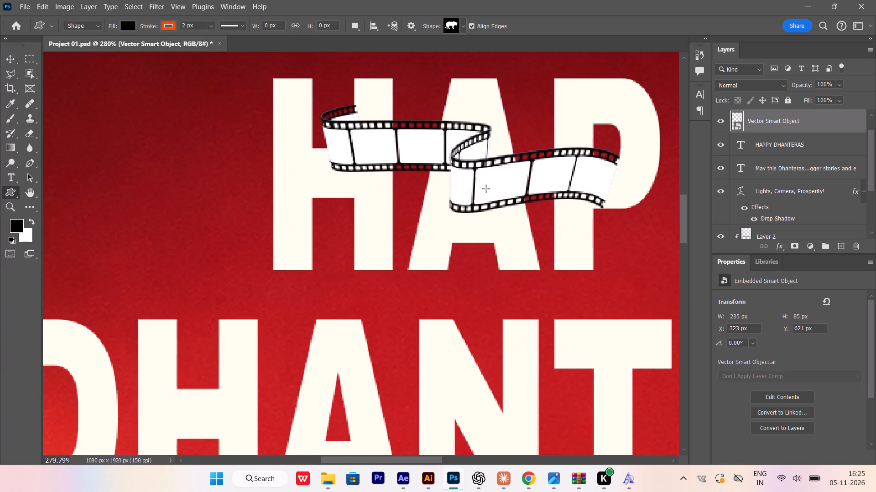
left_click(486, 189)
left_click(501, 112)
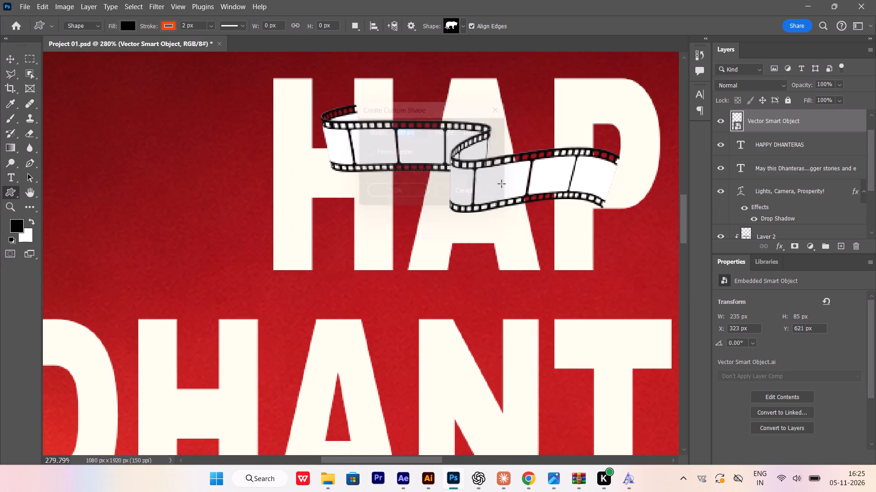
left_click(12, 63)
left_click(483, 185)
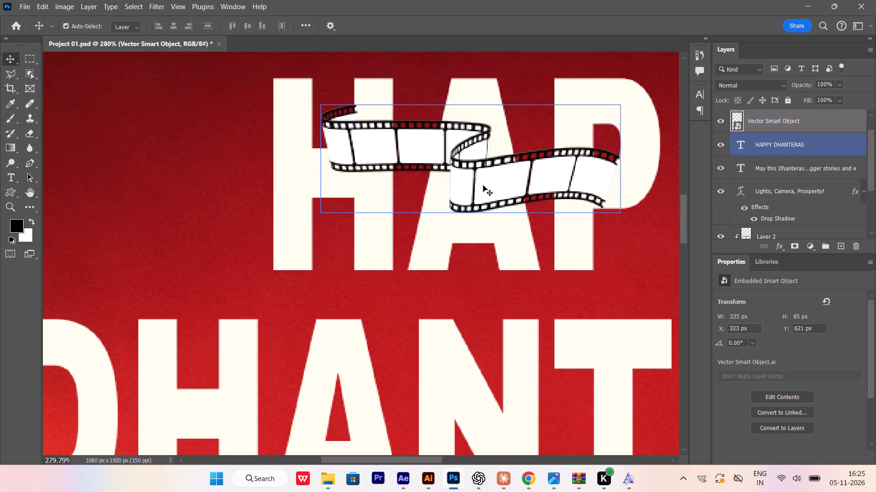
key("ctrl+t")
left_click_drag(629, 102, 629, 110)
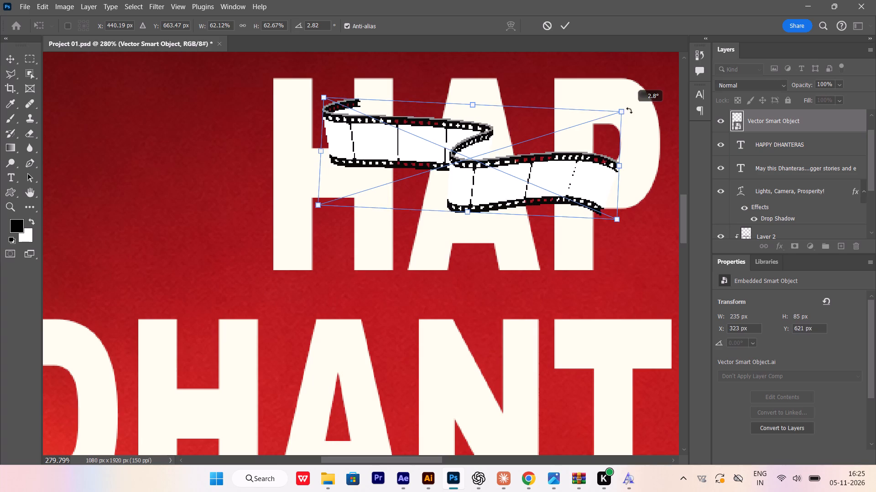
left_click_drag(629, 110, 628, 122)
left_click_drag(613, 232, 601, 226, "shift")
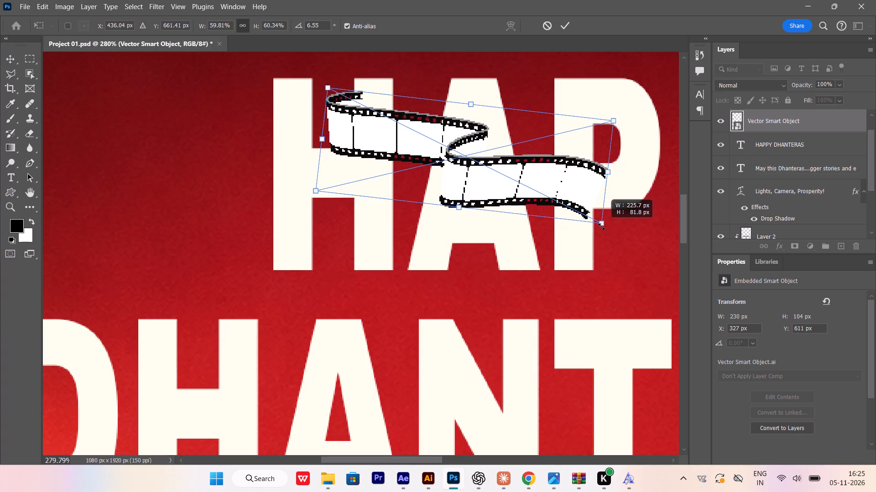
left_click_drag(601, 226, 597, 226, "shift")
key("Return")
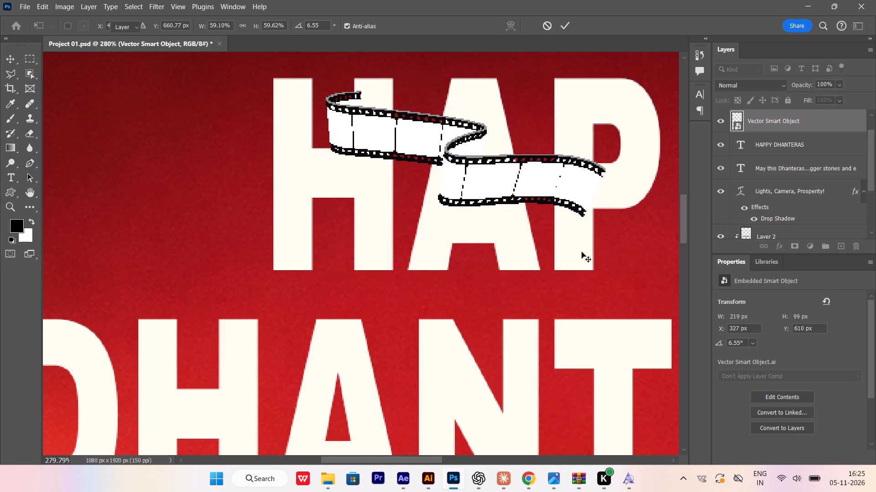
Switch back to the 1020927_6361 document in Illustrator and deselect the uppermost wavy film strip.
scroll(388, 358, "down", 2, "alt")
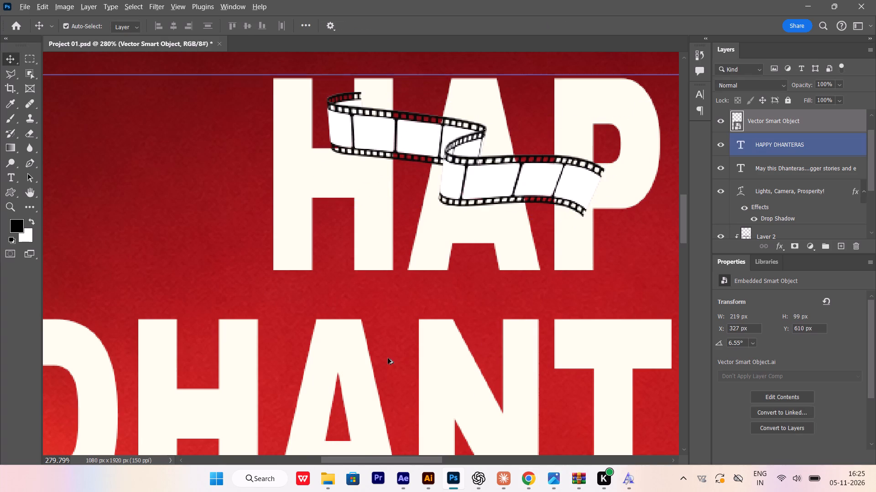
scroll(388, 358, "down", 11, "alt")
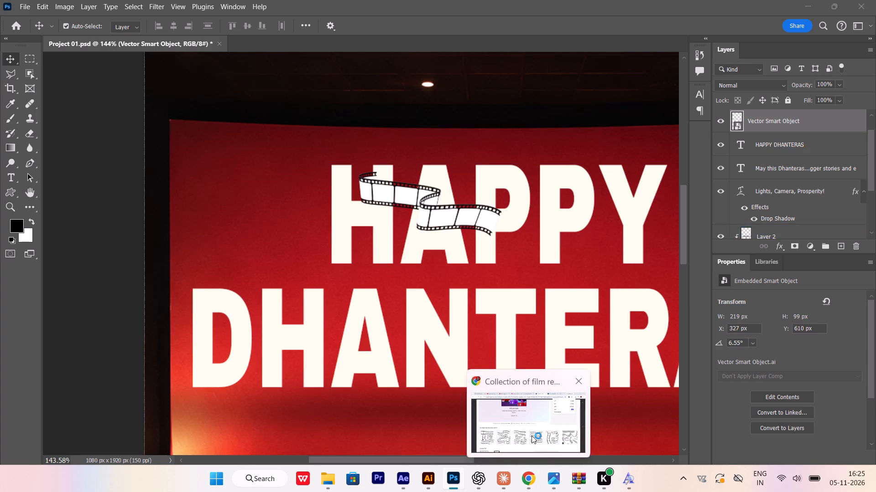
left_click(532, 436)
left_click(435, 481)
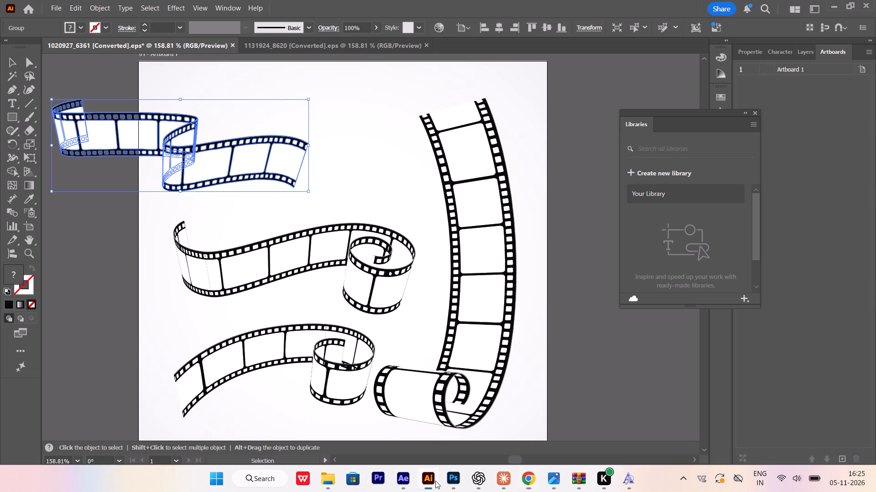
scroll(356, 321, "down", 6, "alt")
left_click(482, 333)
scroll(340, 347, "up", 3, "alt")
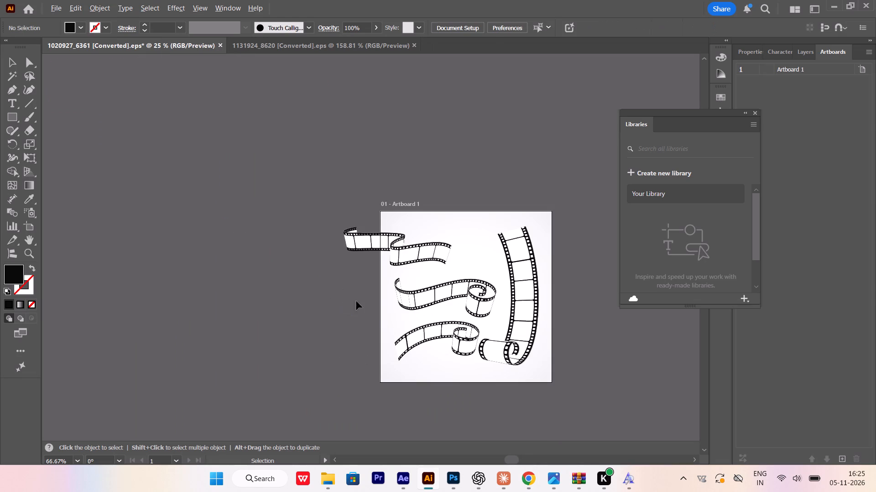
scroll(422, 198, "up", 5)
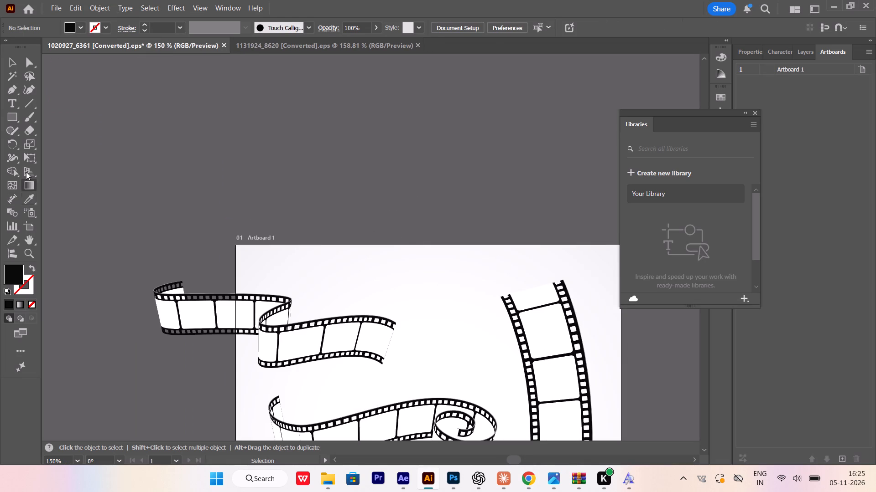
Add the text "happ" above the artboard, select all of it and try to paste the clipboard content over it.
left_click(14, 105)
left_click(209, 191)
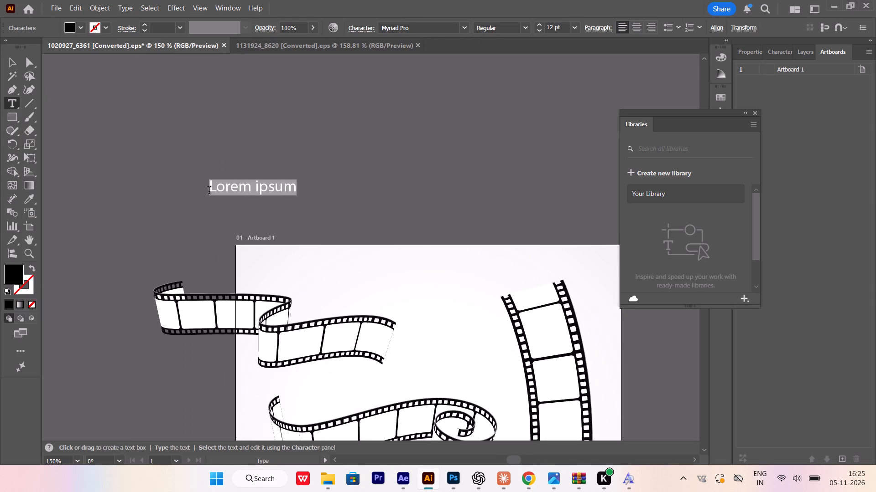
type("happ")
key("ctrl+a")
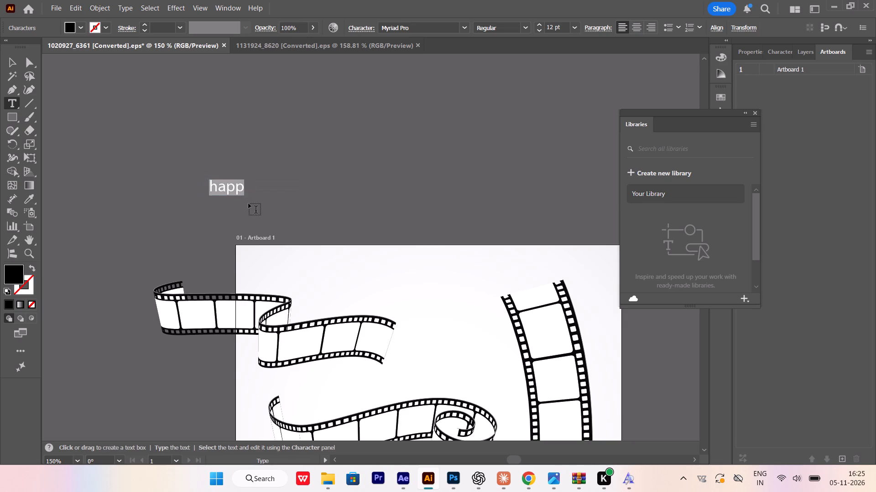
key("ctrl+v")
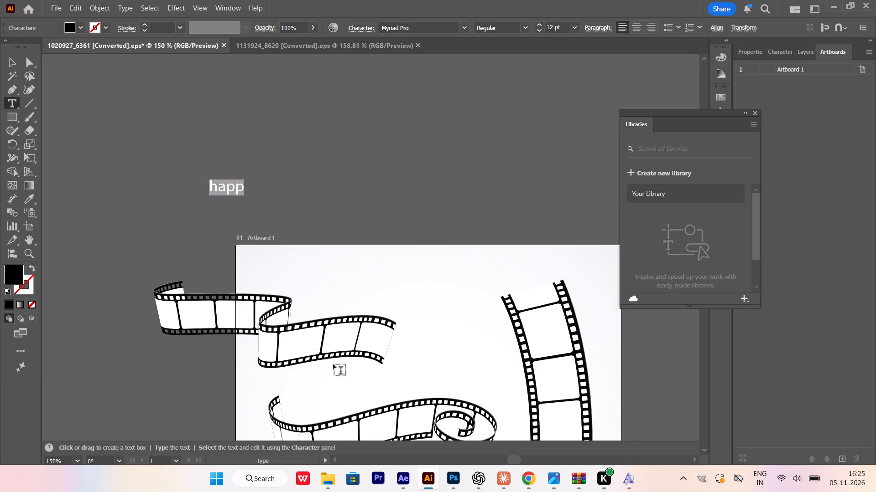
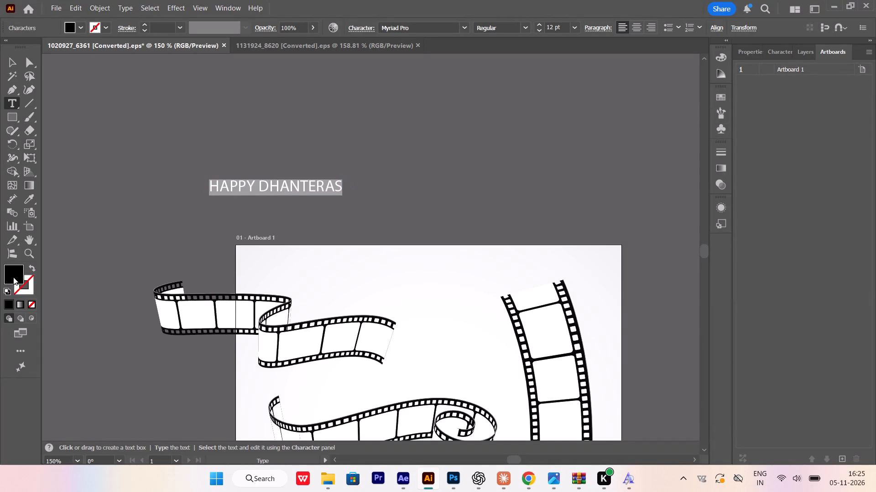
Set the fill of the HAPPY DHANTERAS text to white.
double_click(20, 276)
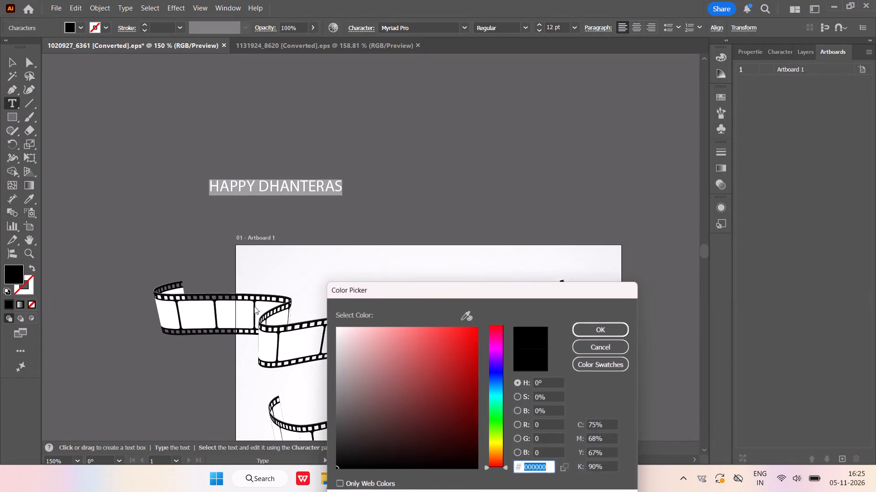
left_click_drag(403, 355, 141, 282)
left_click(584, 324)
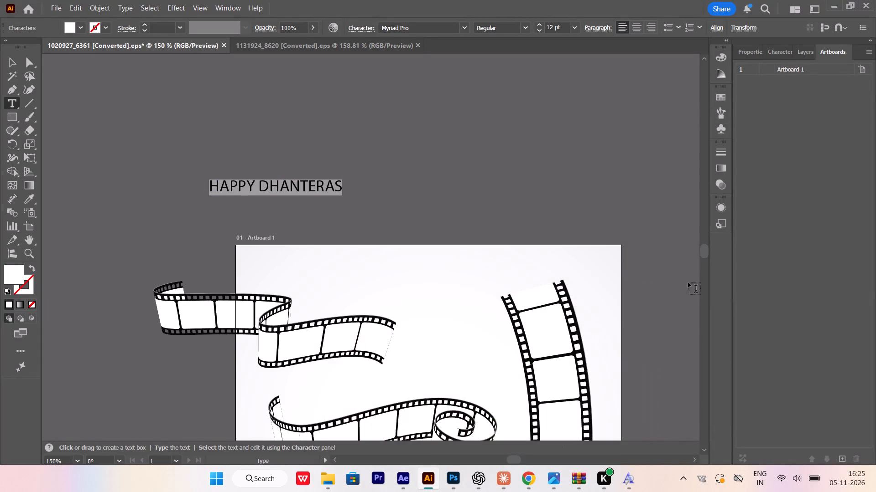
Search the fonts for "black", compare the matches on the HAPPY DHANTERAS text, and apply Archivo Black Regular.
left_click(756, 51)
left_click(795, 276)
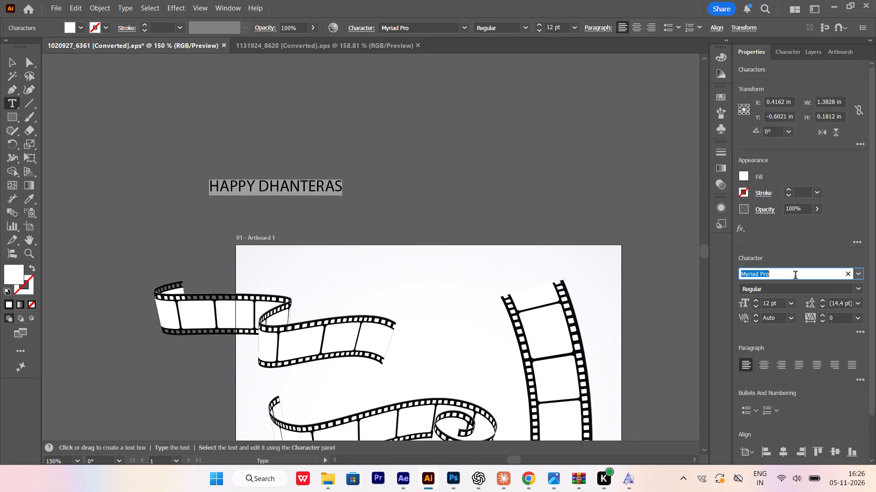
type("black")
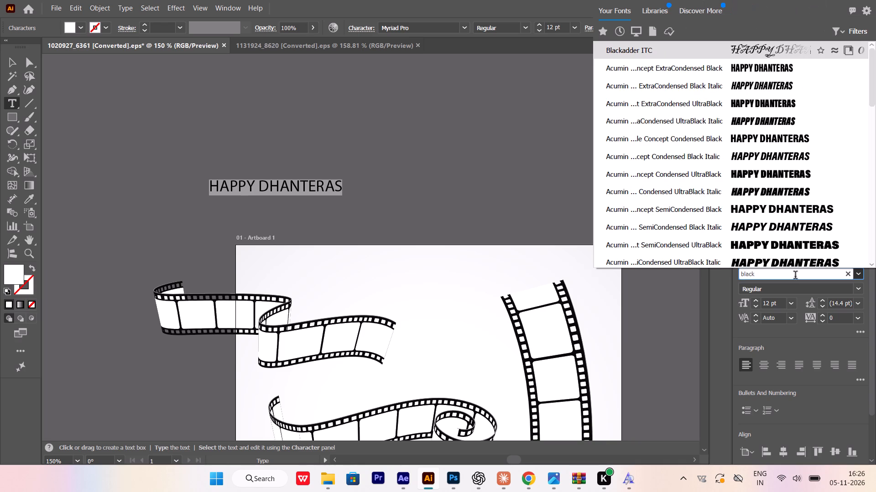
key("Down")
key("Down")
key("Down")
key("Down")
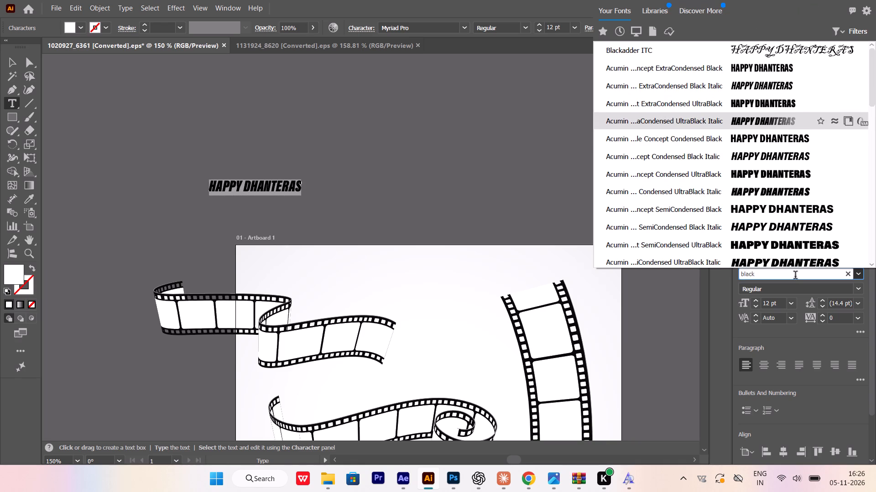
key("Down")
key("Down")
key("Down")
key("Down")
key("Down")
key("Down")
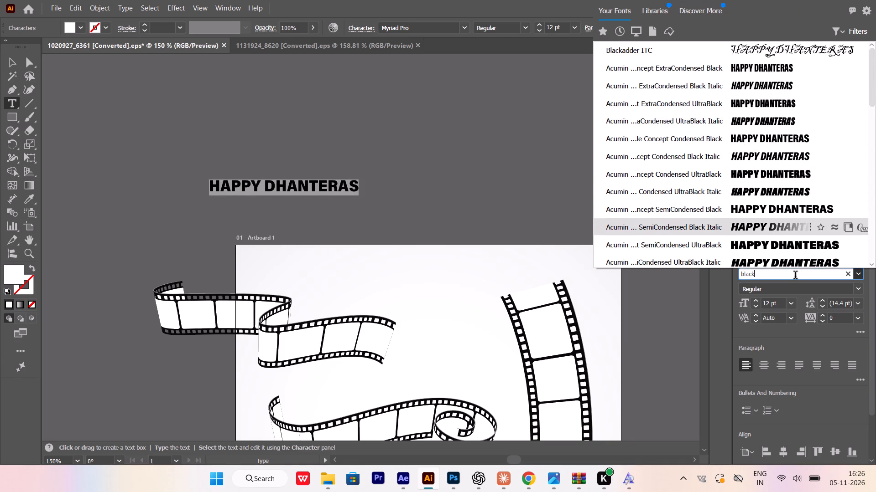
key("Down")
key("Down")
key("Down")
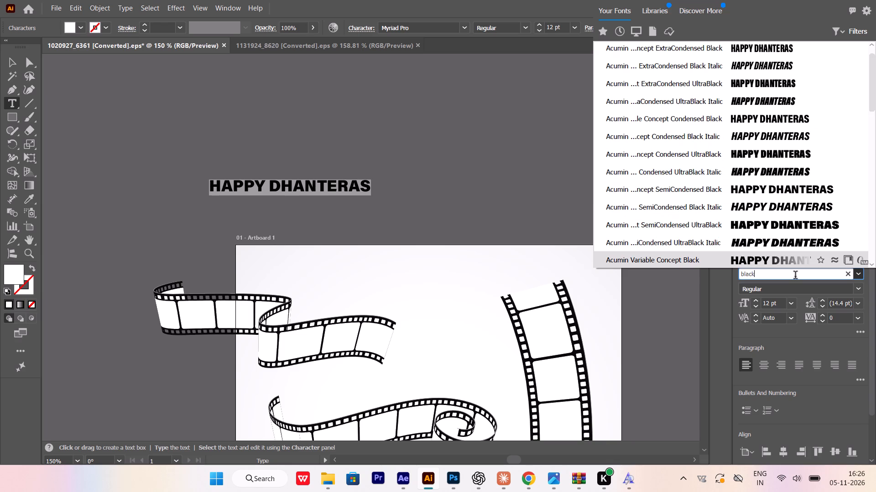
key("Down")
key("Down")
key("Down")
key("Down")
key("Down")
key("Down")
key("Down")
key("Down")
key("Down")
key("Down")
key("Down")
key("Down")
key("Down")
key("Down")
key("Down")
key("Down")
key("Down")
key("Down")
key("Down")
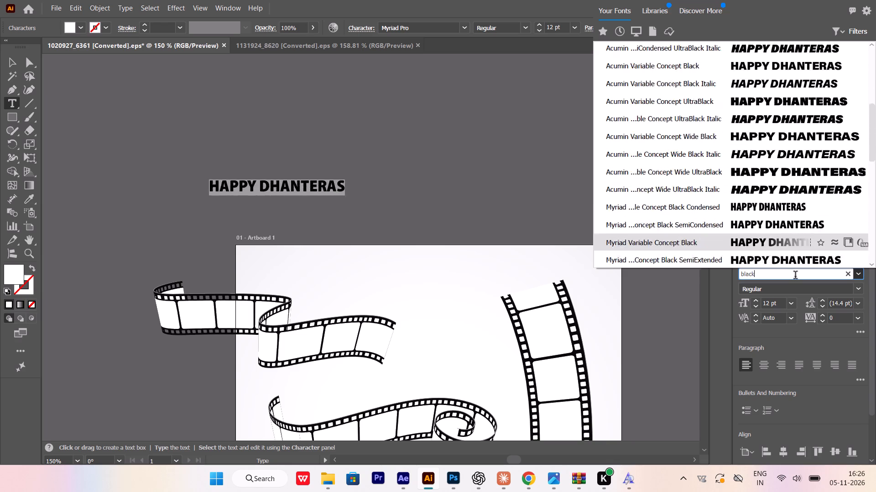
key("Down")
key("Down")
key("Down")
key("Down")
key("Down")
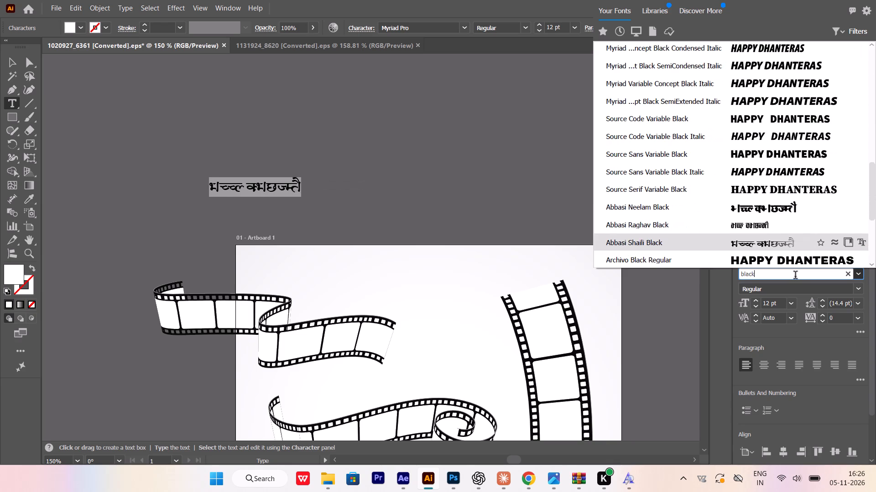
key("Down")
key("Down")
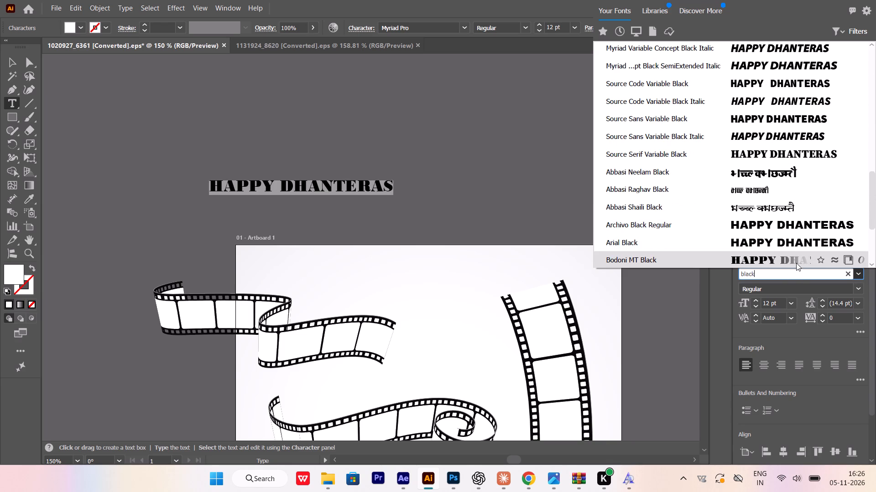
key("Up")
key("Up")
key("Down")
key("Up")
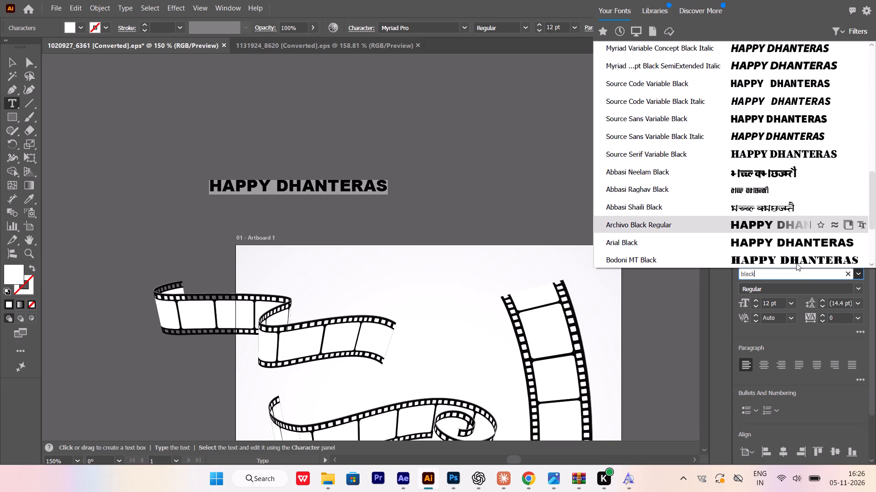
left_click(796, 263)
key("Return")
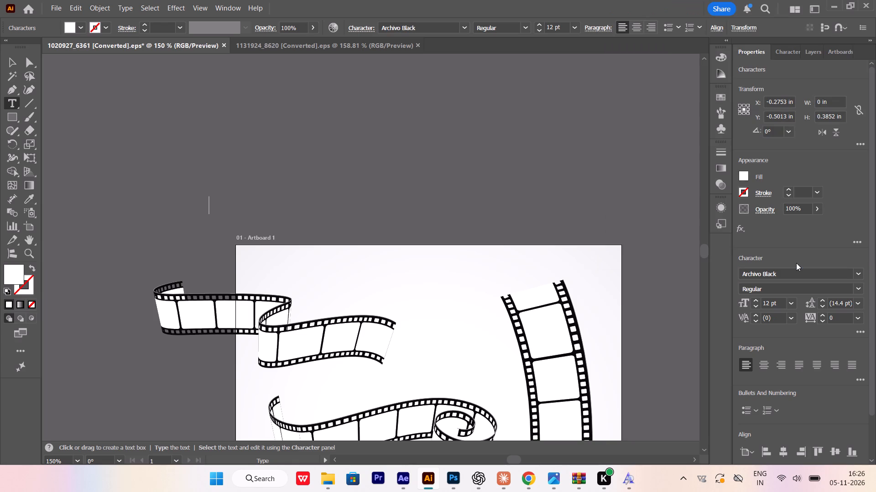
key("ctrl+z")
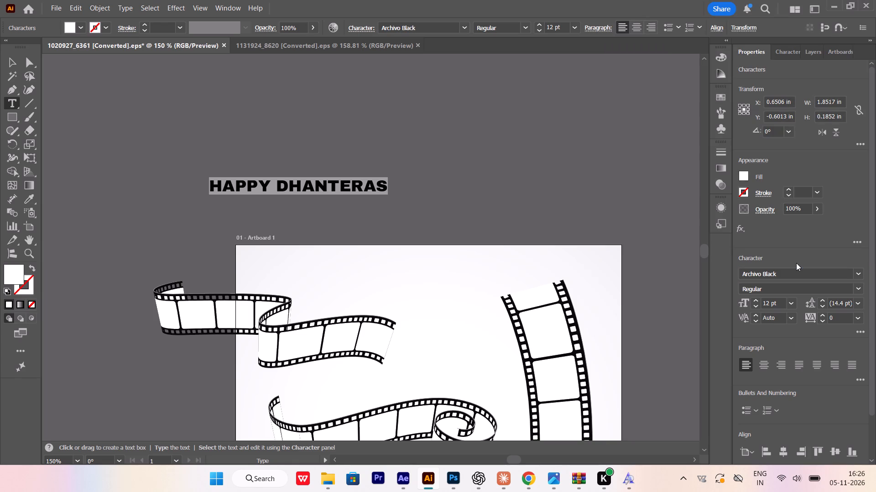
left_click(16, 65)
scroll(320, 164, "down", 3, "alt")
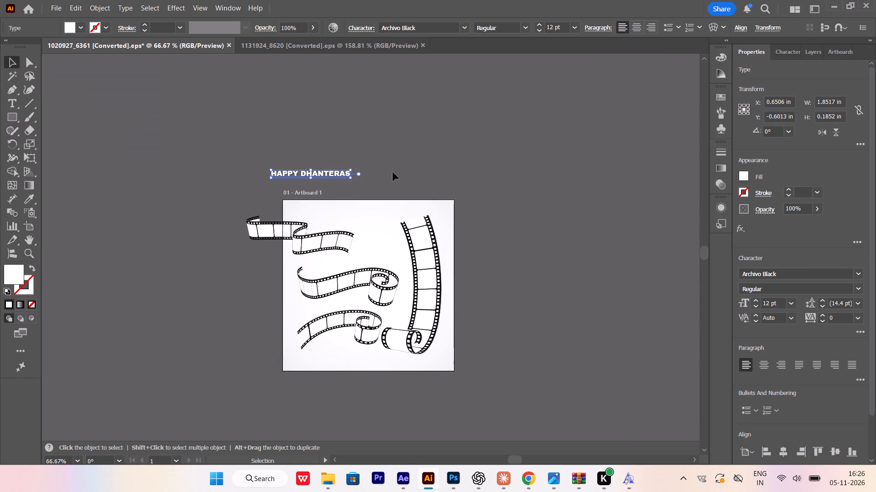
left_click(396, 169)
scroll(344, 171, "up", 3, "alt")
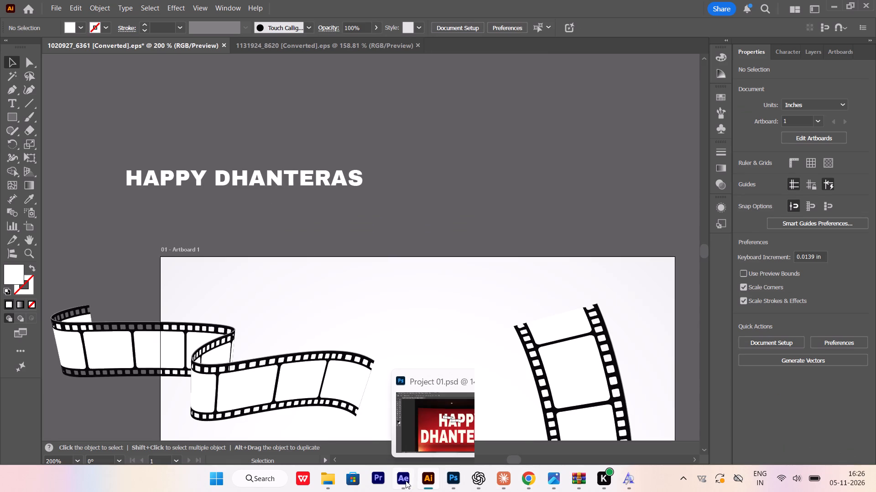
Switch to Project 01.psd in Photoshop and copy the hex code of the cream colour sampled from the HAPPY DHANTERAS headline.
left_click(453, 381)
left_click(459, 430)
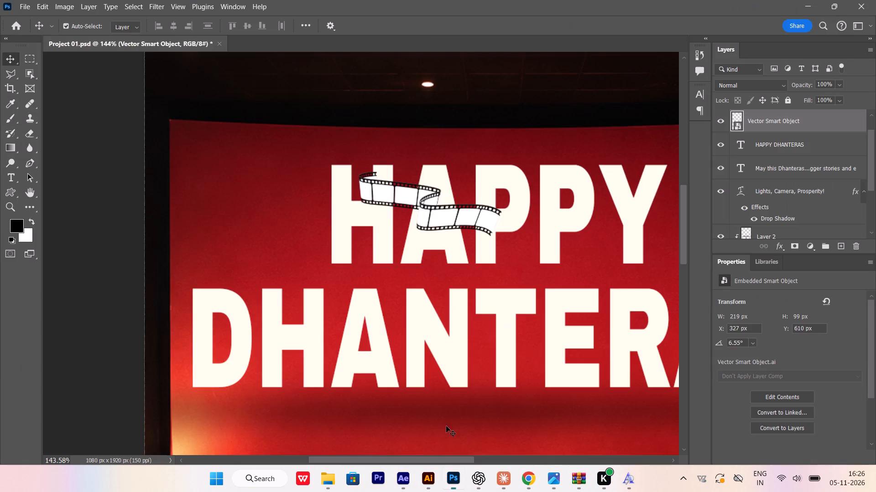
scroll(406, 296, "down", 1, "alt")
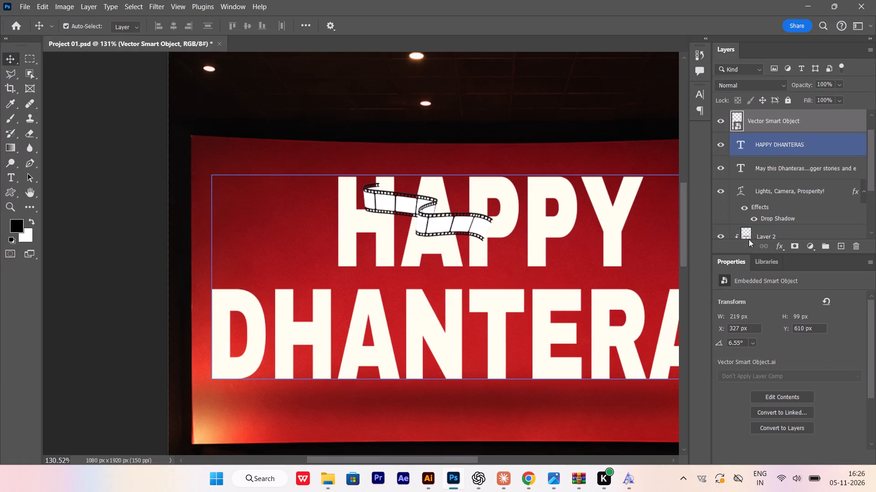
scroll(757, 208, "down", 3)
left_click(14, 228)
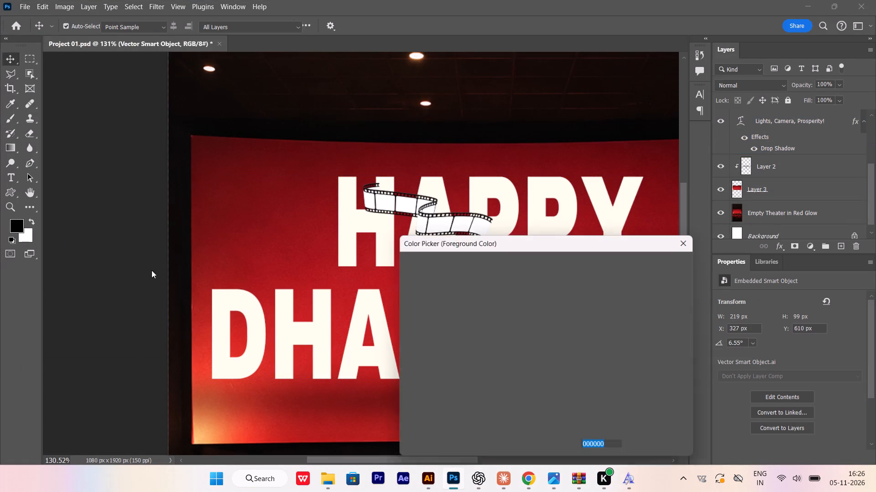
left_click(240, 296)
left_click_drag(610, 447, 549, 447)
key("ctrl+c")
left_click(691, 245)
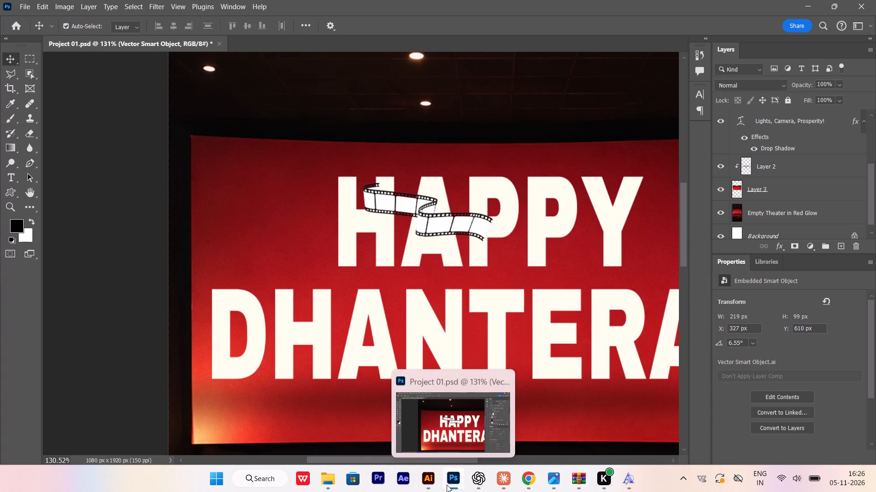
Switch back to Illustrator and apply the copied hex colour as the fill of the HAPPY DHANTERAS text.
left_click(431, 485)
left_click(256, 177)
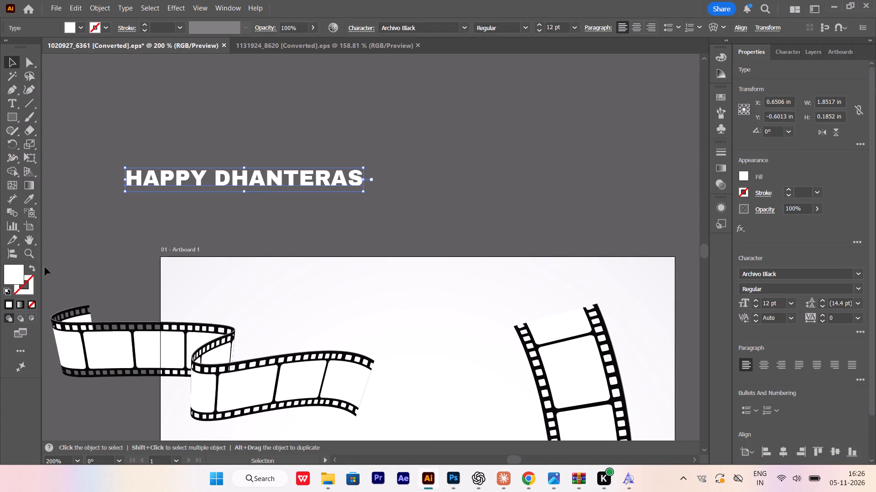
double_click(8, 277)
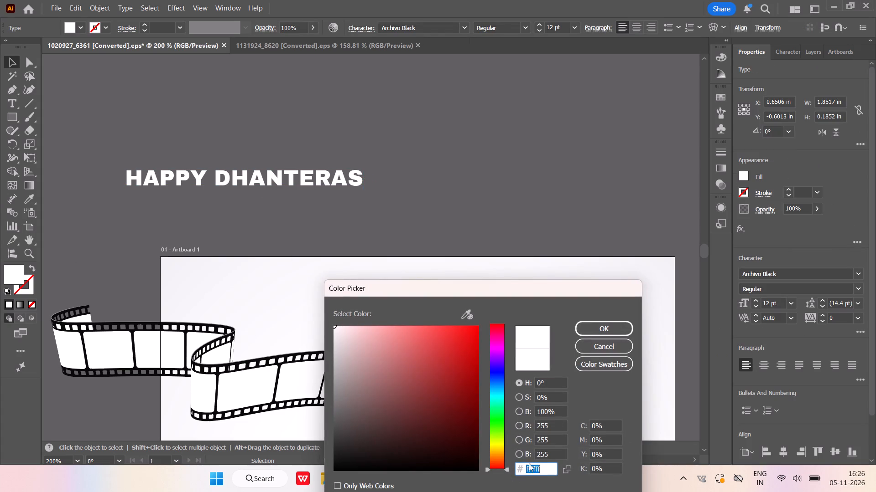
key("ctrl+v")
left_click(612, 330)
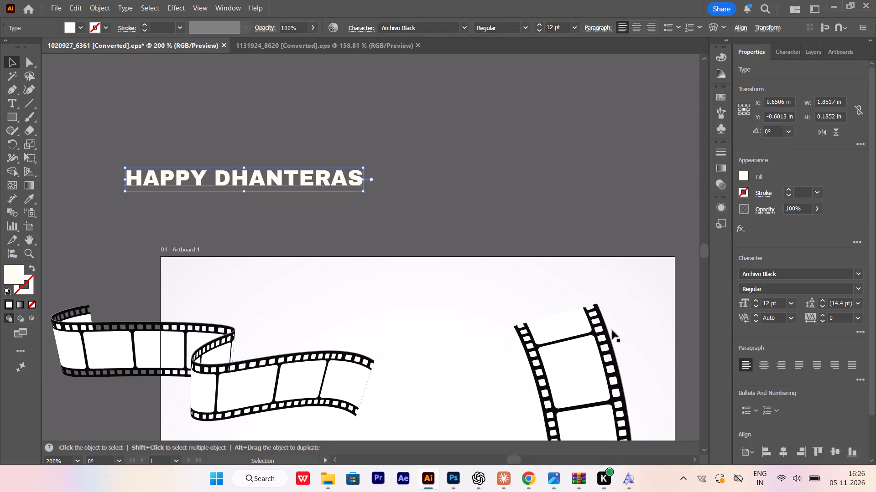
left_click(103, 114)
Scale the HAPPY DHANTERAS text up to about 74.8 pt and move it clear above the artboard.
scroll(213, 209, "down", 3, "alt")
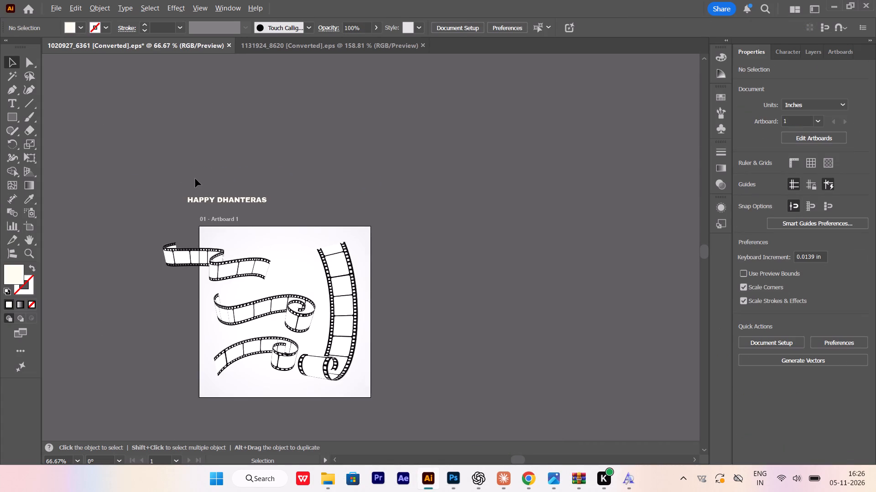
left_click(209, 200)
key("ctrl+t")
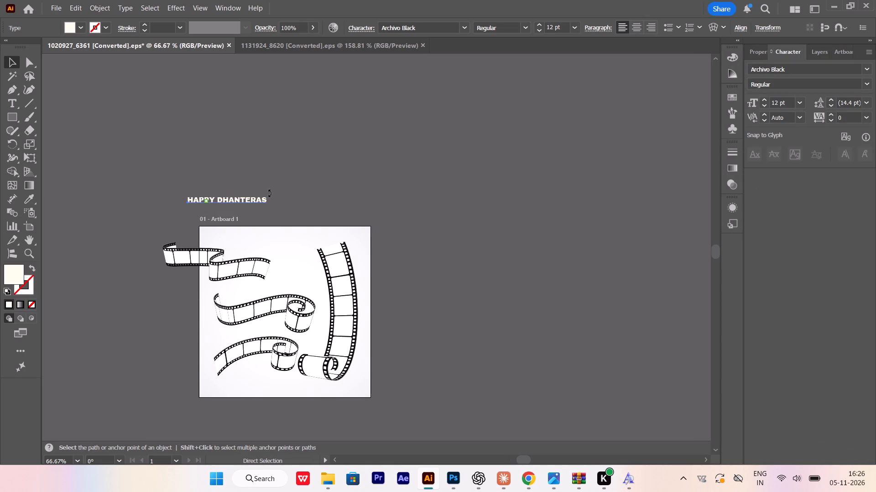
left_click_drag(266, 195, 474, 82, "alt+shift")
left_click_drag(236, 209, 247, 203)
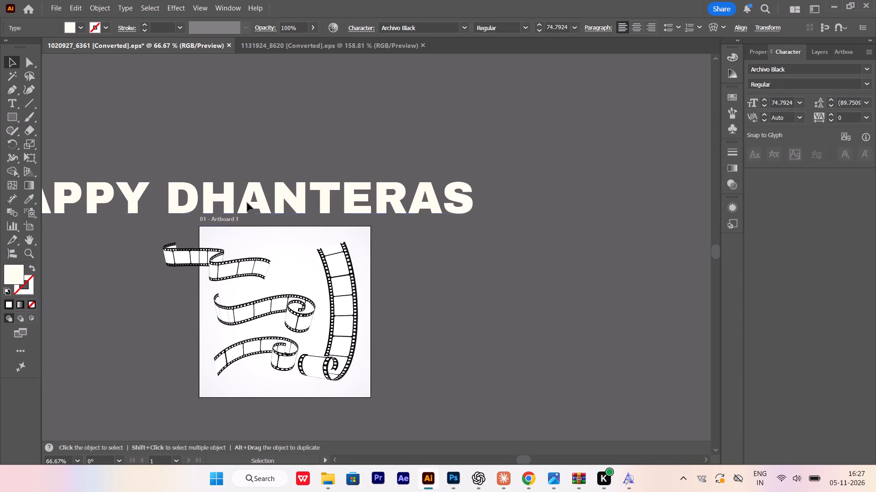
left_click_drag(247, 203, 304, 170)
left_click(369, 213)
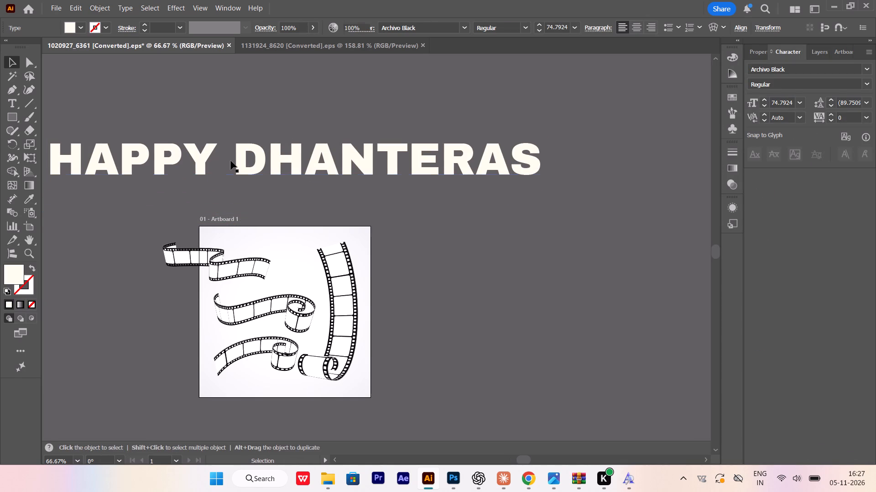
Replace the space between HAPPY and DHANTERAS with a line break so the heading runs over two lines.
double_click(231, 161)
left_click(232, 160)
left_click(232, 160)
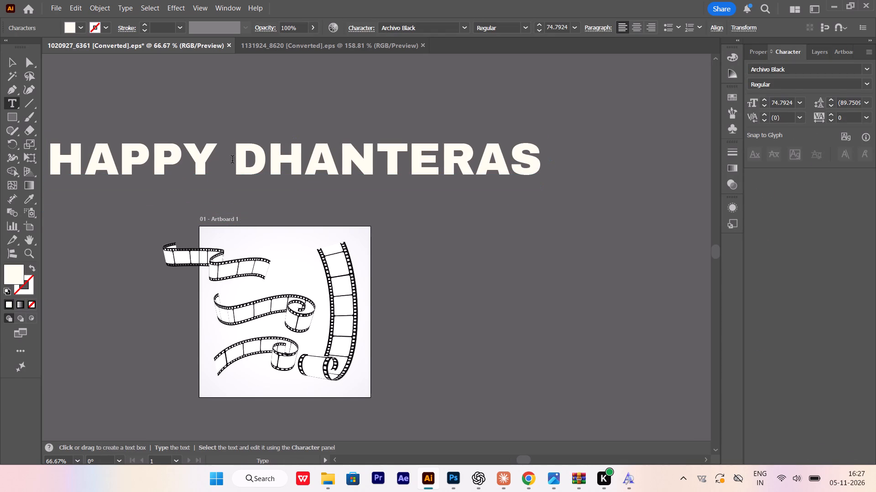
key("BackSpace")
key("Return")
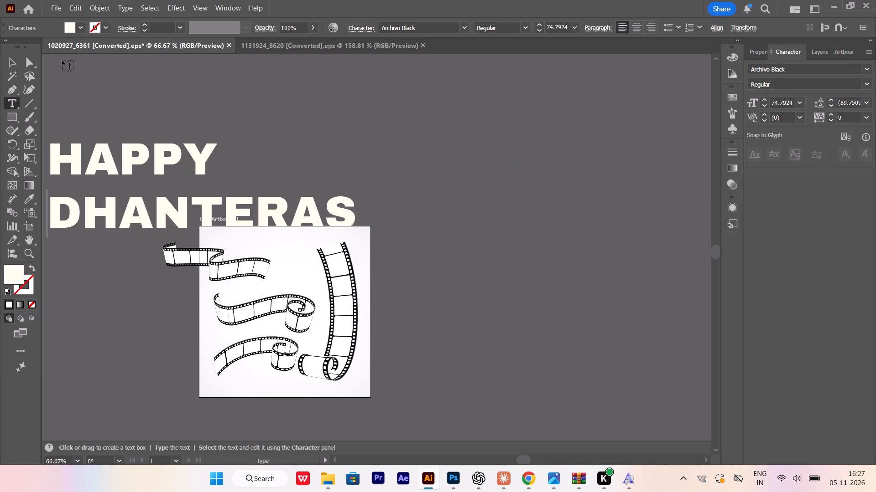
left_click(22, 65)
left_click(14, 60)
scroll(291, 175, "down", 3, "alt")
scroll(255, 204, "up", 1, "alt")
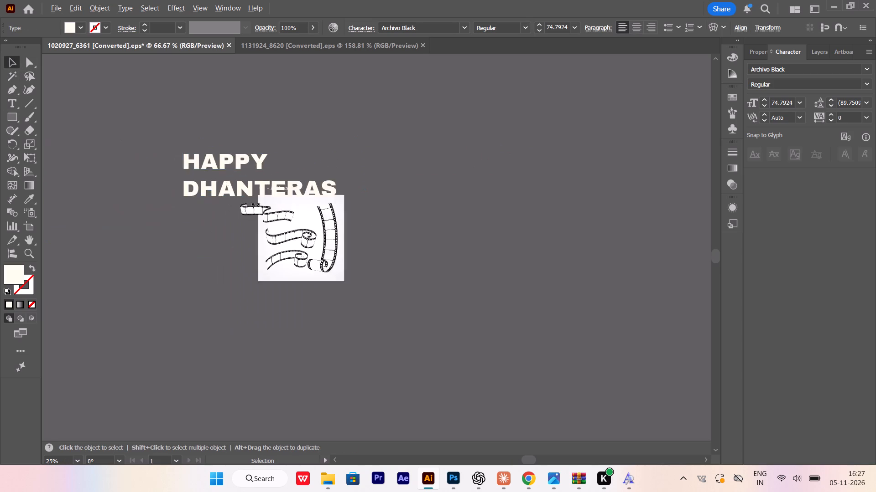
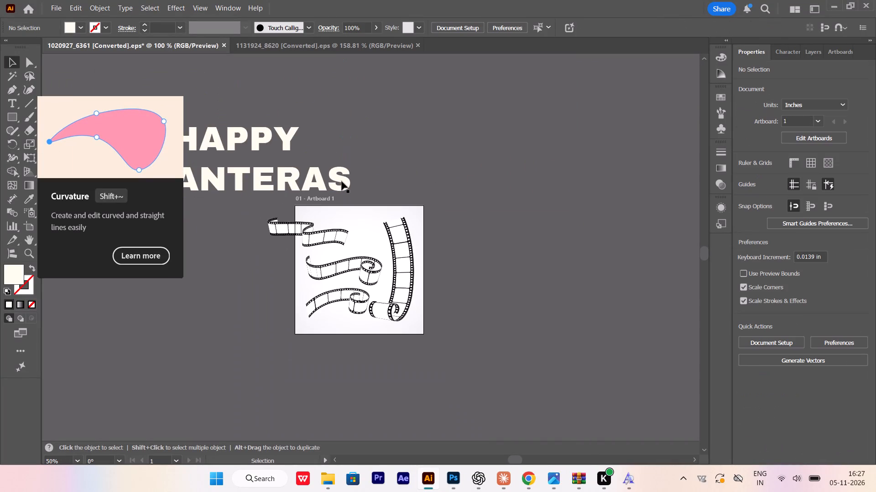
Shift the two-line HAPPY DHANTERAS heading rightward so it sits above the film-strip artboard.
left_click_drag(342, 181, 426, 181)
left_click(224, 305)
left_click(134, 79)
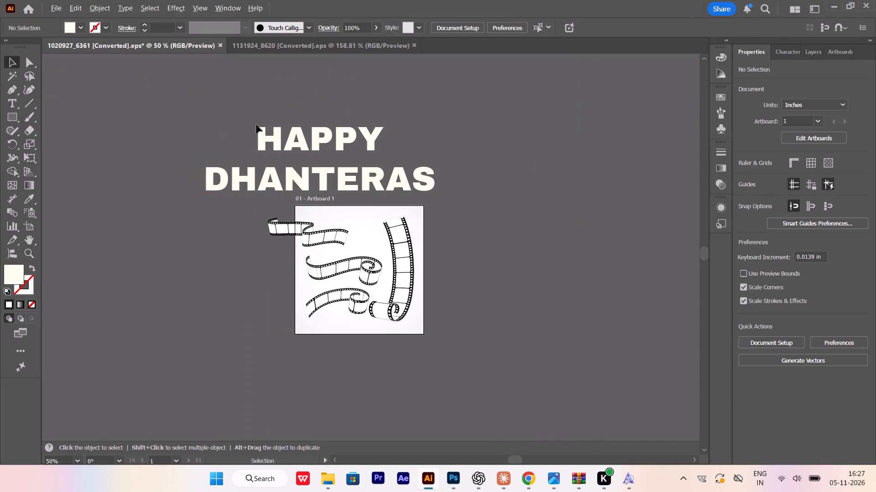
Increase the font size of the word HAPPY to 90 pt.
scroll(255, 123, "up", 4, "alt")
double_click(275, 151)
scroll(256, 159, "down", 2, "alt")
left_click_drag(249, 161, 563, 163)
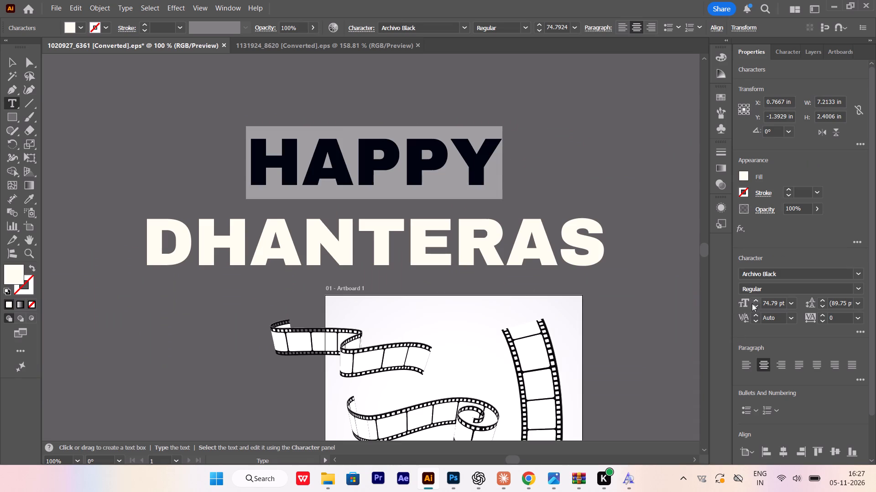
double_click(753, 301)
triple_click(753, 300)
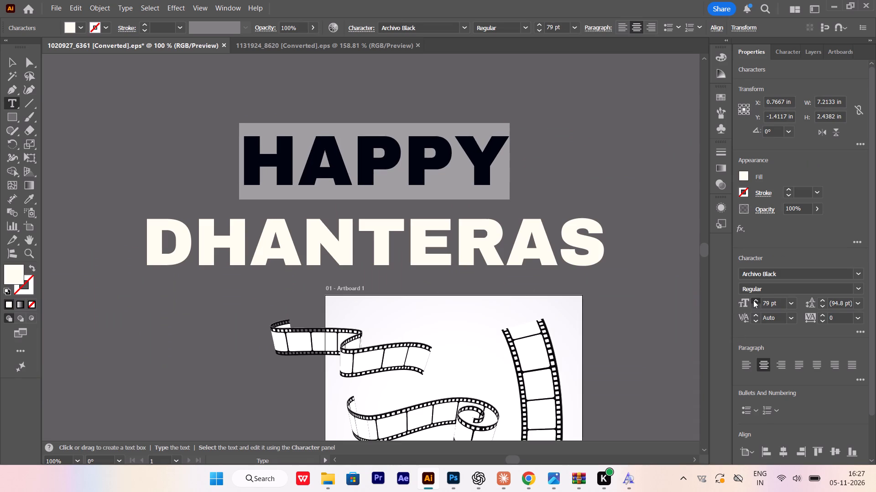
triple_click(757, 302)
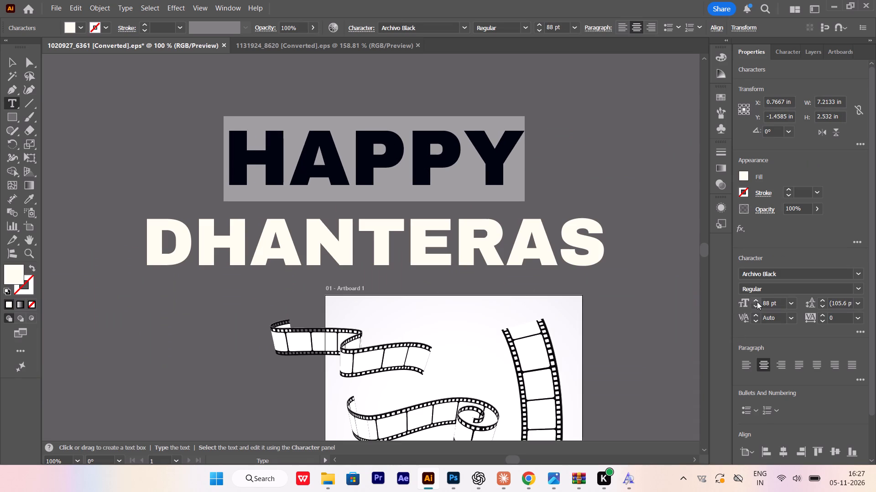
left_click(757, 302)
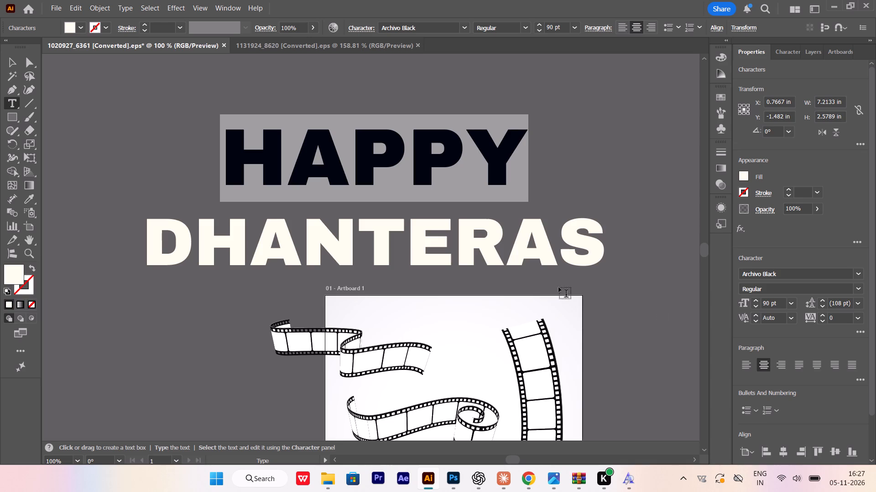
Set both lines of the HAPPY DHANTERAS heading to a font size of 72 pt.
left_click_drag(599, 252, 144, 273)
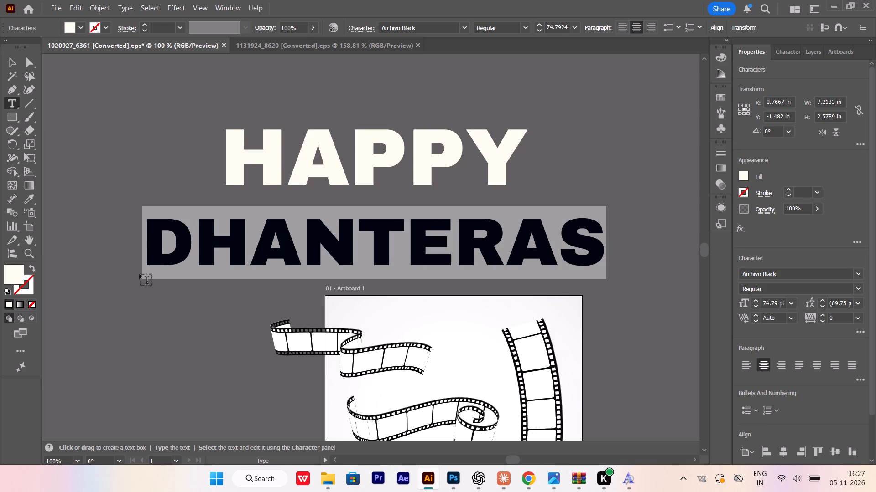
key("ctrl+a")
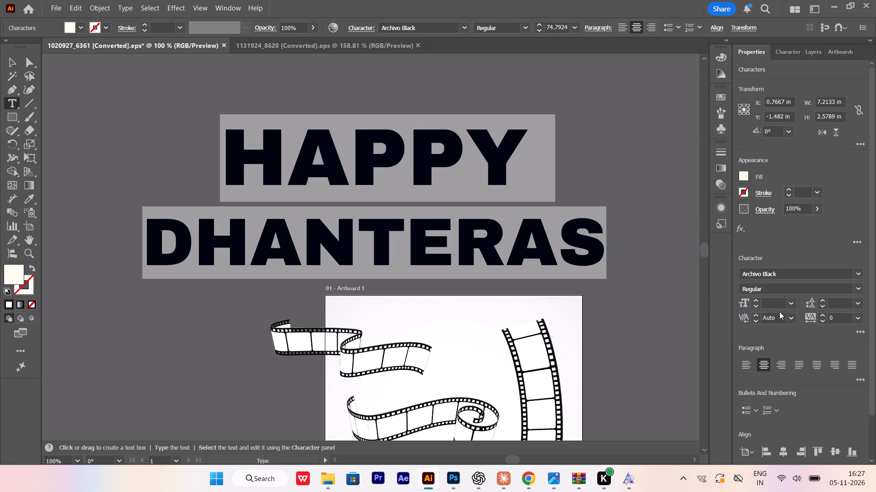
left_click(792, 302)
left_click(803, 296)
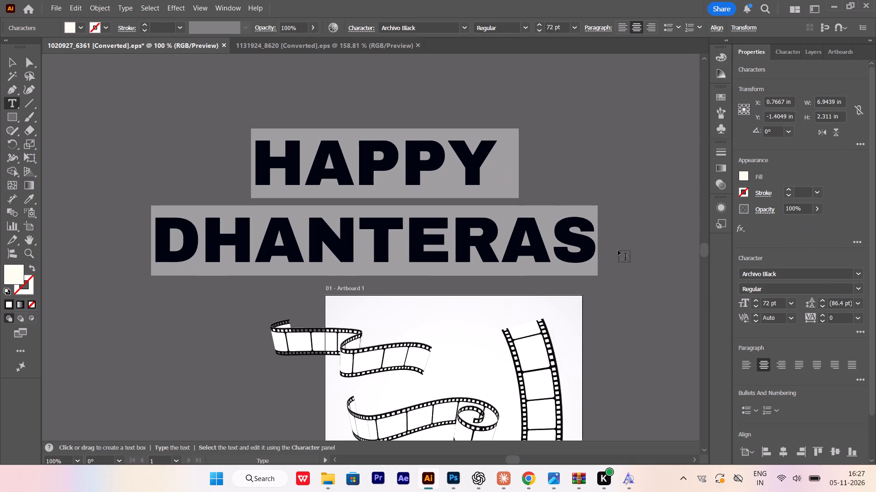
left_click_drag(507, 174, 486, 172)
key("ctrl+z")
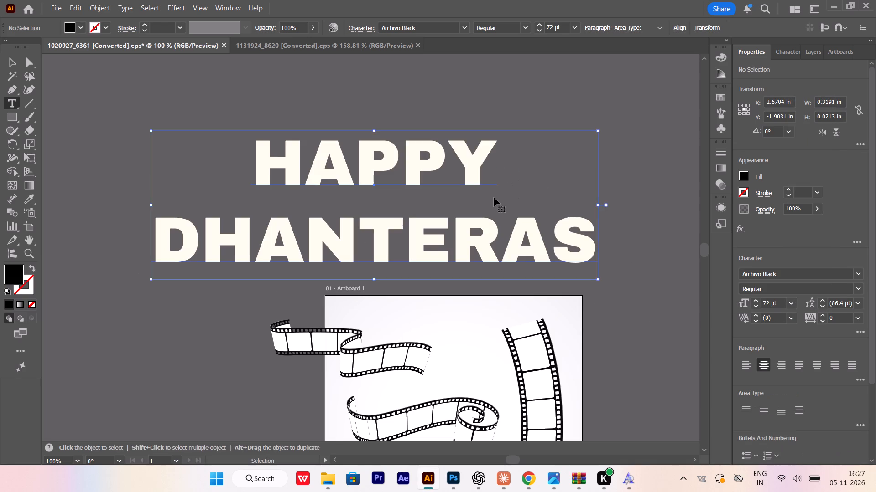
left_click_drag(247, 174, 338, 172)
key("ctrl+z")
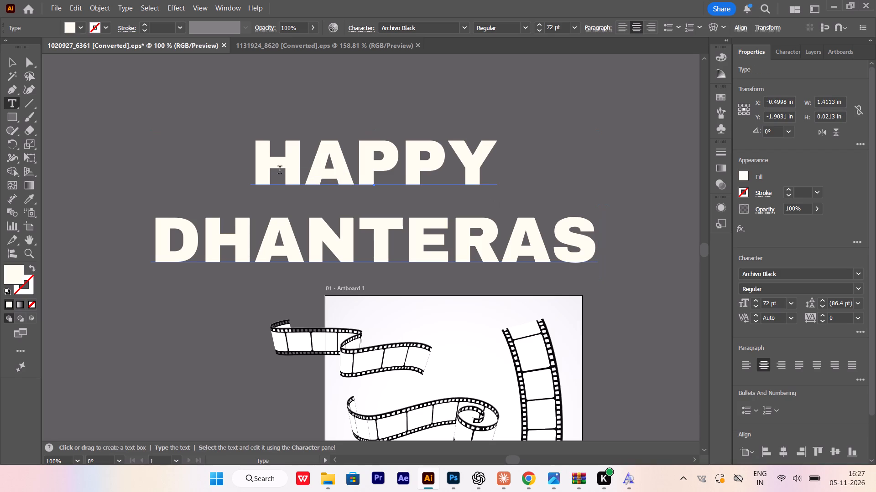
Set the font size of only the word HAPPY to 100 pt.
left_click(276, 169)
left_click_drag(265, 166, 546, 166)
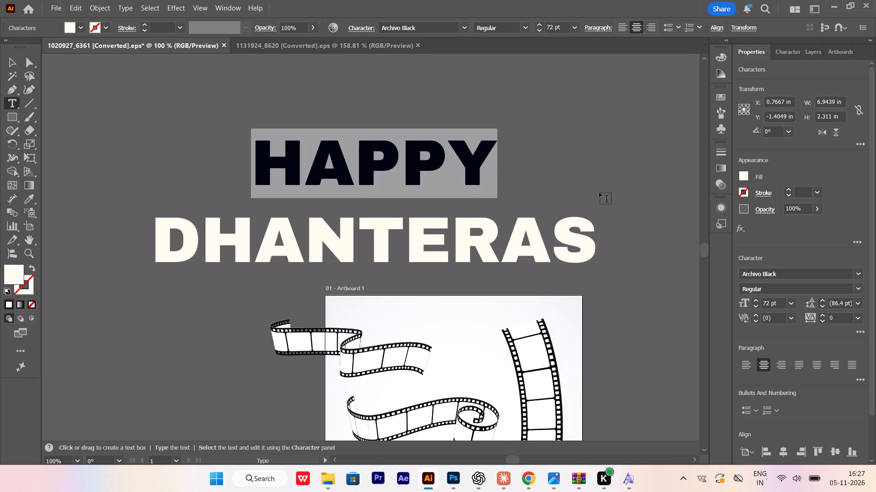
left_click(793, 301)
left_click(793, 301)
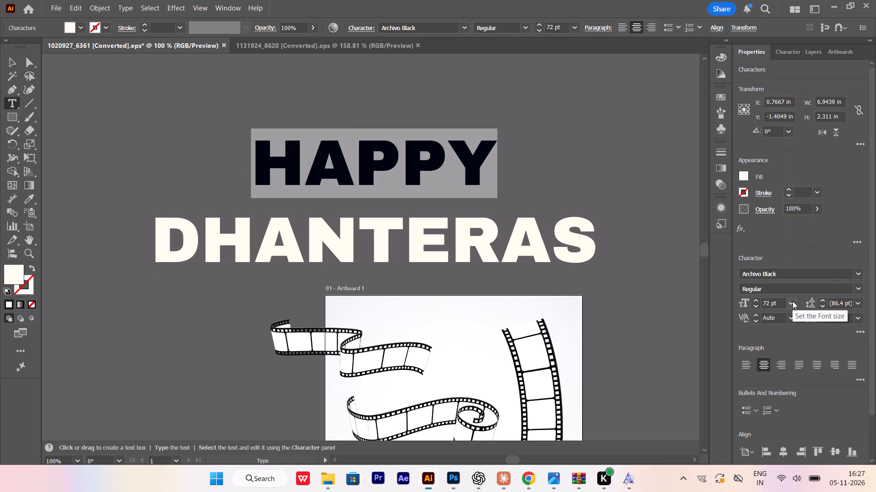
left_click_drag(776, 302, 752, 302)
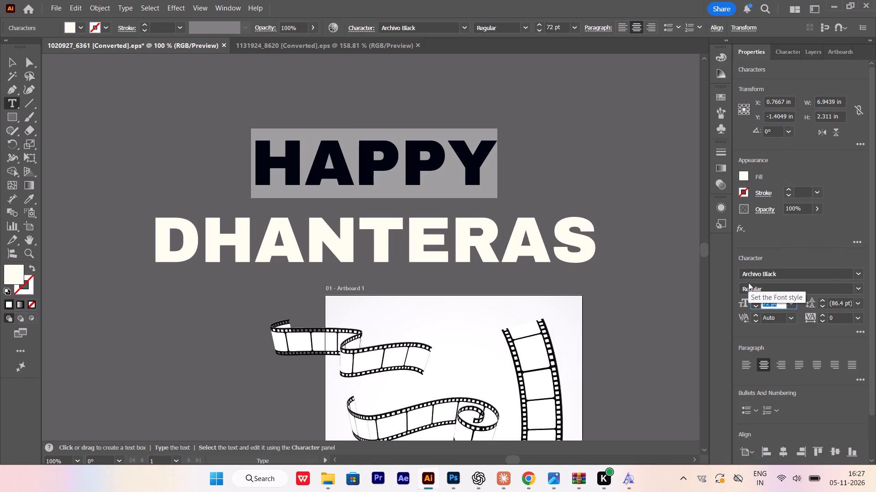
type("100")
key("Return")
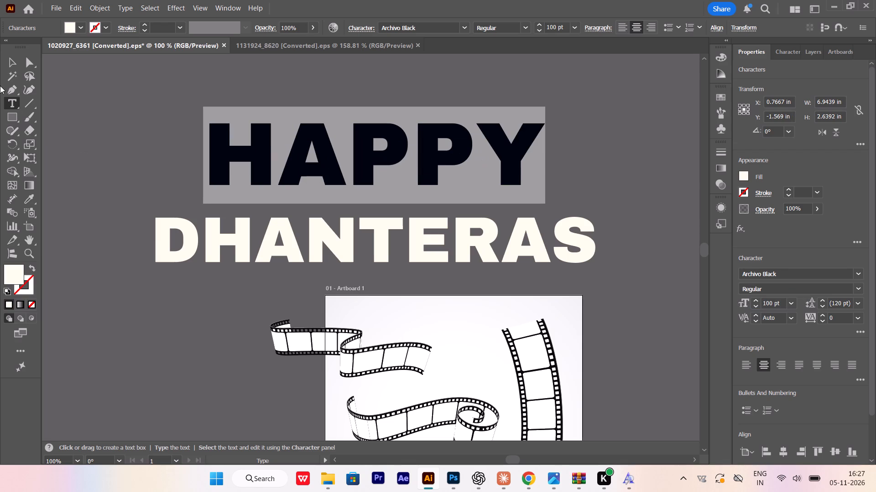
Stretch the heading vertically to about 3.3 in tall, keeping its width, and move it up clear of the artboard.
left_click(6, 67)
scroll(364, 223, "down", 3, "alt")
scroll(414, 230, "up", 1, "alt")
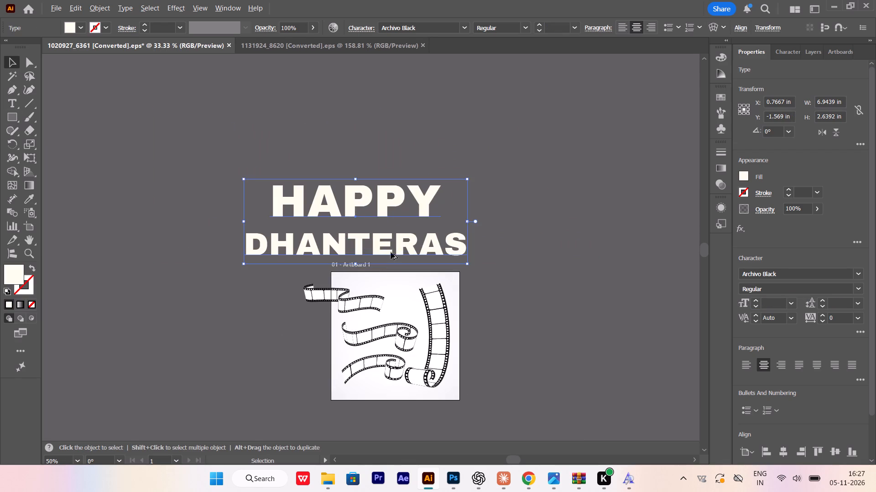
scroll(350, 239, "up", 2, "alt")
left_click_drag(349, 245, 343, 231)
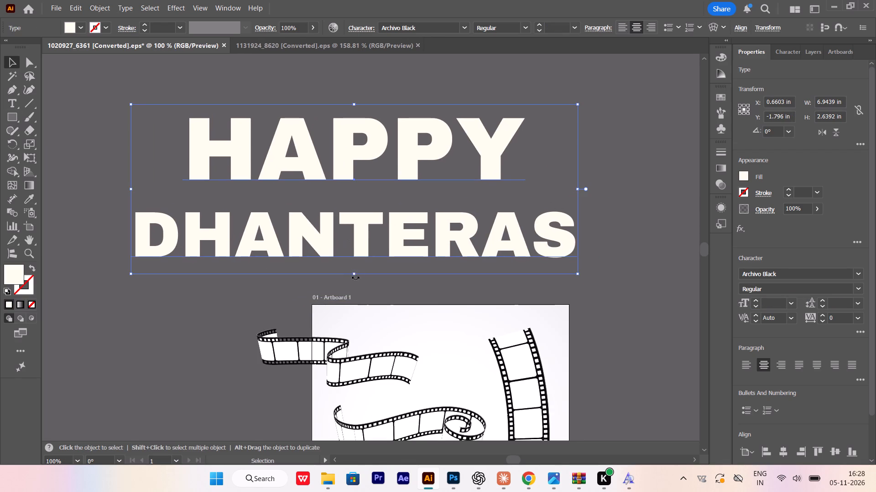
left_click(355, 277)
left_click_drag(355, 273, 354, 320)
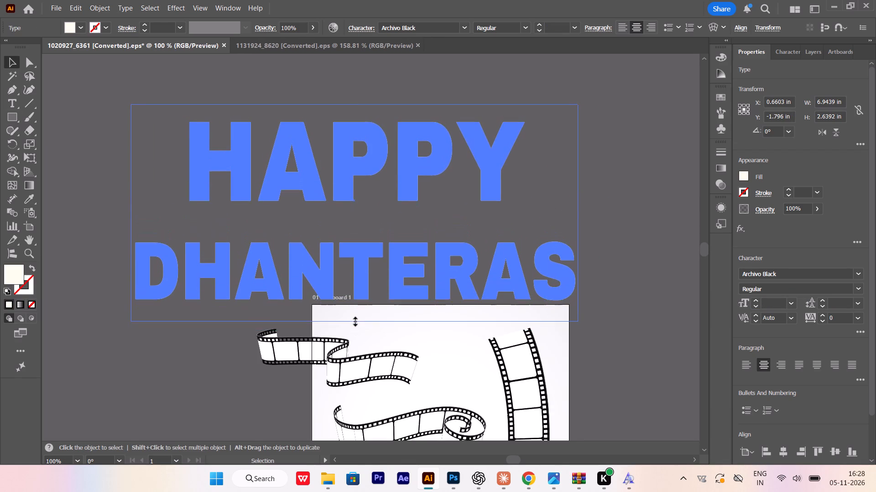
left_click_drag(354, 320, 354, 316)
left_click_drag(366, 278, 365, 265)
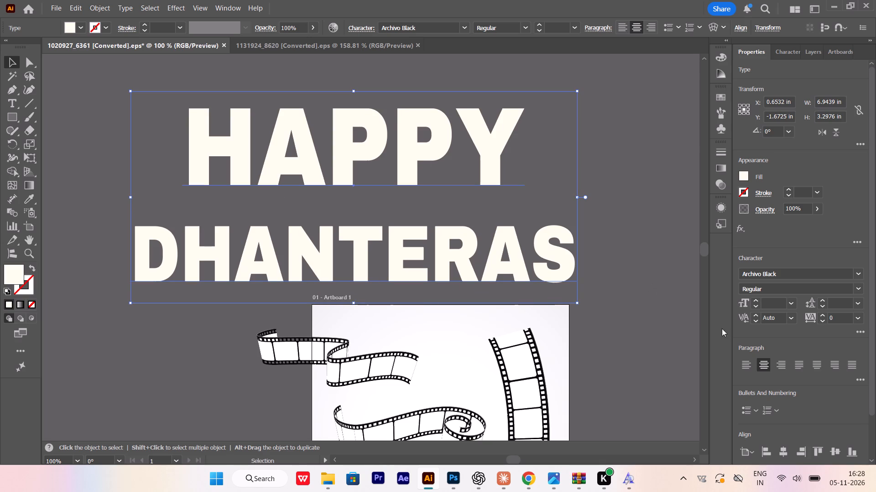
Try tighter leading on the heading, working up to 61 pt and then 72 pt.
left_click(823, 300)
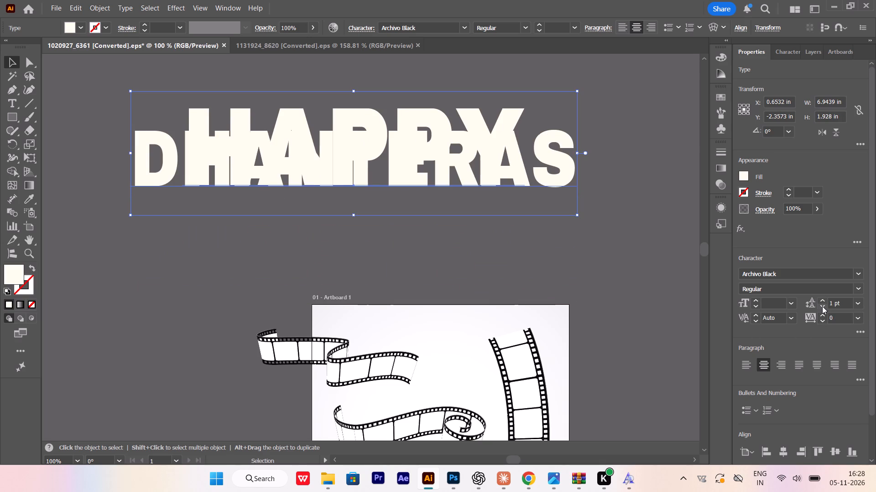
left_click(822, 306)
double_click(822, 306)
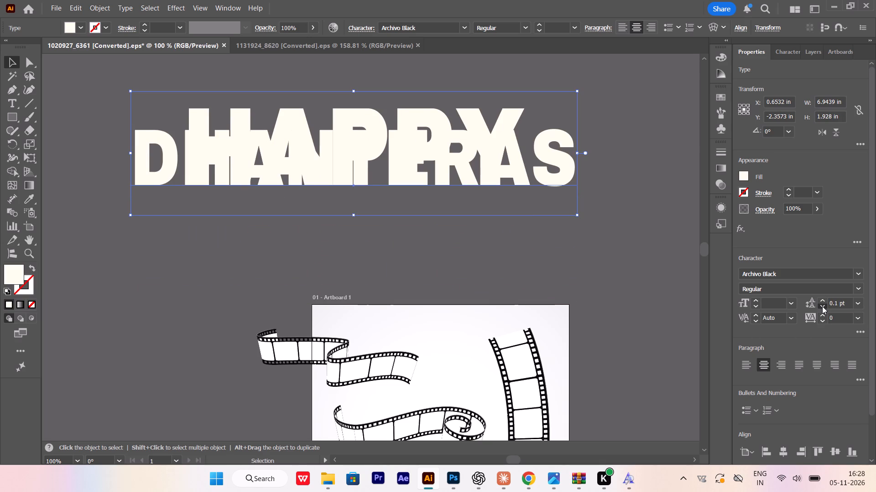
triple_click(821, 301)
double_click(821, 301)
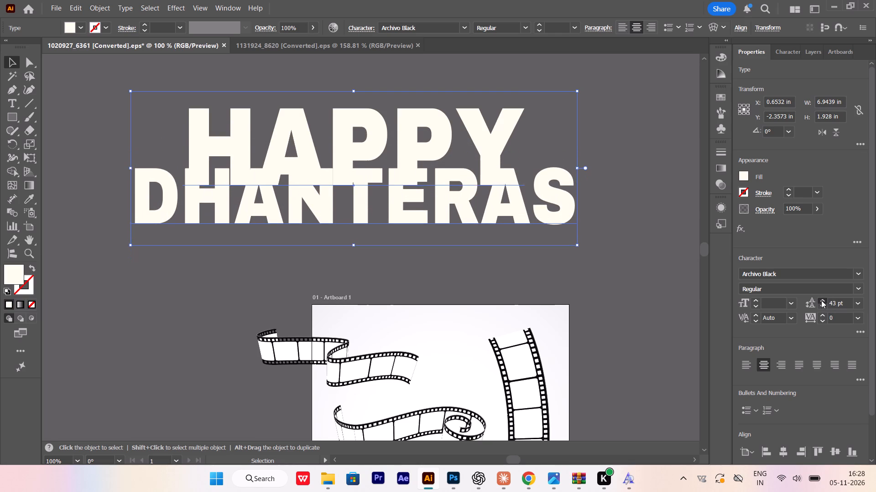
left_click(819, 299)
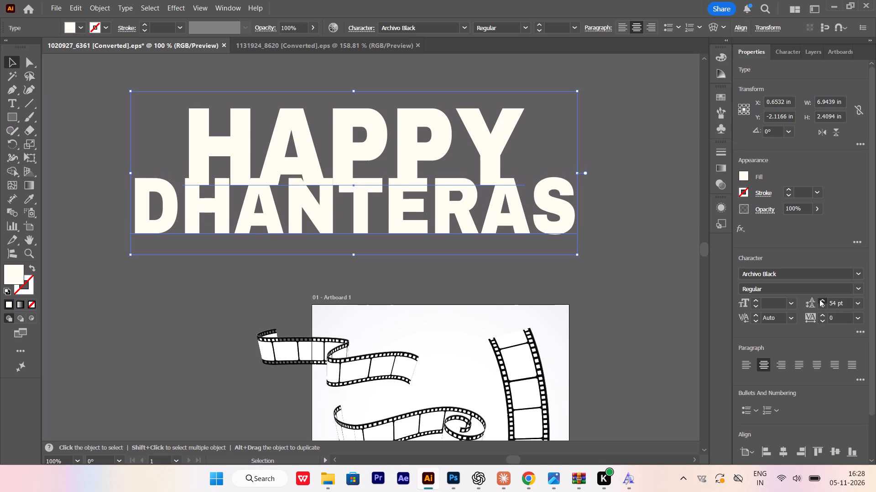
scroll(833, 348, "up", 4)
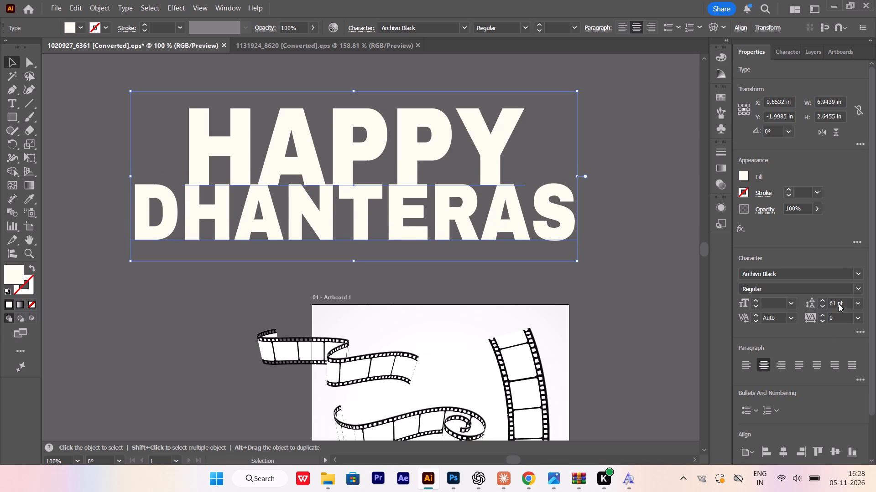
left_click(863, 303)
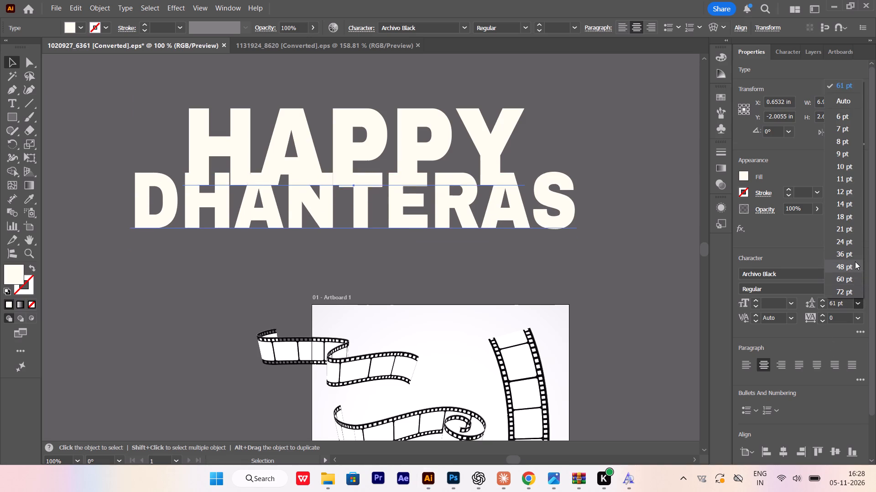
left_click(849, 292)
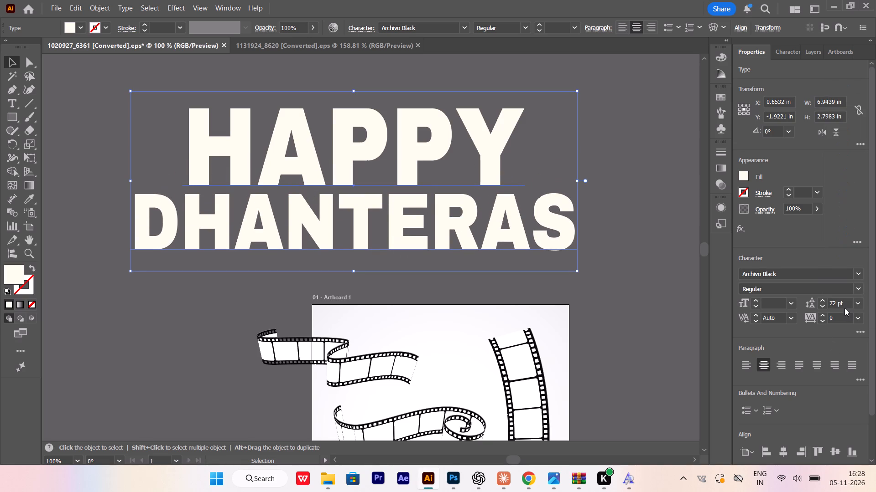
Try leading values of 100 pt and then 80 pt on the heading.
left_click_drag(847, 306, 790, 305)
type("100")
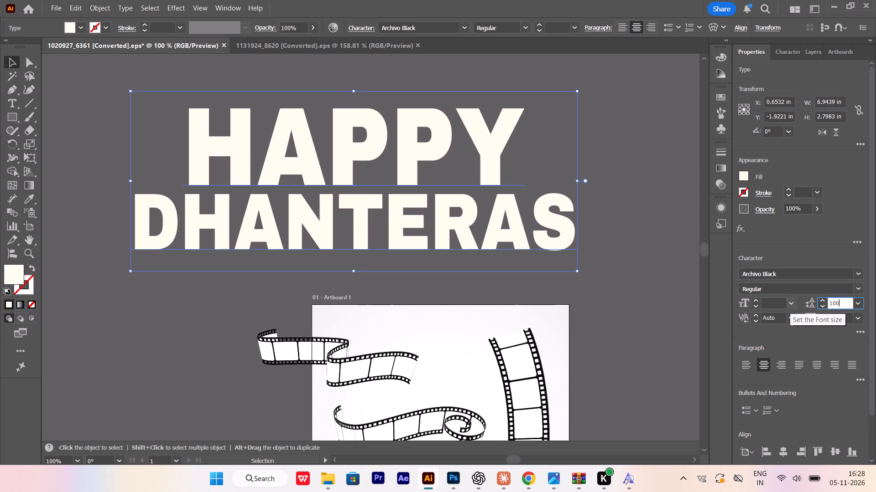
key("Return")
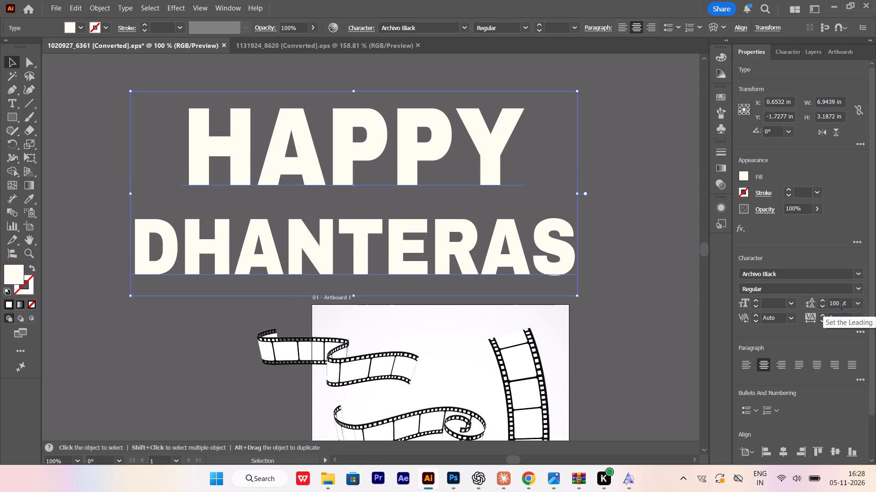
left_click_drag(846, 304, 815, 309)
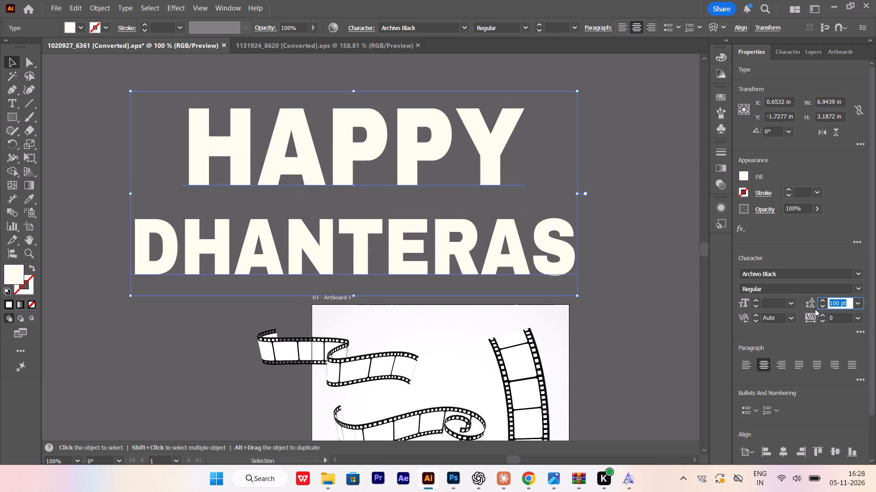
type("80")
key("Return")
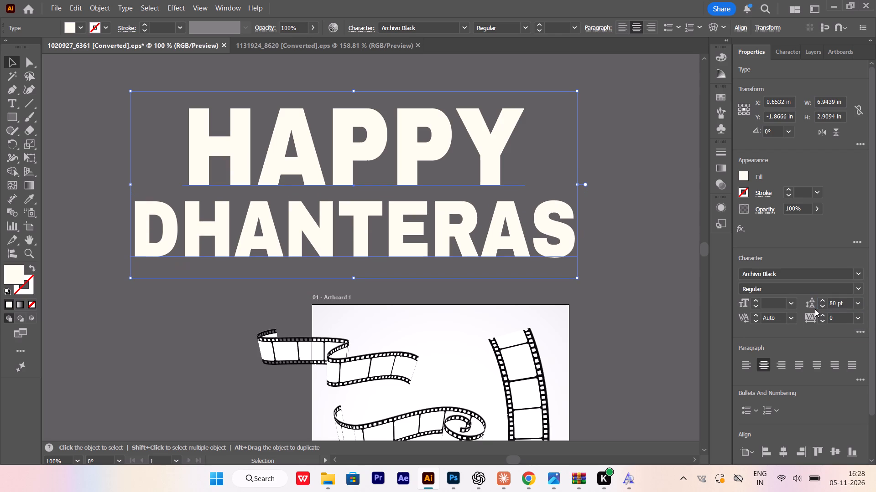
Set the heading's leading to 90 pt and deselect it.
left_click_drag(850, 307, 798, 312)
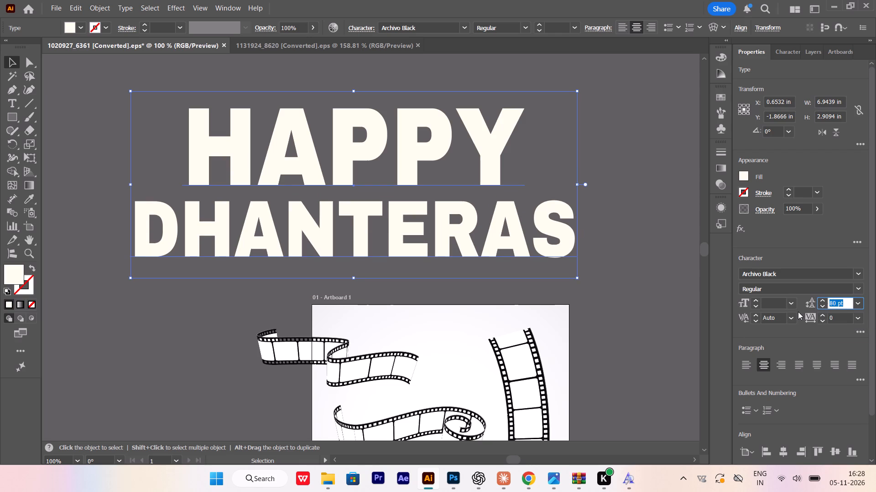
type("90")
key("Return")
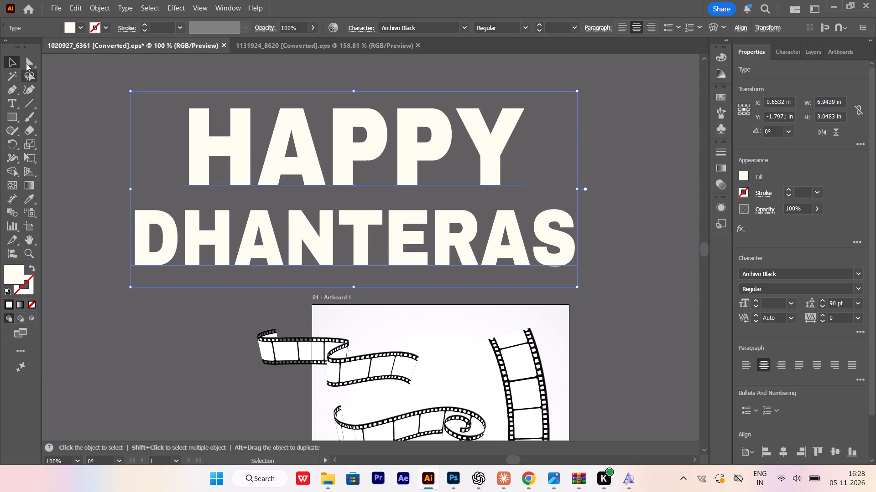
left_click(15, 67)
left_click(94, 130)
Duplicate the HAPPY DHANTERAS heading and place the copy lower, to the left of the film-strip artboard.
scroll(294, 190, "down", 3)
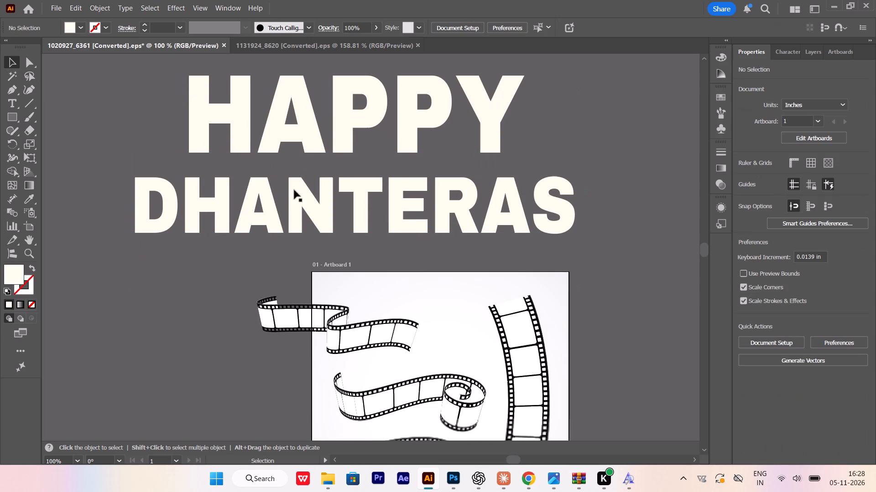
scroll(330, 124, "down", 6, "alt")
scroll(398, 164, "up", 5, "alt")
left_click_drag(387, 169, 382, 179, "alt")
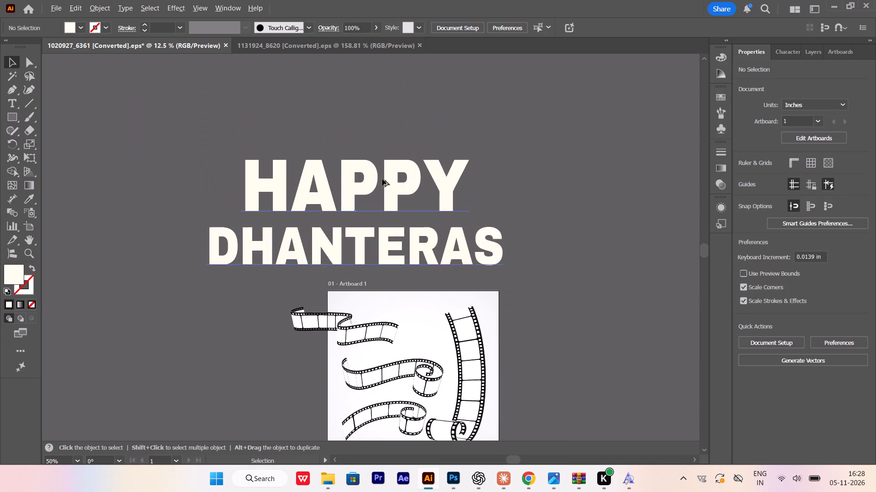
left_click_drag(382, 179, 381, 182, "alt")
left_click_drag(376, 185, 120, 284)
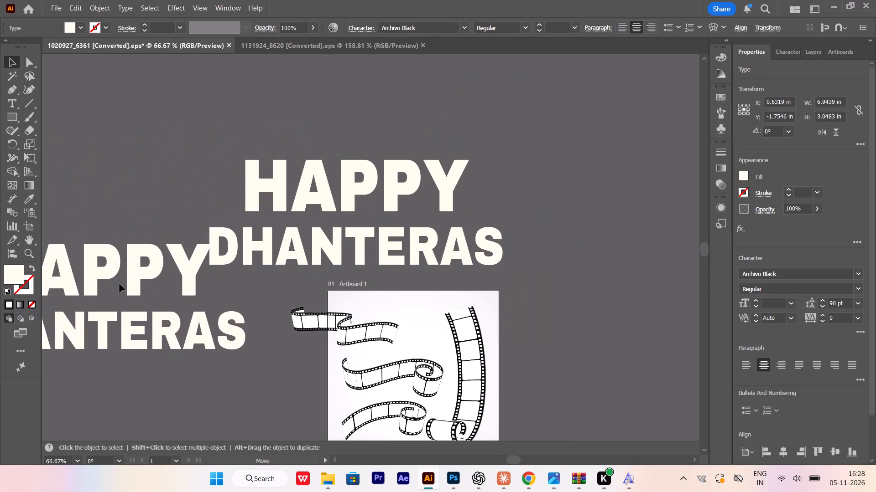
left_click_drag(120, 284, 120, 307)
Set all the text in the duplicated HAPPY DHANTERAS heading to a font size of 100 pt.
double_click(153, 314)
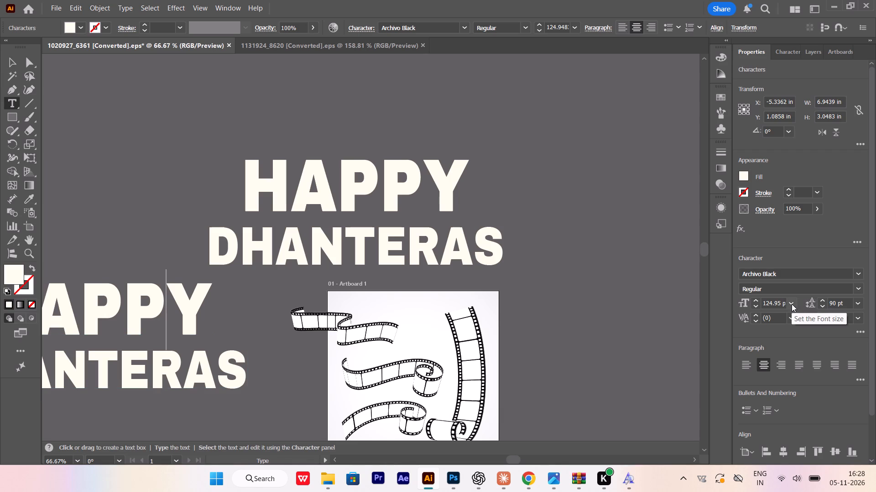
left_click(776, 303)
key("ctrl+a")
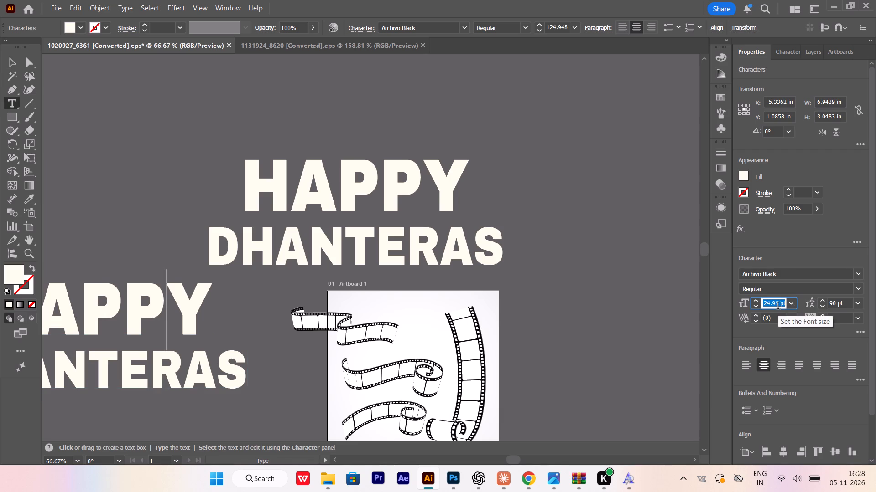
type("100")
key("Return")
key("ctrl+a")
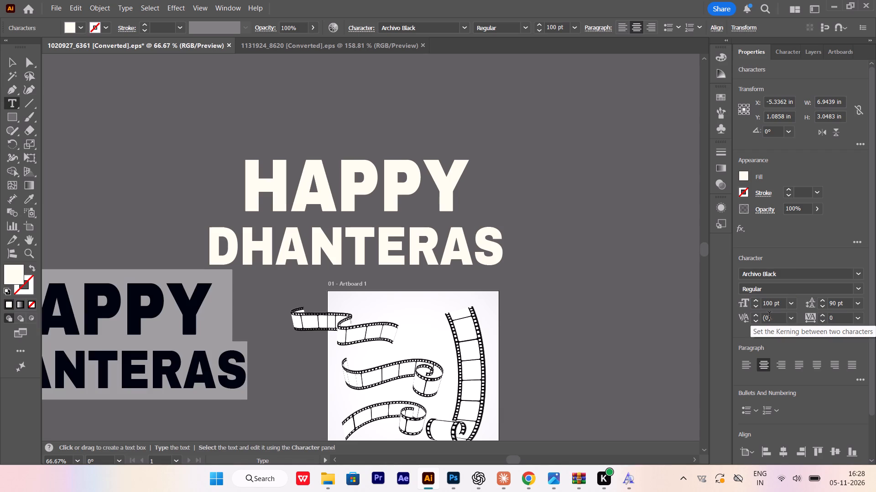
left_click(778, 310)
left_click(779, 302)
type("100")
key("Return")
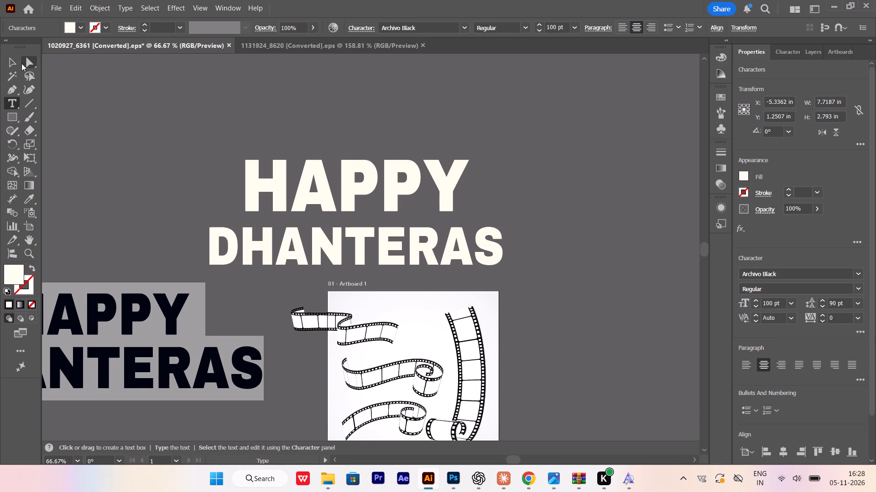
left_click(19, 62)
left_click(124, 129)
Move the duplicated heading up beside the original heading, level with it and on its left side.
scroll(289, 278, "down", 1, "alt")
scroll(316, 315, "down", 1, "alt")
left_click_drag(241, 344, 229, 319)
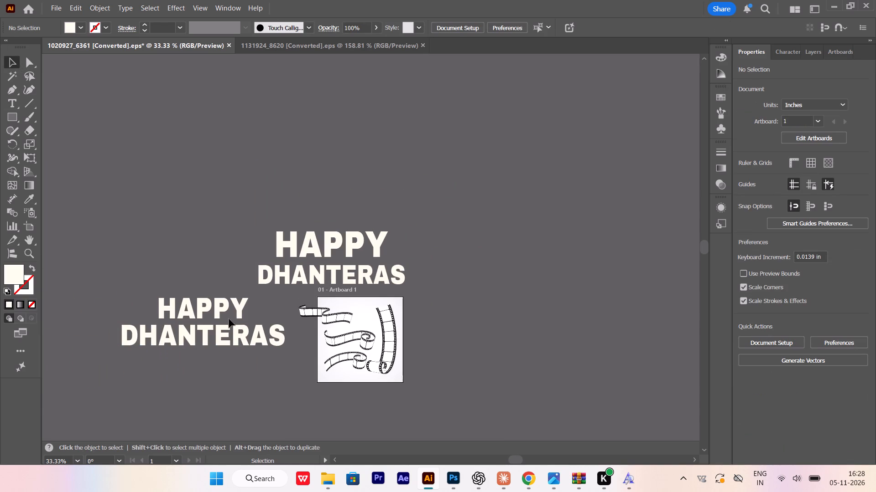
left_click_drag(229, 319, 199, 283)
left_click(216, 330)
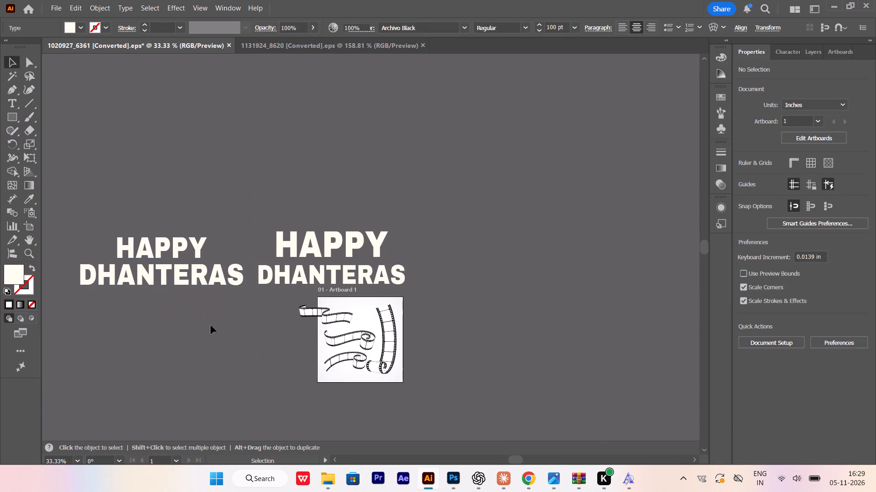
scroll(211, 324, "up", 2, "alt")
key("space")
key("space")
key("space")
left_click_drag(210, 338, 402, 293)
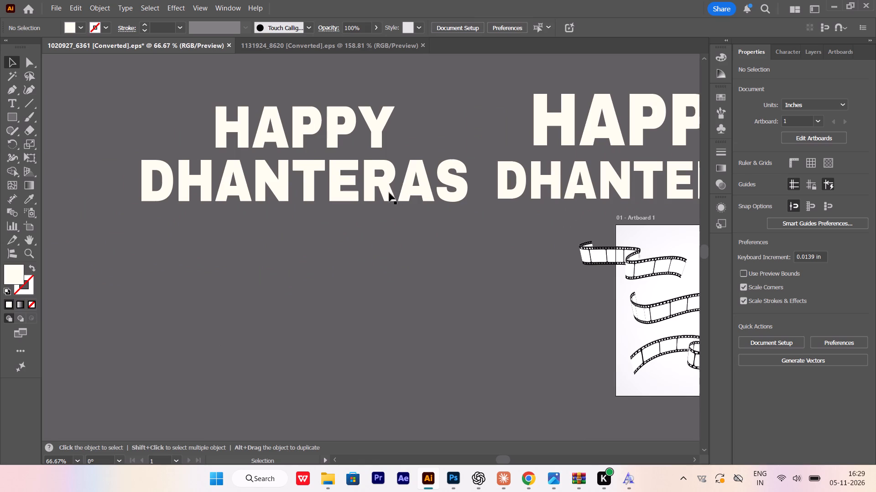
left_click_drag(389, 193, 374, 191)
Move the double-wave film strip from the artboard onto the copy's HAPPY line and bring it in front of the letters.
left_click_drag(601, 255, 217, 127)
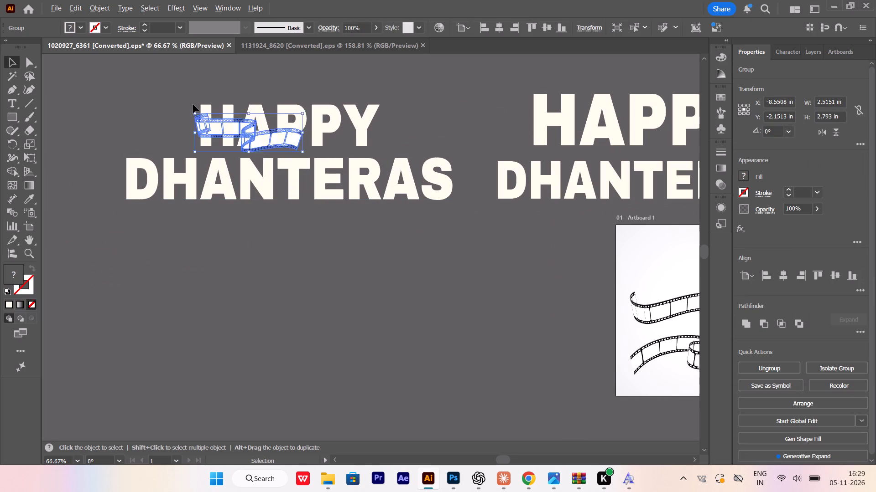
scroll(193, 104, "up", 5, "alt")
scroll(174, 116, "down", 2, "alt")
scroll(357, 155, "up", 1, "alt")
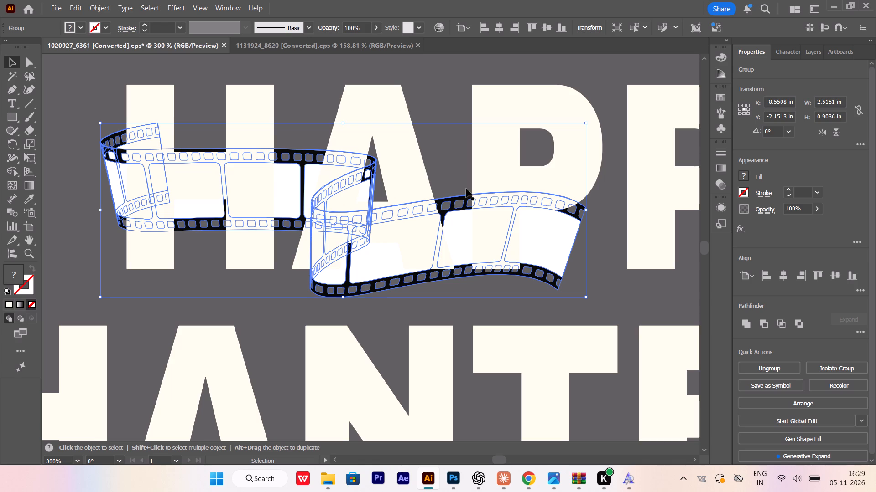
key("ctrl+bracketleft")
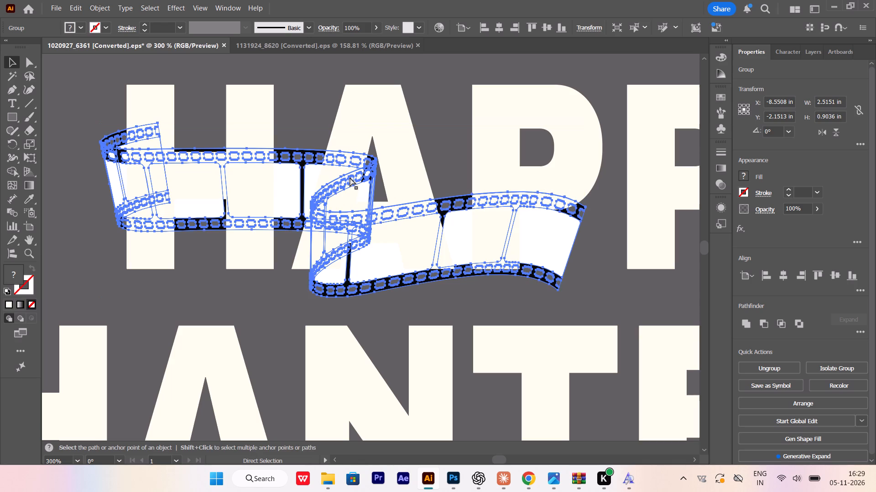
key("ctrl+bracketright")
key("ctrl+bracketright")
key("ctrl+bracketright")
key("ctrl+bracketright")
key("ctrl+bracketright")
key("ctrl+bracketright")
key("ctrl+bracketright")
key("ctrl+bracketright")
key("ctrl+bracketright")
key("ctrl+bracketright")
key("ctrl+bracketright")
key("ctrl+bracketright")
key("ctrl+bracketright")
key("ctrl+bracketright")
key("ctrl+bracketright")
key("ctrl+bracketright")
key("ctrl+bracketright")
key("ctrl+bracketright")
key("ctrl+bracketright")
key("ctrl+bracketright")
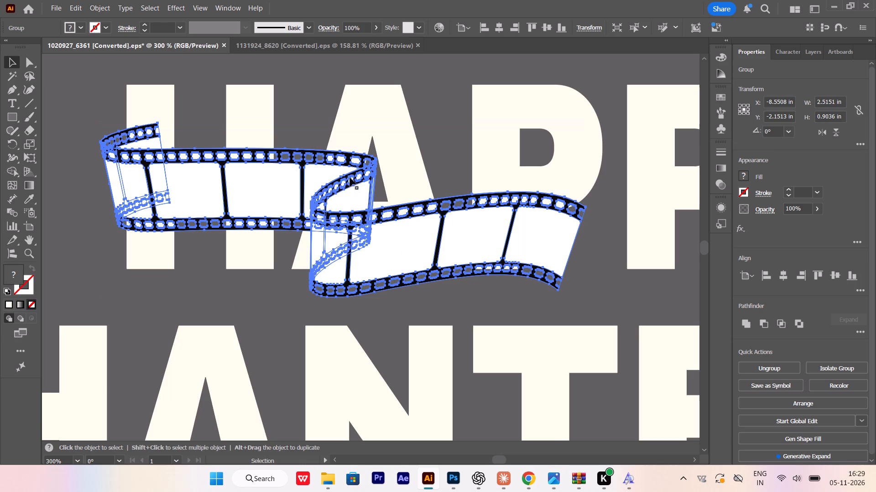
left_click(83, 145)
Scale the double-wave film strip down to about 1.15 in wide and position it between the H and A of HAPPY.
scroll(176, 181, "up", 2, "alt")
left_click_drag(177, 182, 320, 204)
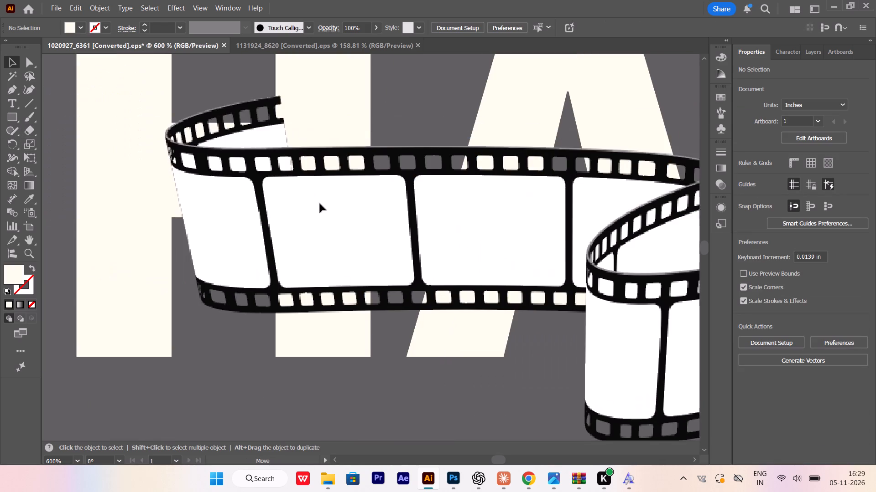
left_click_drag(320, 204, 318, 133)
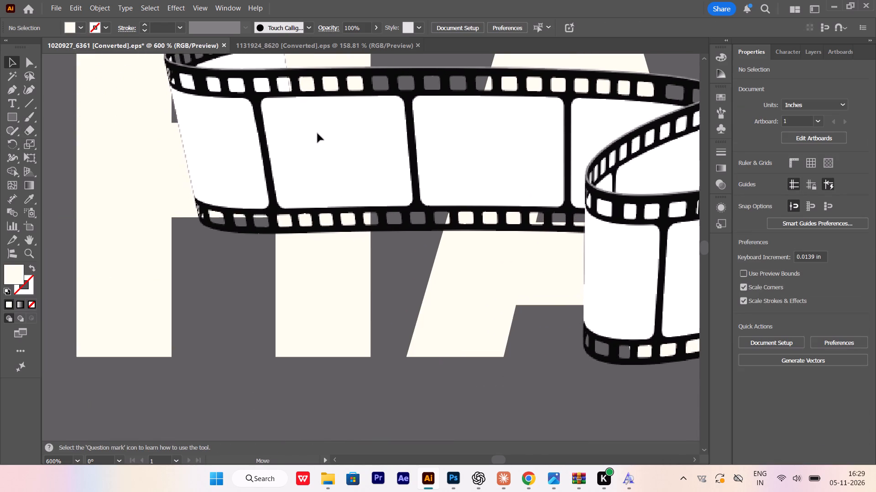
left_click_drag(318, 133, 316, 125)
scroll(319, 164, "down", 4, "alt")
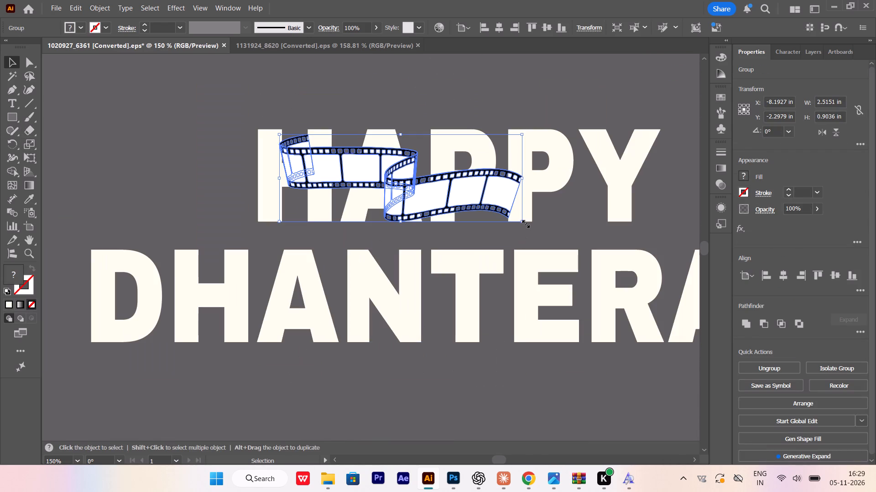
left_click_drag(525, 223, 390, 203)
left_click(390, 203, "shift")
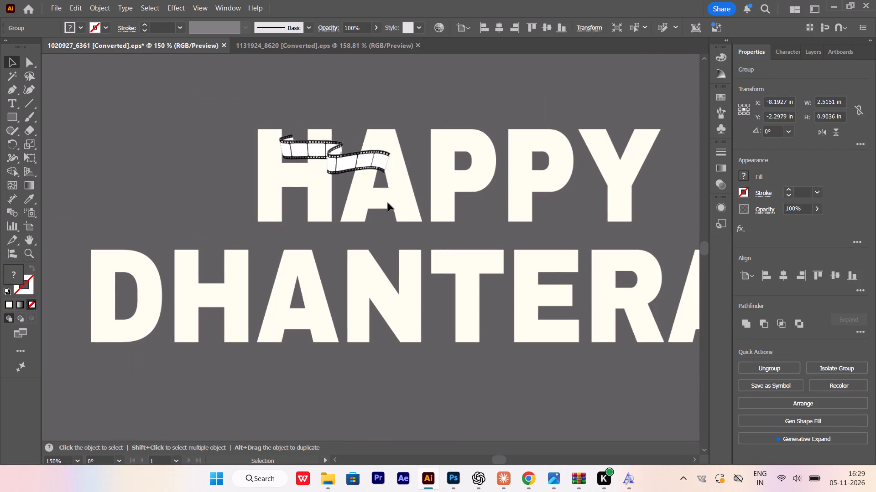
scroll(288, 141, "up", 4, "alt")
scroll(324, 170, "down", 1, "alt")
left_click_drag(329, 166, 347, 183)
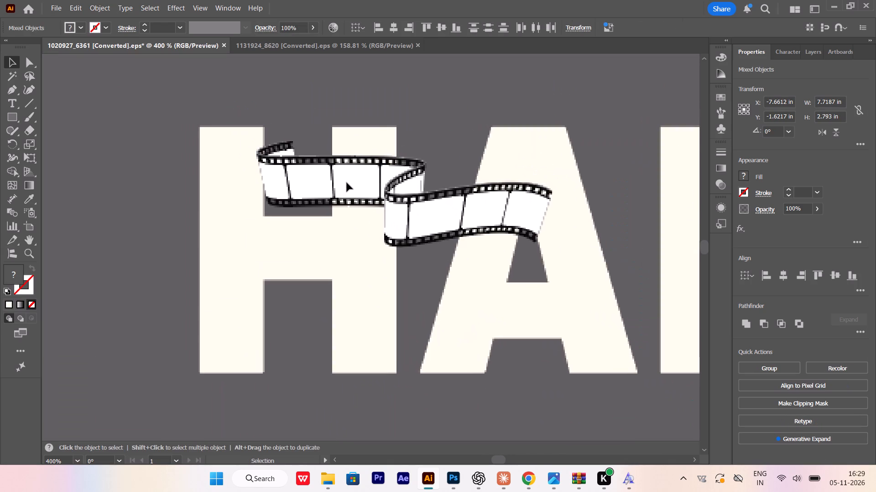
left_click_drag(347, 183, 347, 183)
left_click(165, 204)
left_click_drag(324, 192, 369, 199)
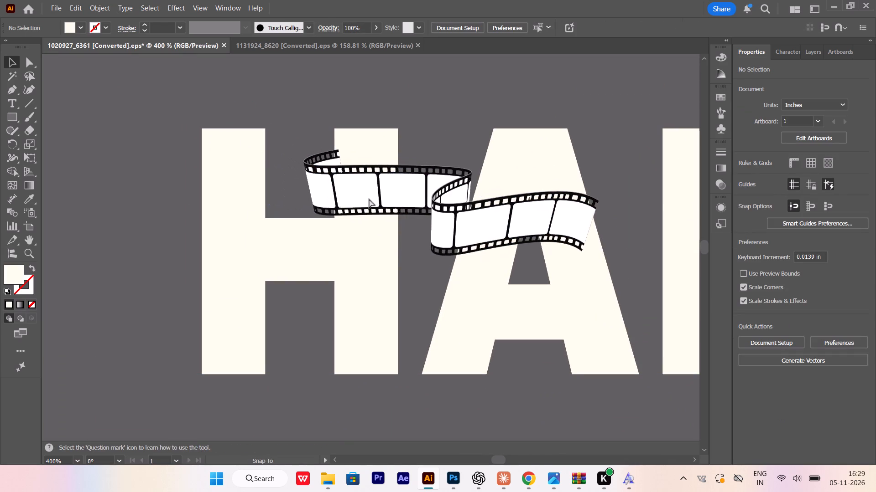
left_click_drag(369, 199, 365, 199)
Move the upper curled film strip from the artboard onto the HAPPY line of the duplicated heading.
scroll(253, 187, "down", 5, "alt")
scroll(342, 256, "down", 3, "alt")
scroll(471, 328, "up", 3, "alt")
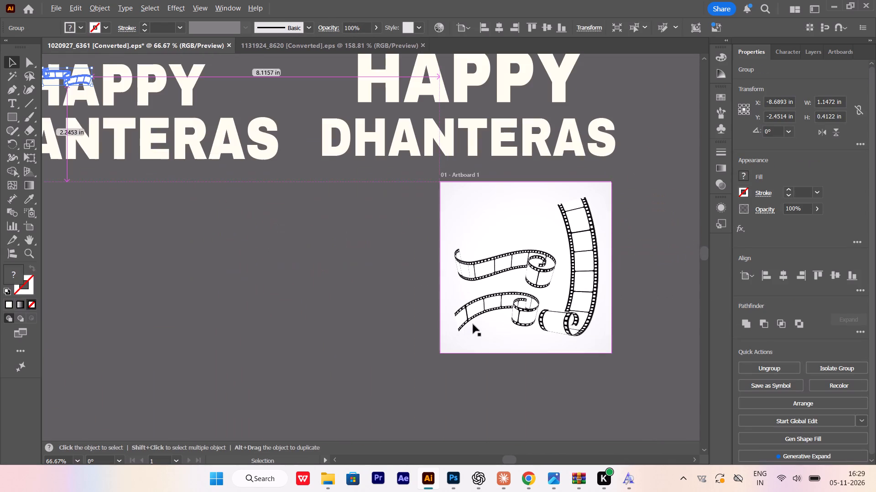
scroll(539, 265, "down", 2, "alt")
left_click_drag(540, 269, 424, 253)
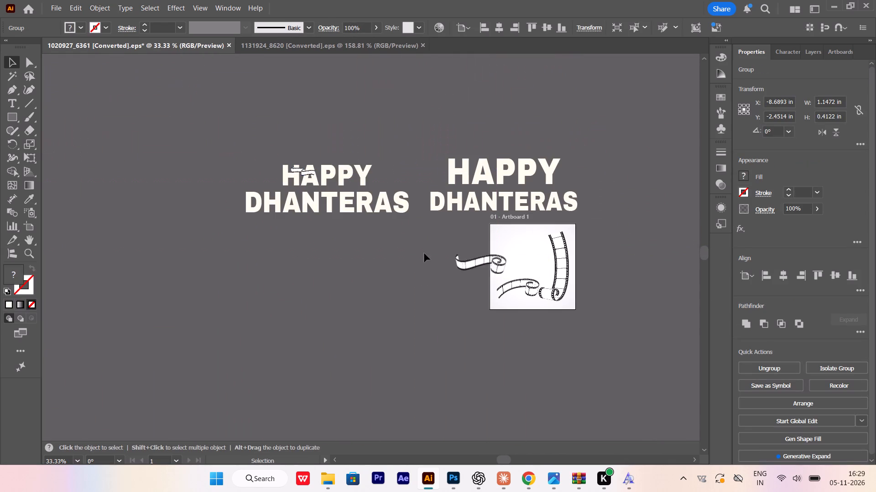
left_click_drag(424, 253, 319, 179)
Move the small double-wave film strip clear of the letters and delete it.
scroll(287, 171, "up", 6, "alt")
left_click_drag(347, 163, 146, 123)
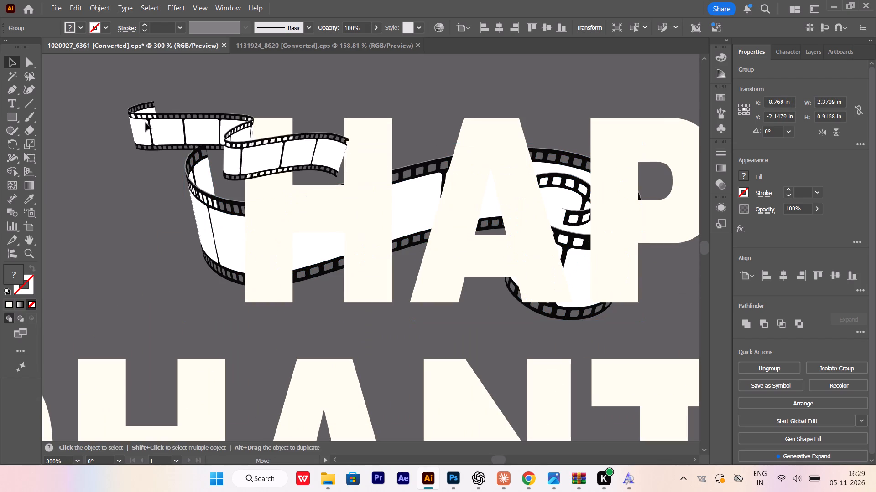
left_click_drag(146, 123, 80, 96)
key("Delete")
Bring the curled film strip forward until it sits in front of the HAPPY letters.
left_click(207, 217)
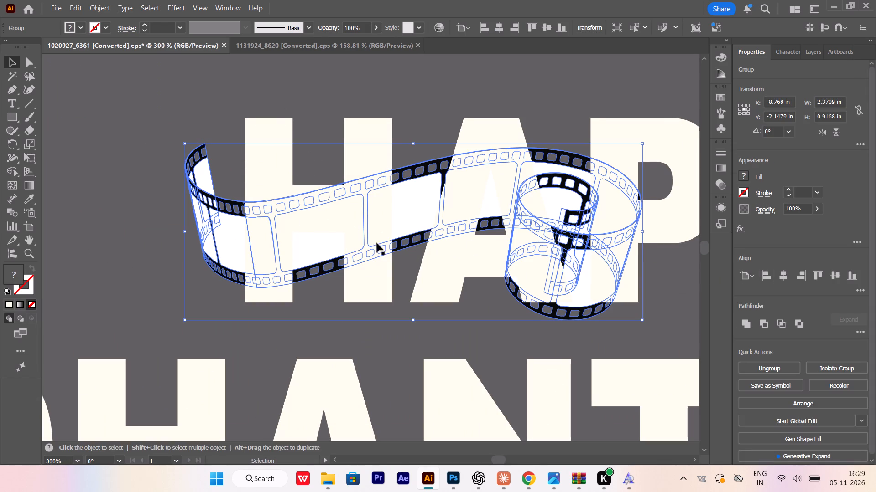
key("ctrl+bracketright")
key("ctrl+bracketright")
key("ctrl+bracketright")
key("ctrl+bracketright")
key("ctrl+bracketright")
key("ctrl+bracketright")
key("ctrl+bracketright")
key("ctrl+bracketright")
key("ctrl+bracketright")
key("ctrl+bracketright")
key("ctrl+bracketright")
key("ctrl+bracketright")
key("ctrl+bracketright")
key("ctrl+bracketright")
key("ctrl+bracketright")
key("ctrl+bracketright")
key("ctrl+bracketright")
key("ctrl+bracketright")
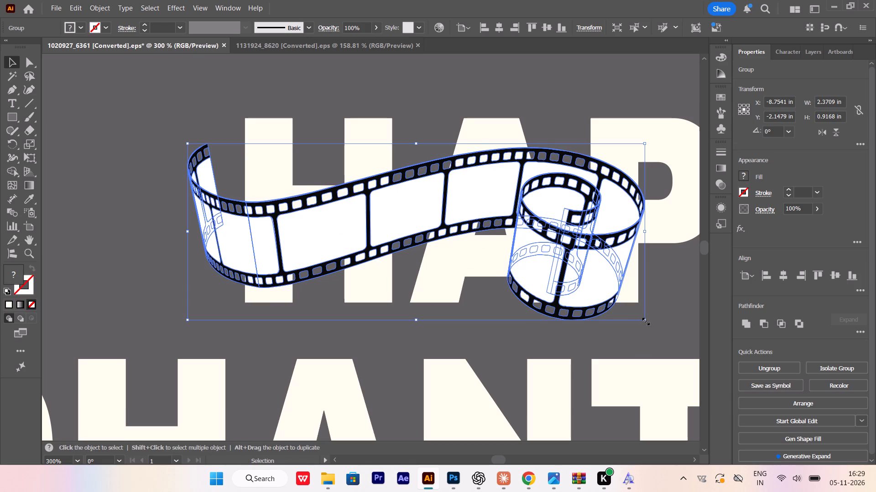
Scale the curled film strip down to about 1.15 in wide and place it across the H and A of HAPPY.
left_click_drag(645, 320, 525, 300, "alt+shift")
scroll(471, 244, "up", 2, "alt")
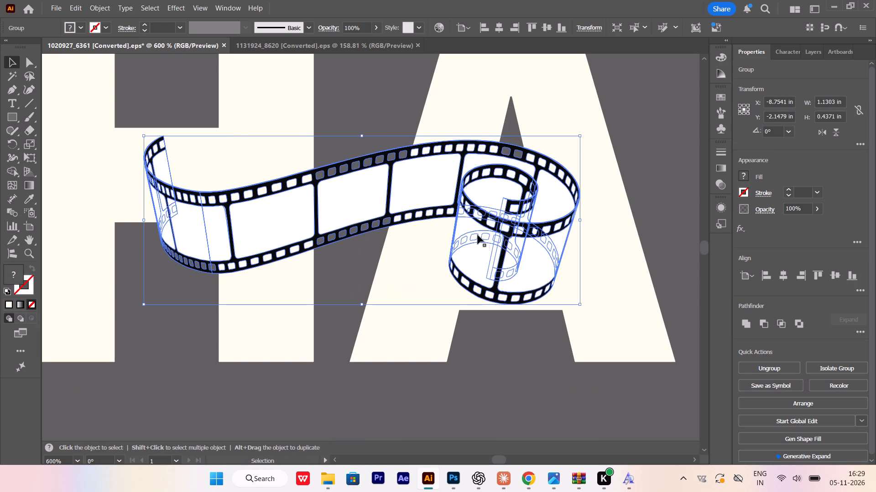
left_click_drag(478, 235, 484, 153)
scroll(385, 211, "up", 7)
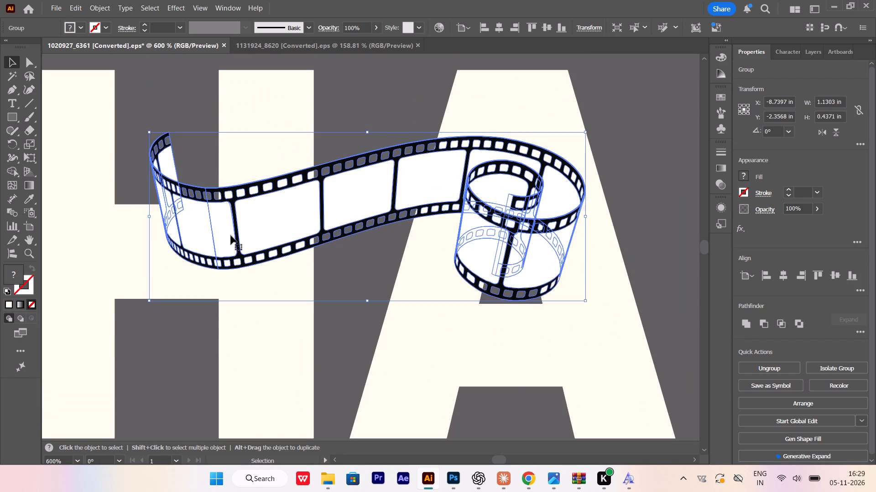
left_click_drag(231, 236, 237, 216)
left_click_drag(592, 280, 591, 280, "alt+shift")
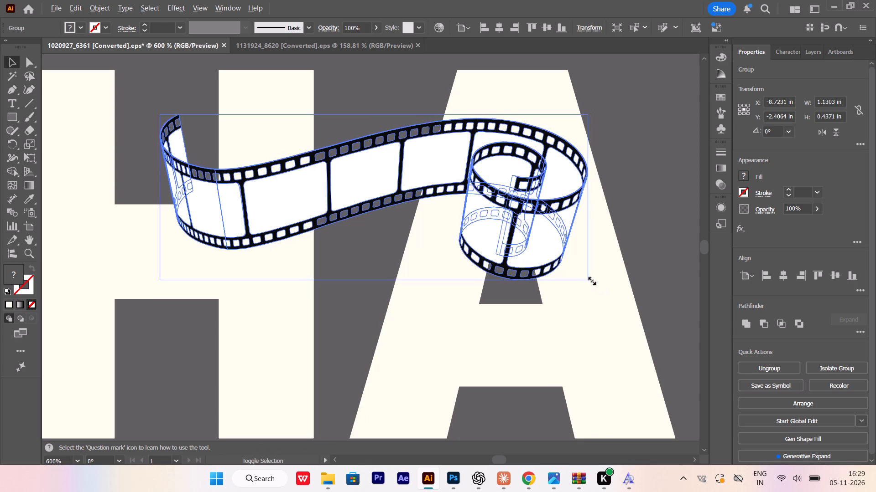
left_click_drag(591, 280, 583, 276, "alt+shift")
left_click_drag(580, 272, 585, 276, "shift")
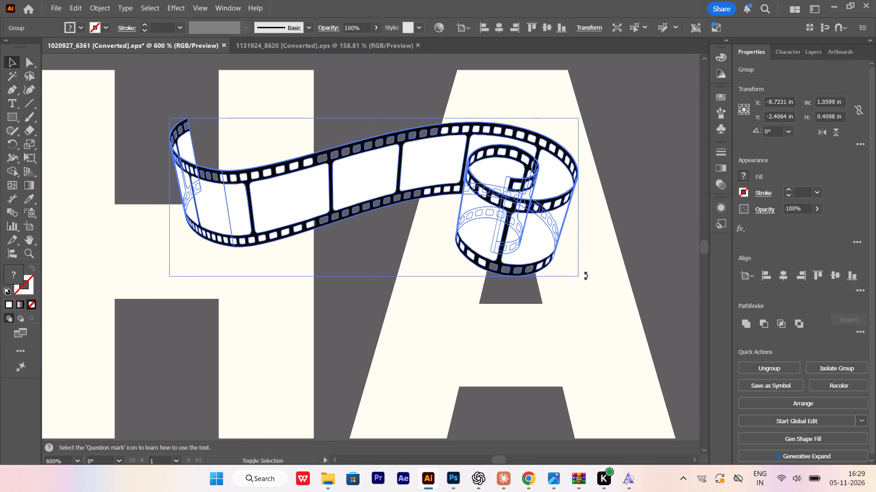
left_click_drag(585, 276, 601, 286, "shift")
left_click_drag(579, 276, 614, 300, "shift")
left_click_drag(537, 227, 593, 314)
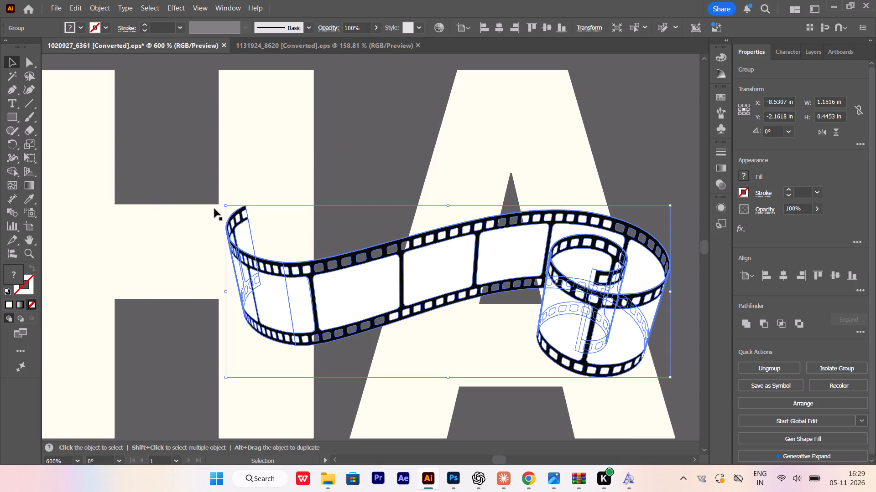
Rotate the curled film strip clockwise to about 348.6° and enlarge it to about 1.30 in wide across the H and A.
left_click_drag(222, 205, 228, 152)
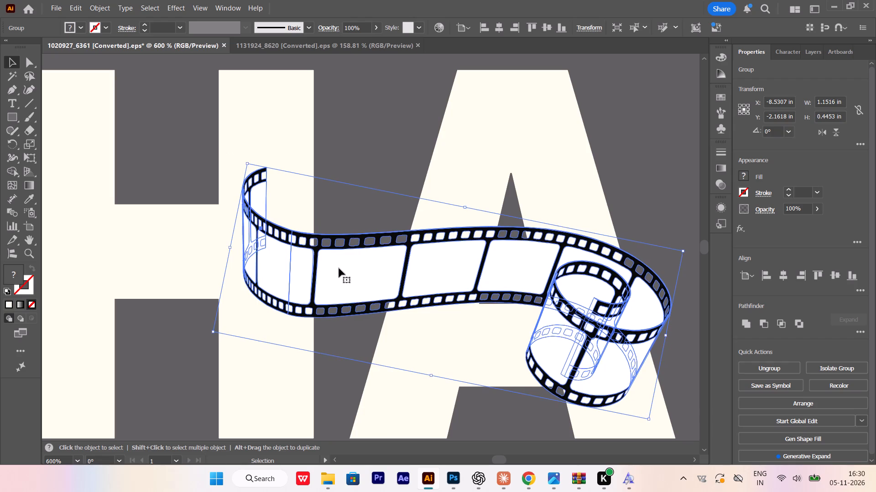
left_click_drag(334, 260, 317, 244)
left_click_drag(231, 149, 192, 124, "shift")
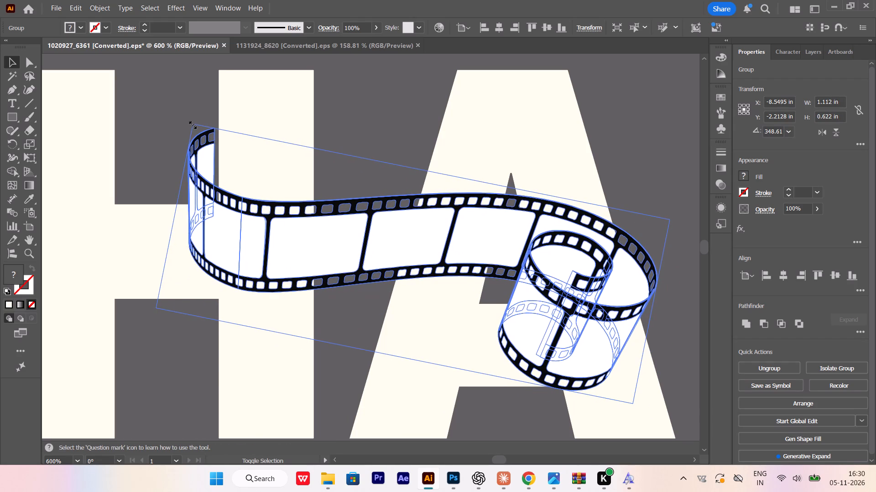
left_click_drag(192, 124, 192, 124, "shift")
left_click_drag(211, 206, 213, 185)
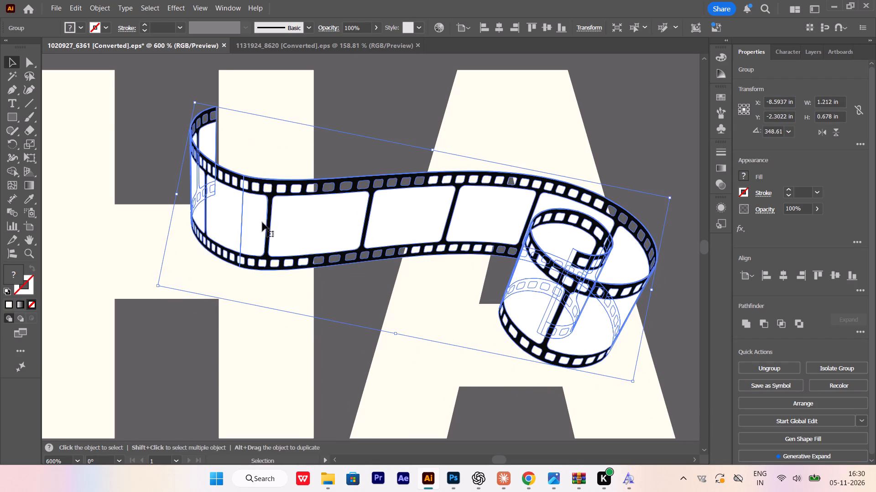
scroll(287, 237, "down", 1, "alt")
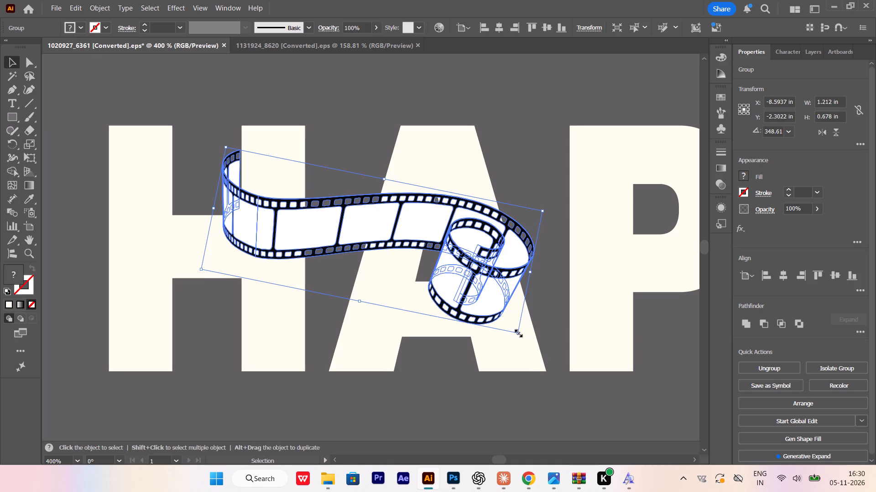
left_click_drag(517, 332, 535, 366, "shift")
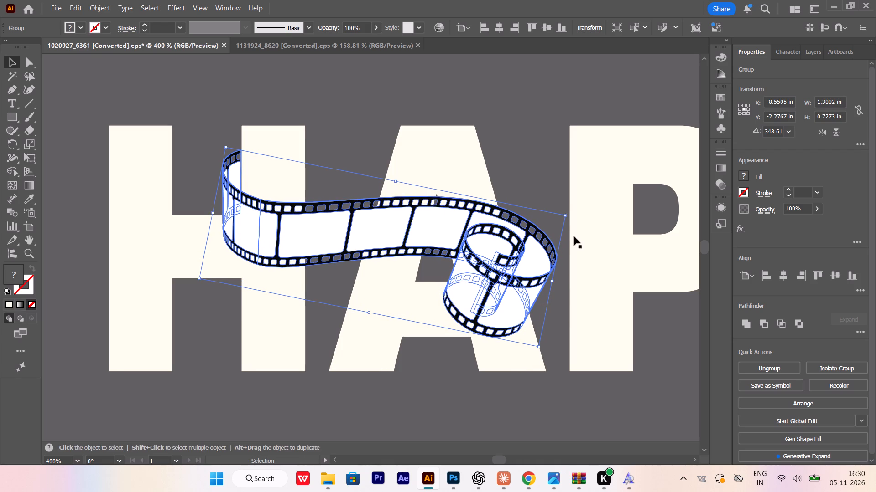
left_click(577, 214)
left_click(481, 248)
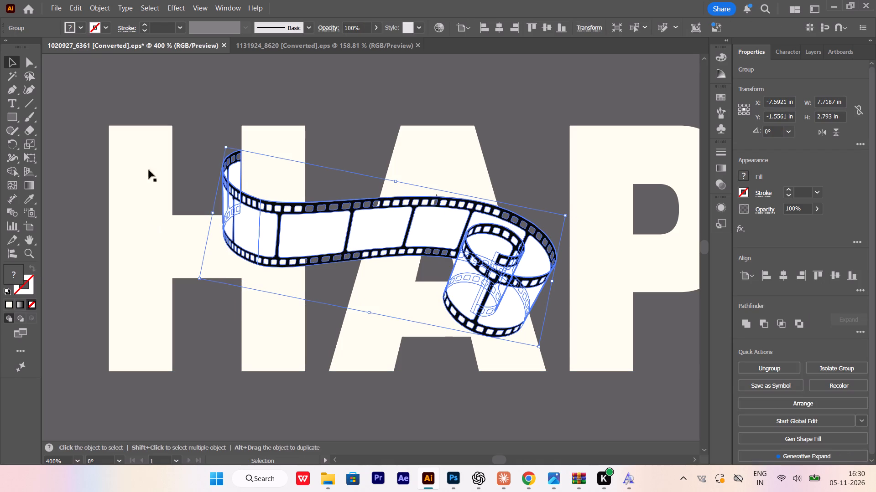
Rotate the curled film strip counterclockwise to about 12.3° and reposition it across the H and A, reaching the first P.
left_click_drag(222, 143, 199, 216)
left_click_drag(266, 256, 287, 231)
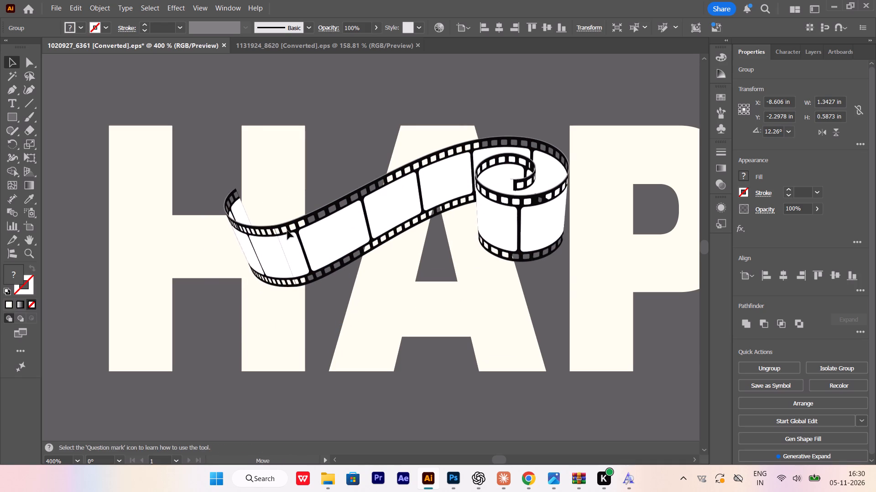
left_click_drag(287, 231, 299, 257)
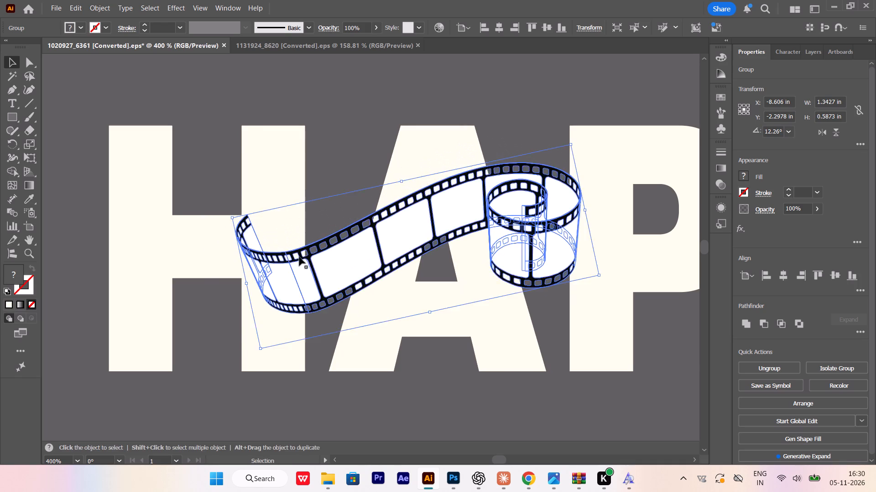
Reposition the curled film strip across the H and A and enlarge it proportionally to about 1.49 in wide.
scroll(259, 245, "down", 3, "alt")
scroll(290, 251, "up", 2, "alt")
left_click_drag(290, 241, 291, 259)
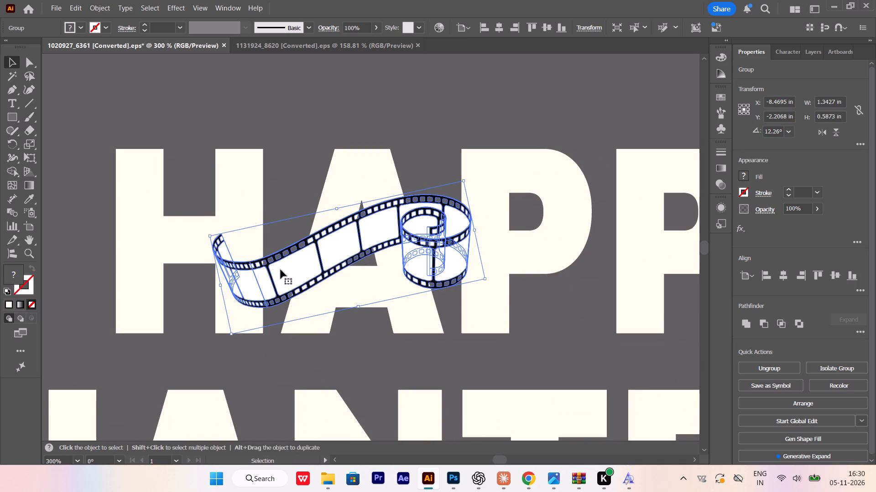
left_click_drag(232, 334, 229, 336, "shift")
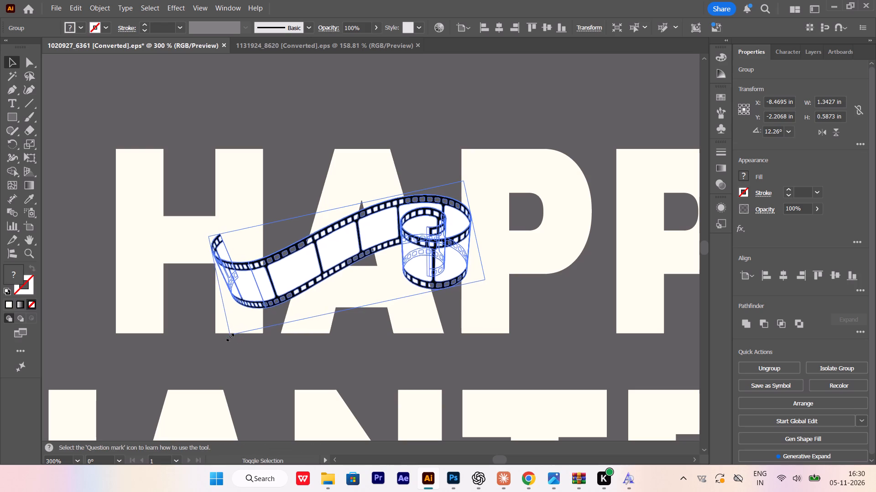
left_click_drag(229, 336, 169, 349, "shift")
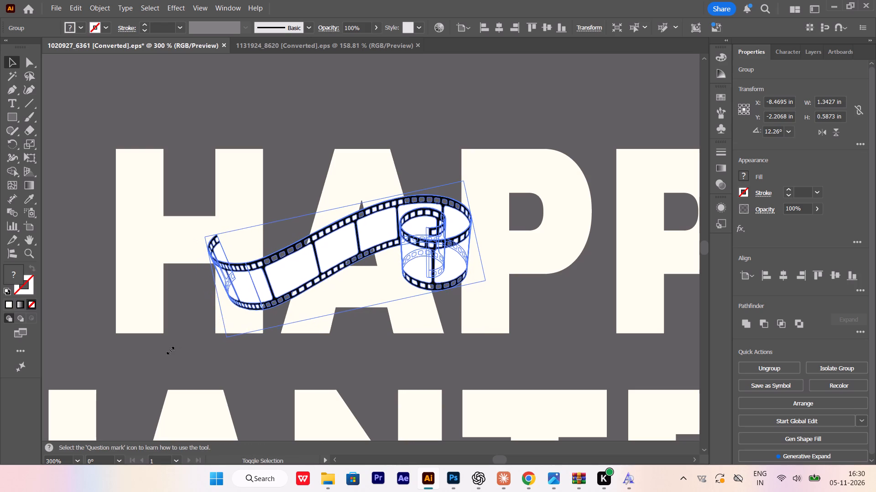
left_click_drag(169, 349, 104, 373, "shift")
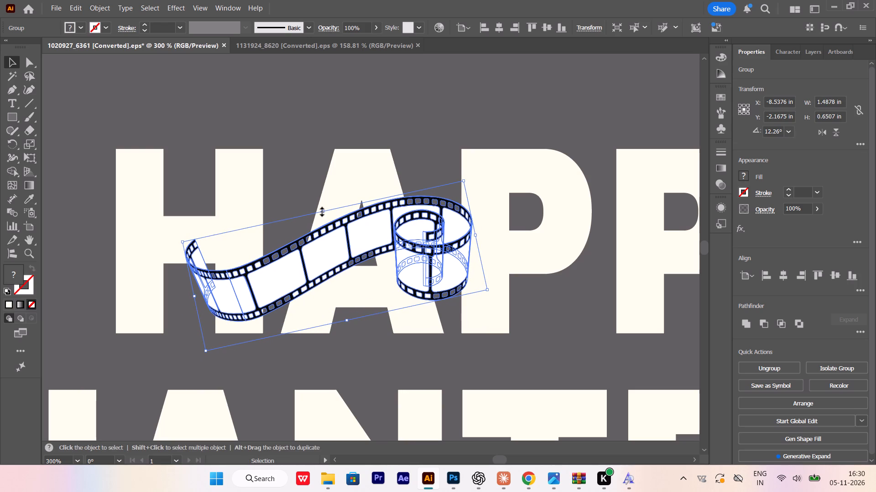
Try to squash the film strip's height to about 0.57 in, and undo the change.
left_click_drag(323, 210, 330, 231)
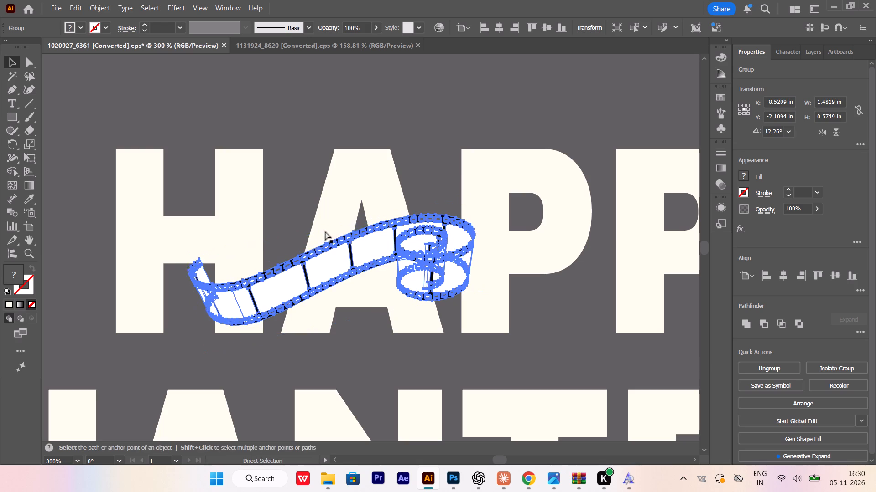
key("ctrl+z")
Scale the film strip down proportionally to about 1.22 in wide.
left_click_drag(485, 289, 461, 293, "alt+shift")
Rotate the film strip counterclockwise to about 16.3° and move it lower and further left across the H and A.
scroll(213, 291, "up", 2, "alt")
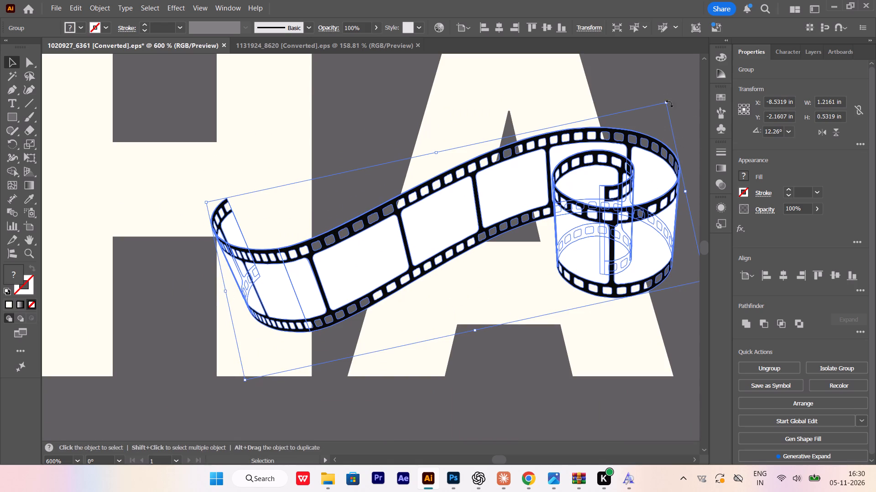
left_click_drag(671, 97, 651, 90)
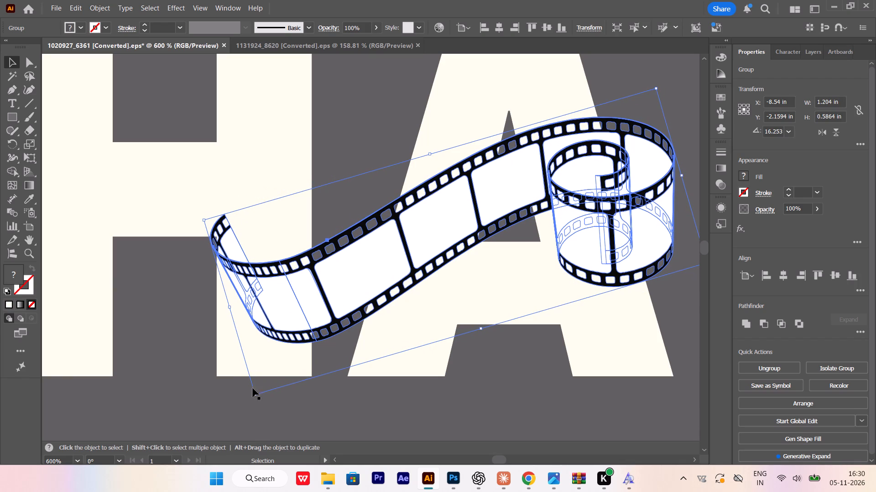
left_click_drag(258, 304, 221, 328)
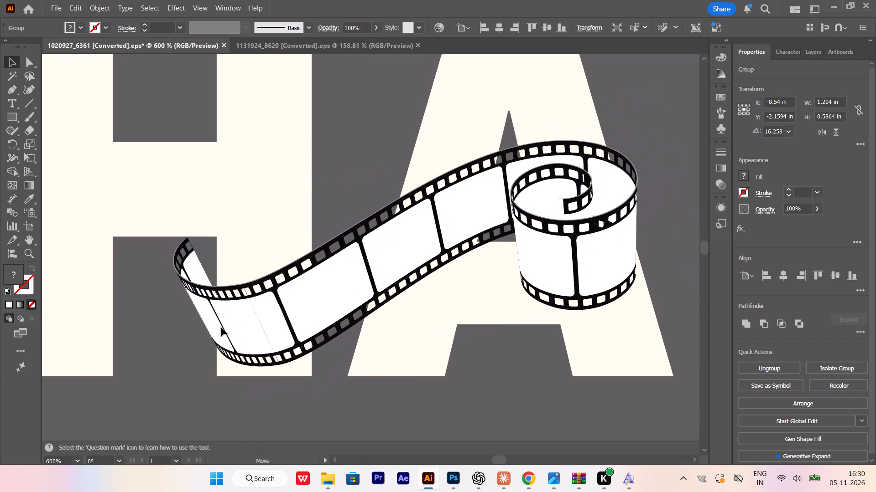
left_click_drag(221, 328, 223, 327)
scroll(339, 268, "down", 2, "alt")
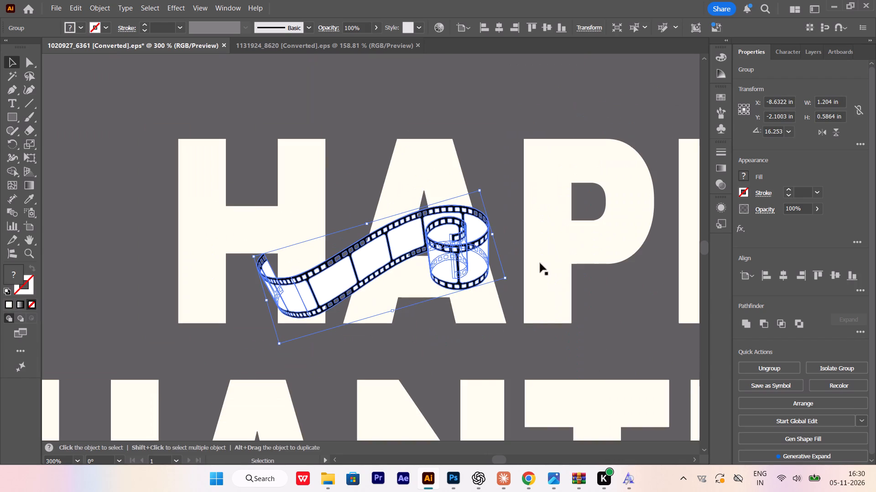
Enlarge the film strip to about 1.35 in wide and 0.62 in high, extending its curl past the A.
left_click(486, 195)
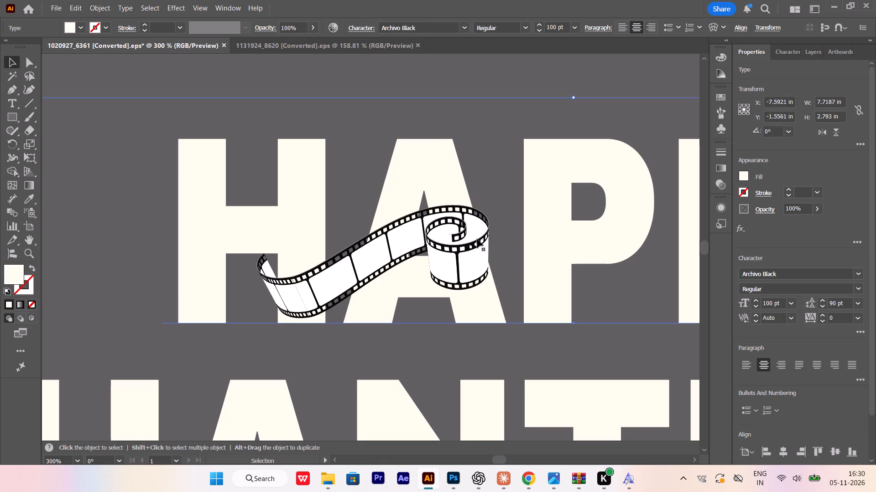
left_click(477, 239)
left_click_drag(482, 191, 492, 188, "shift")
left_click_drag(490, 233, 520, 222)
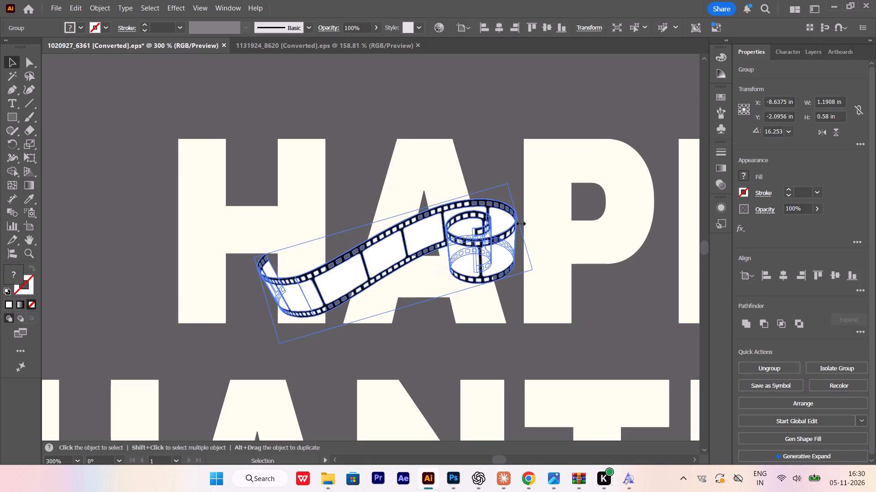
left_click_drag(520, 222, 520, 222)
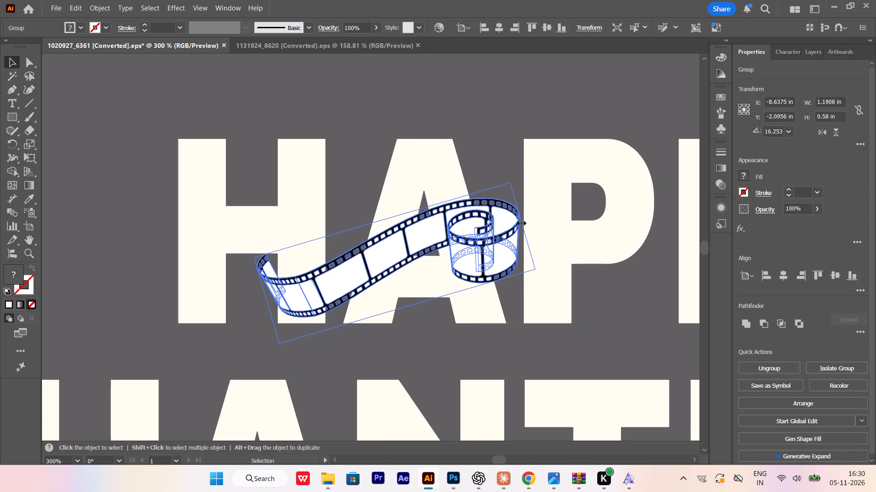
left_click_drag(520, 222, 519, 222)
Examine the film strip's loose curled end and its anchor points where it overlaps the lower part of the H.
scroll(297, 277, "up", 2, "alt")
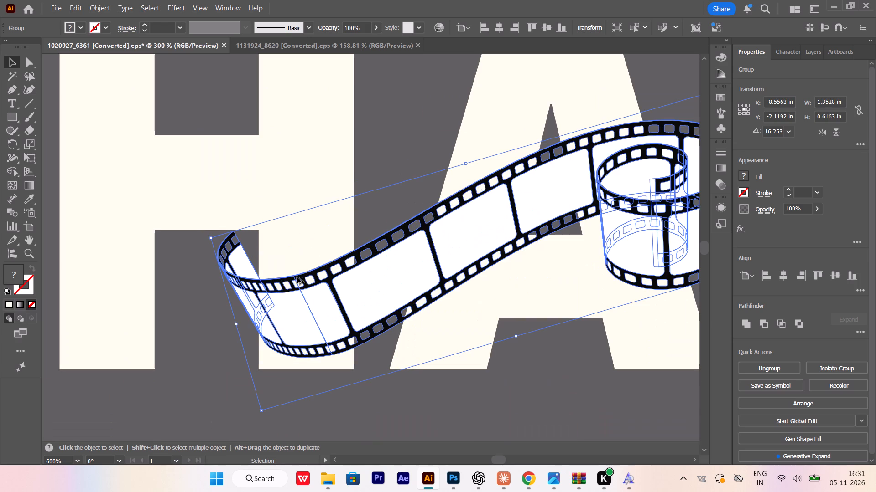
left_click(188, 329)
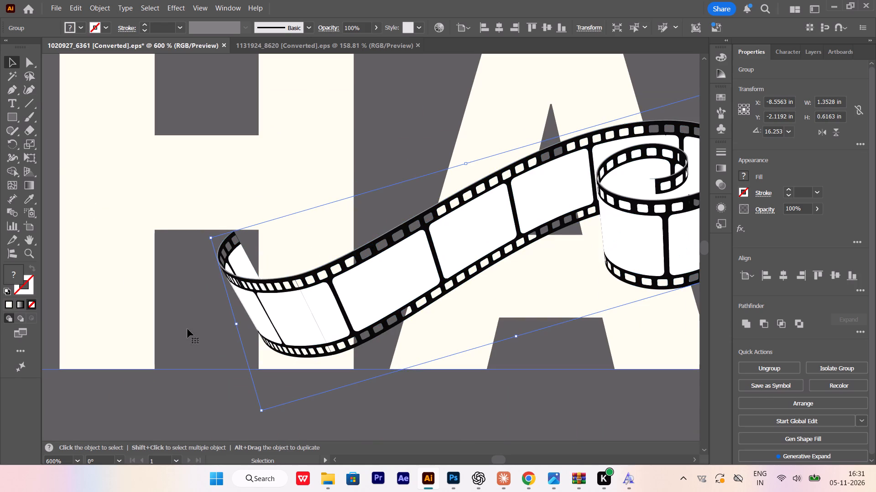
scroll(233, 298, "up", 2, "alt")
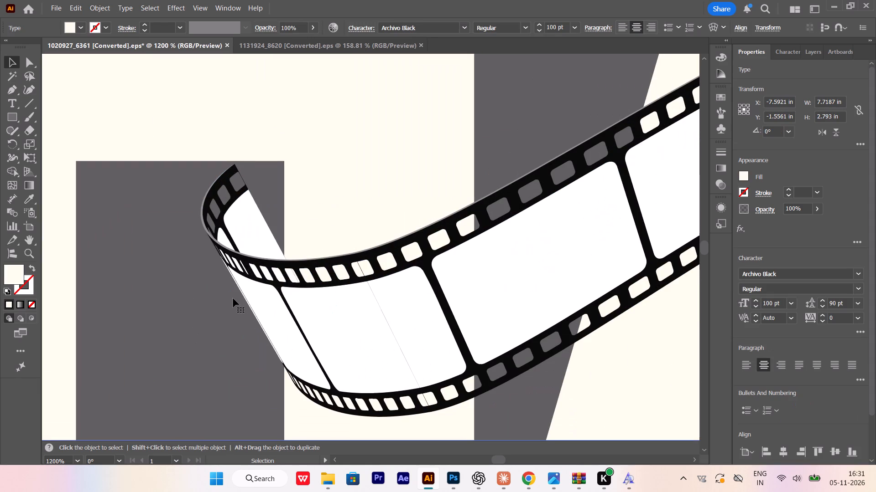
left_click(255, 289)
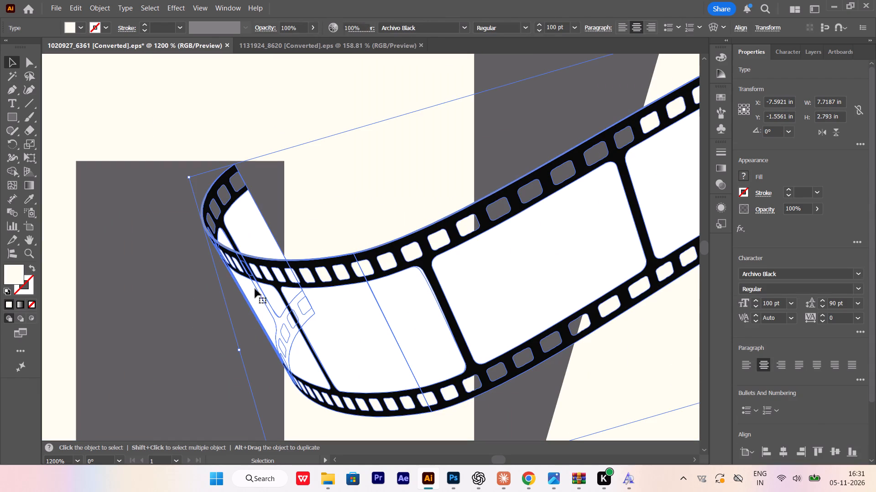
left_click(33, 62)
scroll(238, 195, "up", 2, "alt")
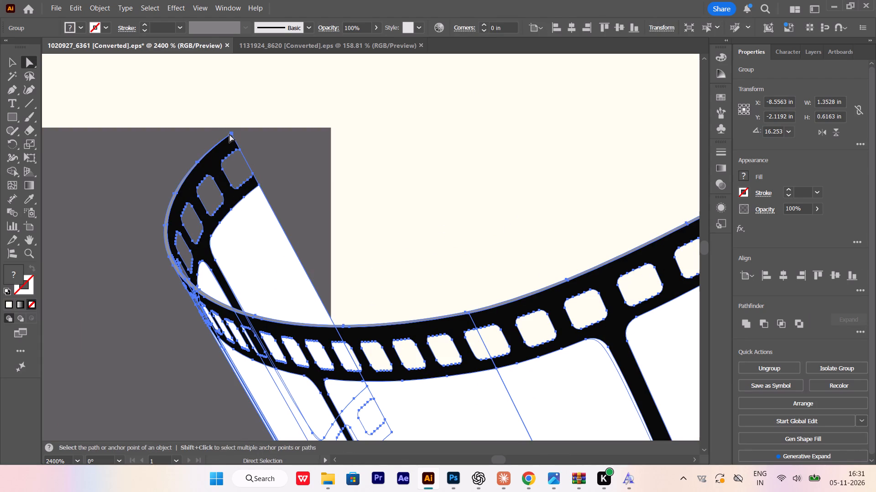
scroll(370, 230, "down", 6, "alt")
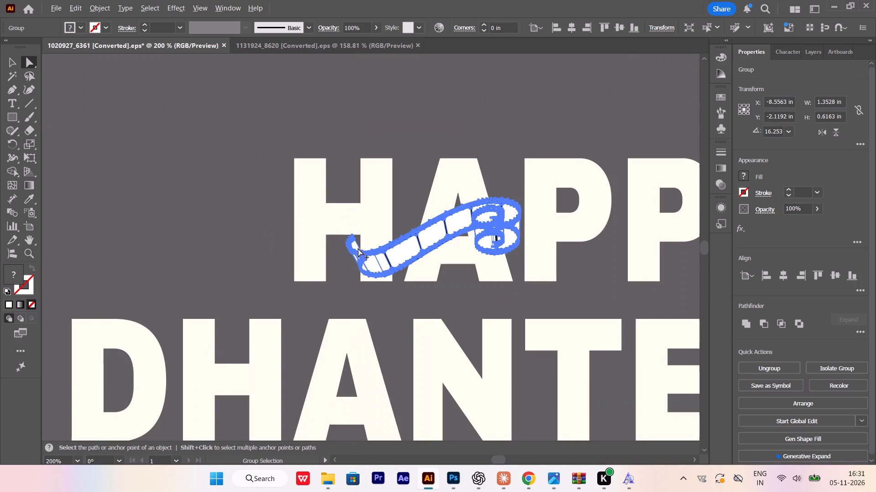
scroll(355, 244, "up", 4, "alt")
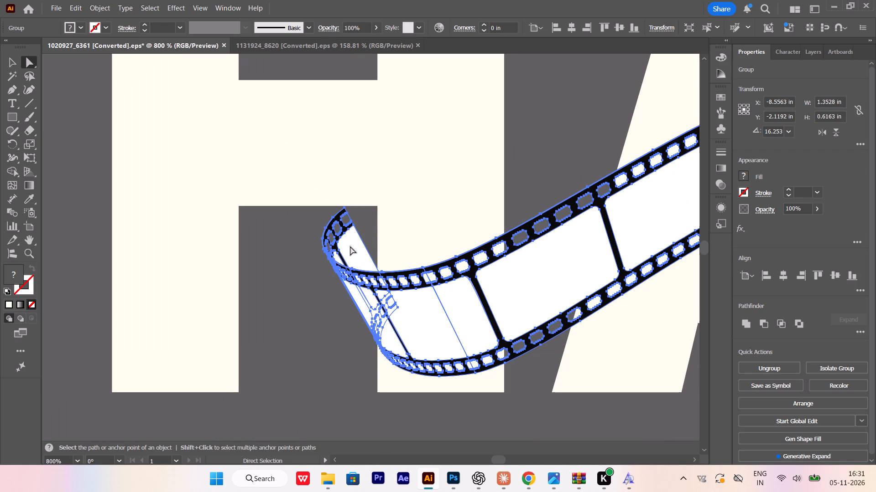
left_click(17, 61)
left_click(282, 269)
scroll(284, 282, "down", 3, "alt")
scroll(370, 288, "up", 2, "alt")
left_click(357, 290)
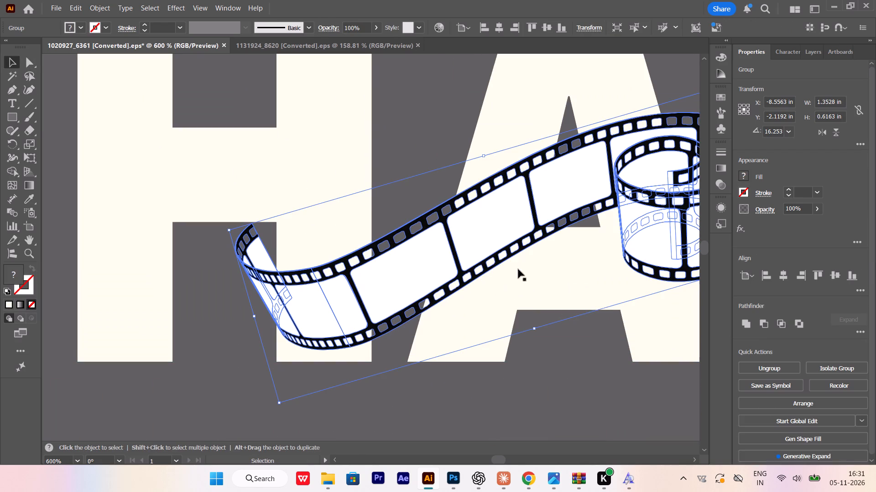
left_click(218, 330)
scroll(234, 283, "down", 2, "alt")
scroll(246, 275, "up", 1, "alt")
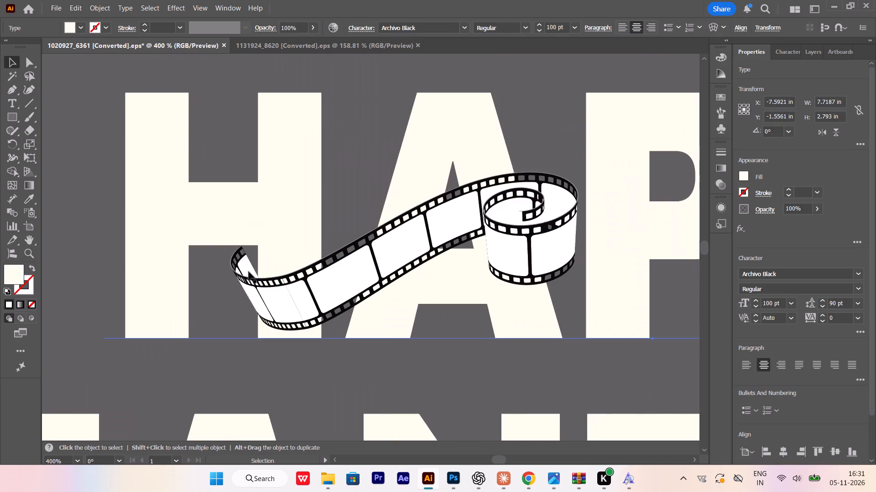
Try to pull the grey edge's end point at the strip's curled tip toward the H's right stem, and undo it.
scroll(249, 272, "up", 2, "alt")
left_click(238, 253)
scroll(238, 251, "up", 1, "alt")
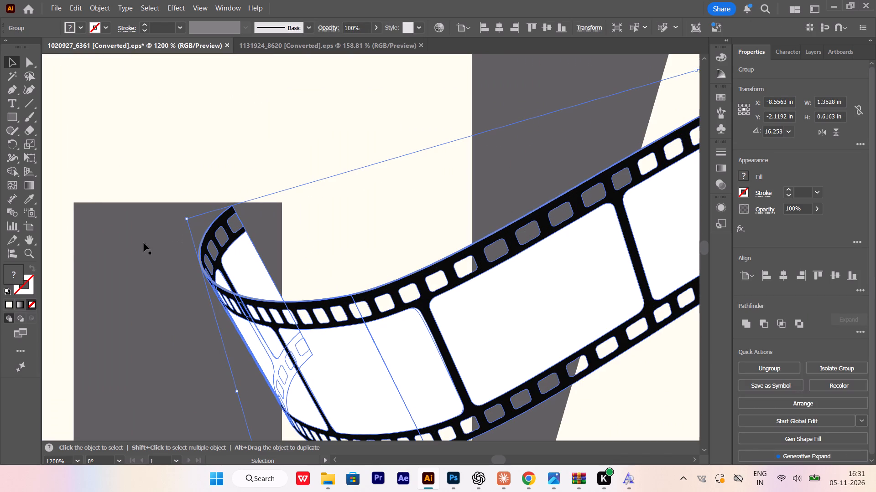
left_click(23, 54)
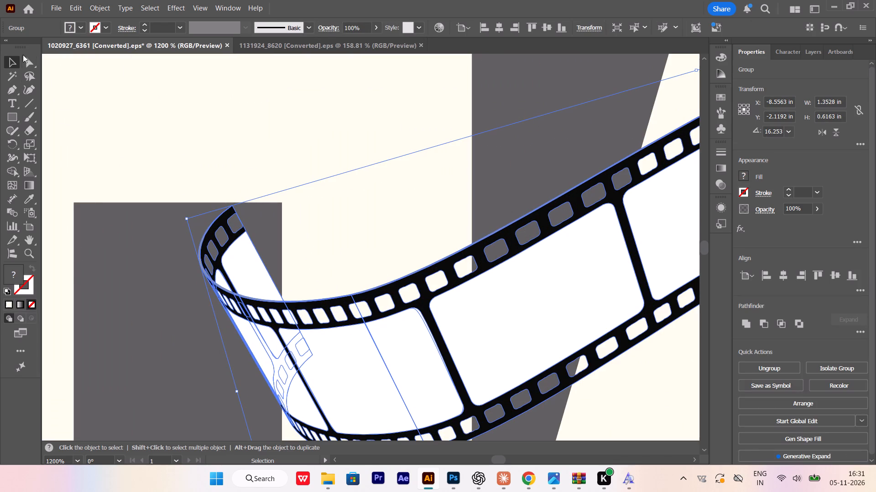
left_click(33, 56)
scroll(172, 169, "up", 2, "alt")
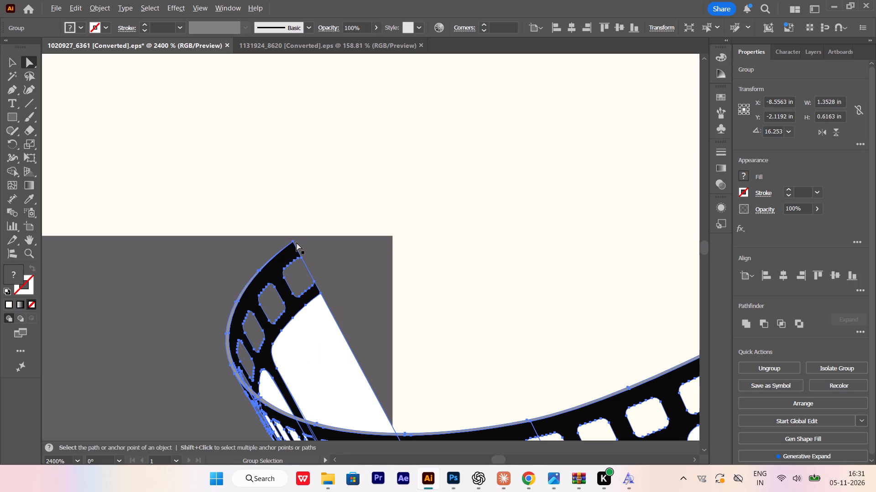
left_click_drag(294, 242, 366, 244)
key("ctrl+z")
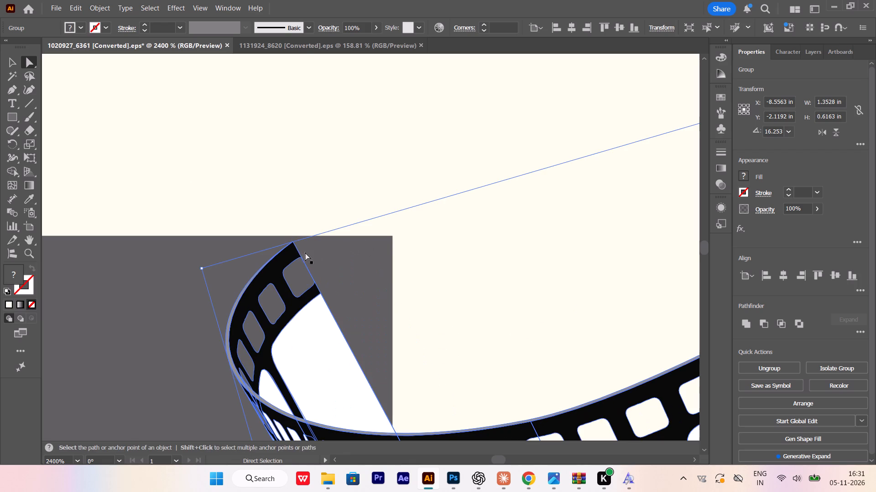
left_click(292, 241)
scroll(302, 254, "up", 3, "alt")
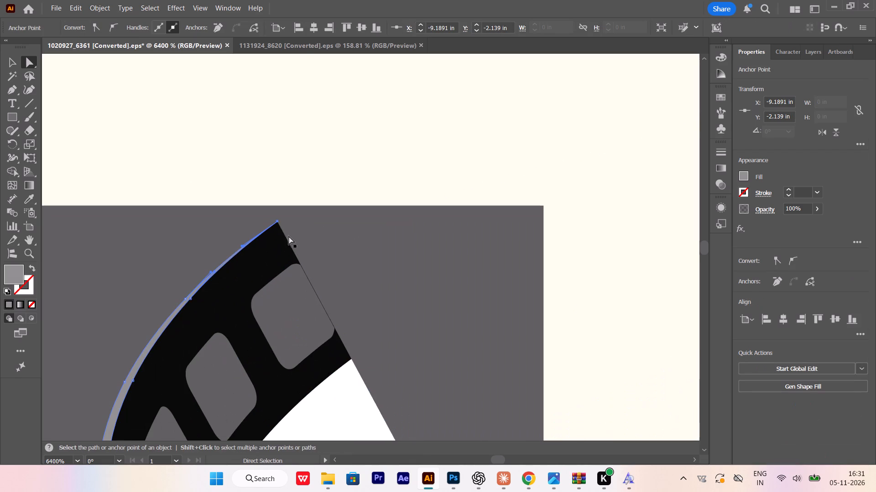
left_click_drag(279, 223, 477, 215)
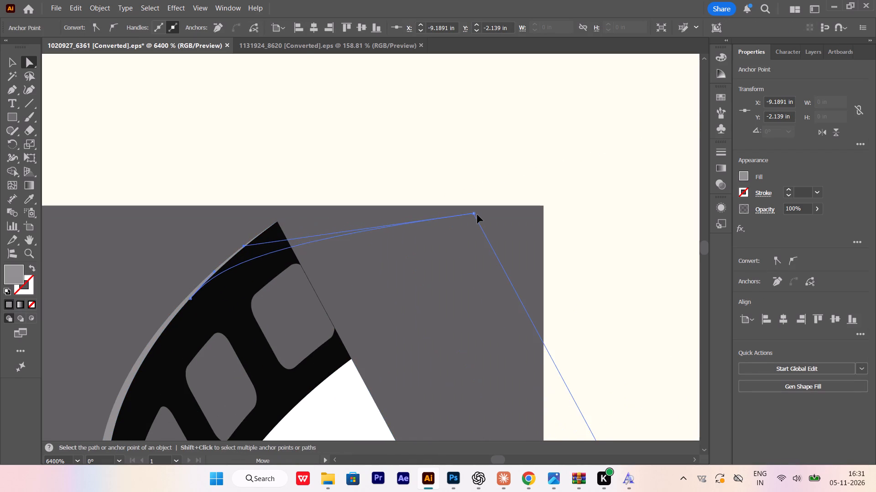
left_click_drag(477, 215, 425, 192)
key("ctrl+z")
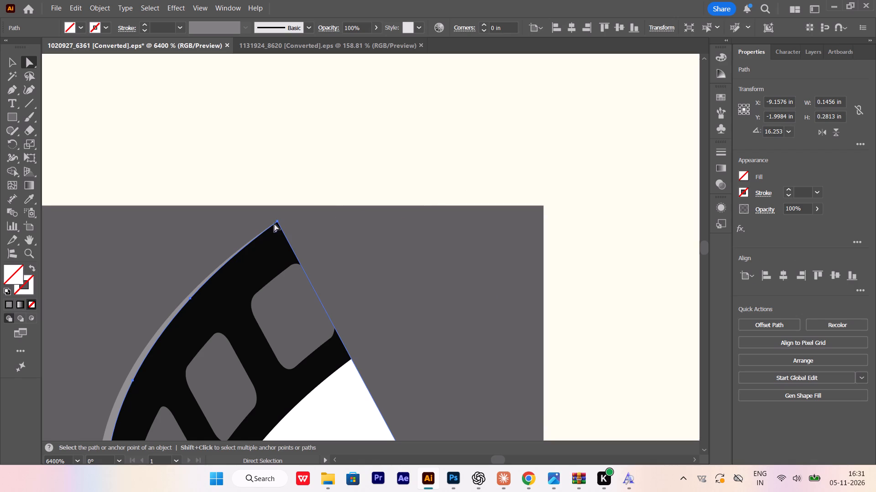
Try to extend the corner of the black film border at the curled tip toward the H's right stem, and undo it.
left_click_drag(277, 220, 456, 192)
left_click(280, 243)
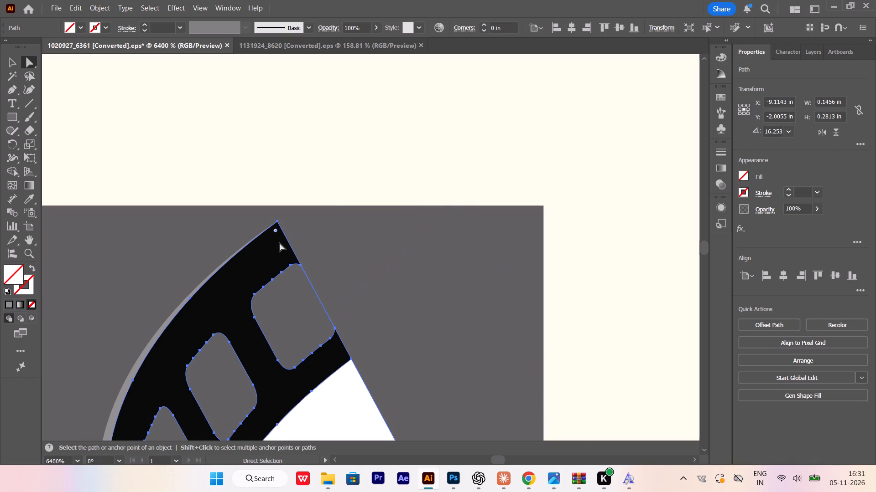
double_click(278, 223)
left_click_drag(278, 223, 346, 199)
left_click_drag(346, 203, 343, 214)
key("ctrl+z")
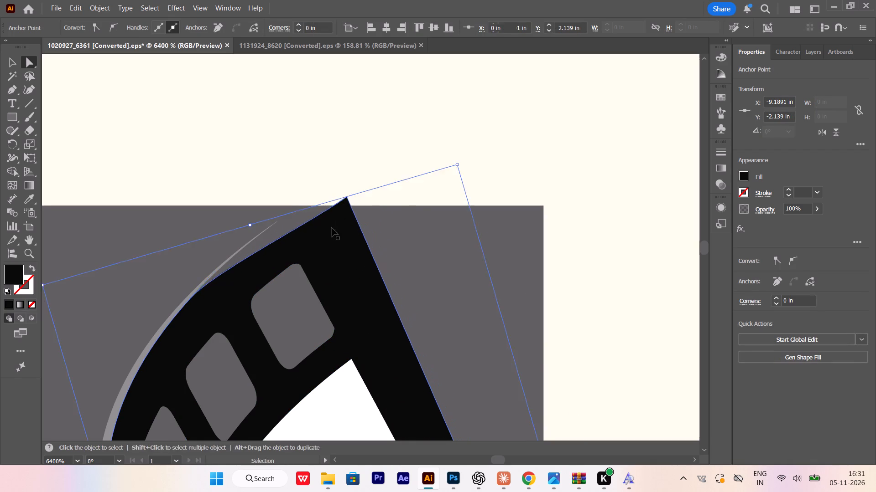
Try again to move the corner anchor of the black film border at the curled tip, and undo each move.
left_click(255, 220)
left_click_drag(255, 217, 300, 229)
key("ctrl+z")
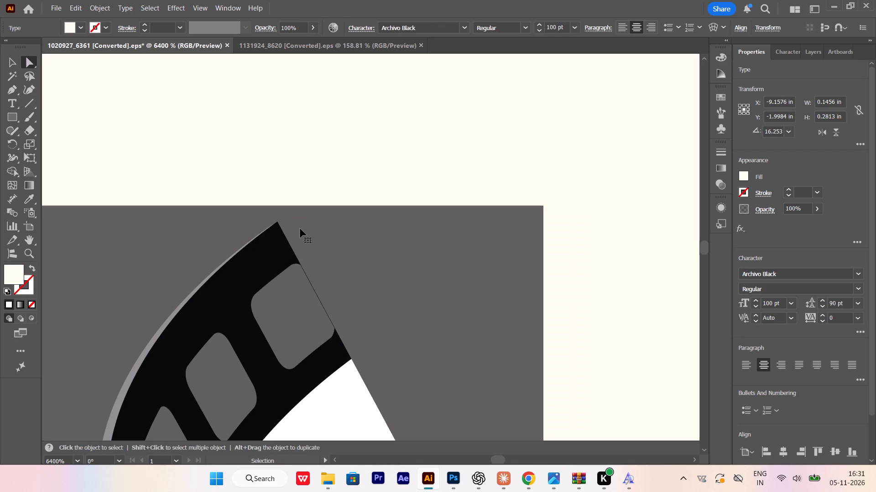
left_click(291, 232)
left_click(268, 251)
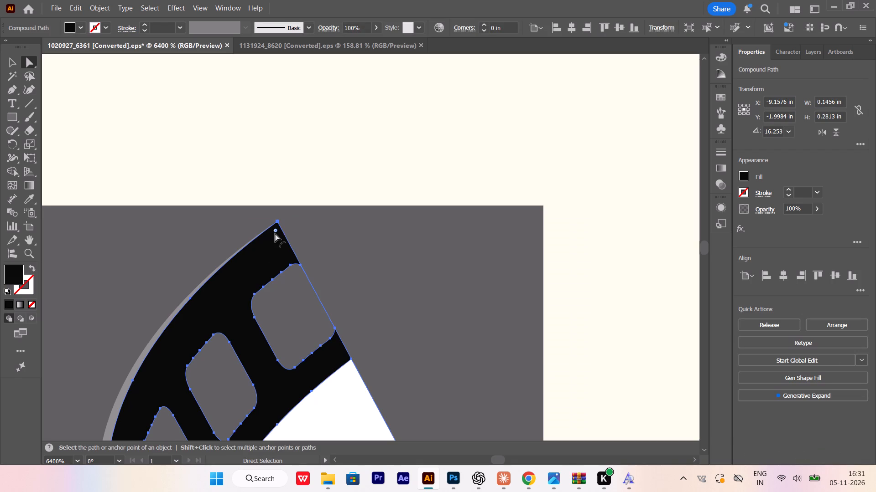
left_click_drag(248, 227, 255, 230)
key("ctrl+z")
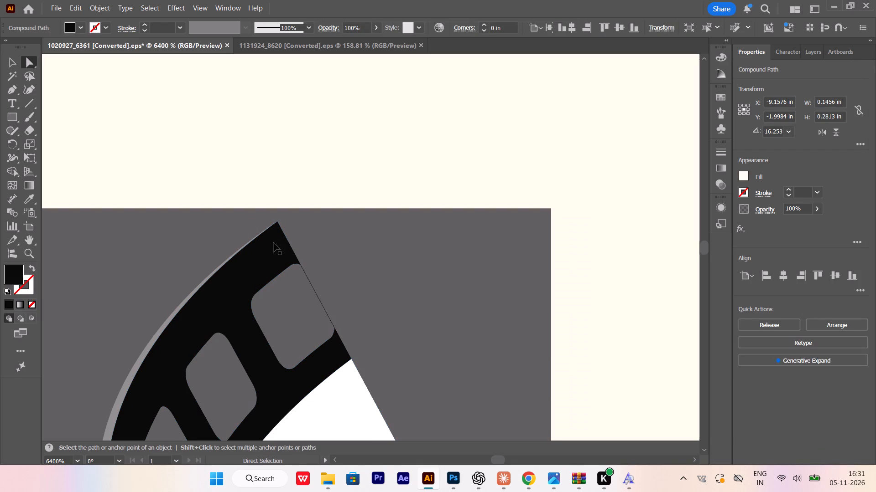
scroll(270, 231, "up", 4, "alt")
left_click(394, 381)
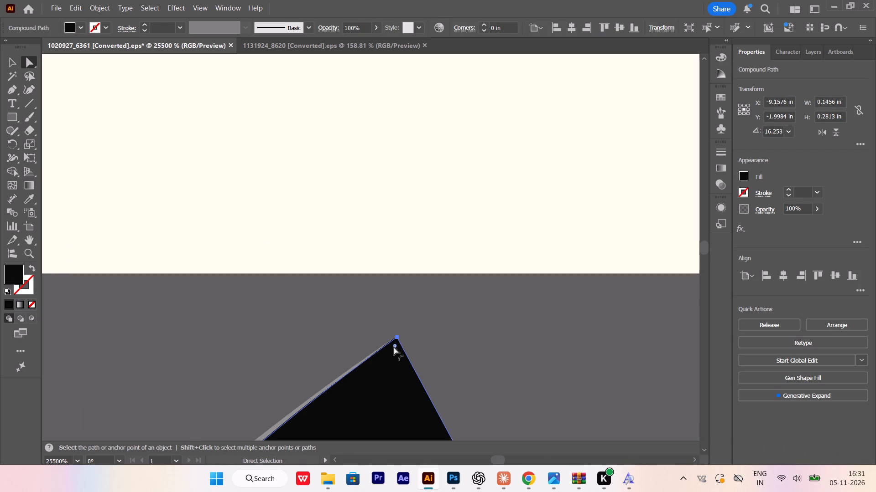
Convert the front HAPPY DHANTERAS heading text under the film strip to outlines.
scroll(313, 298, "down", 11, "alt")
left_click(309, 300, "alt")
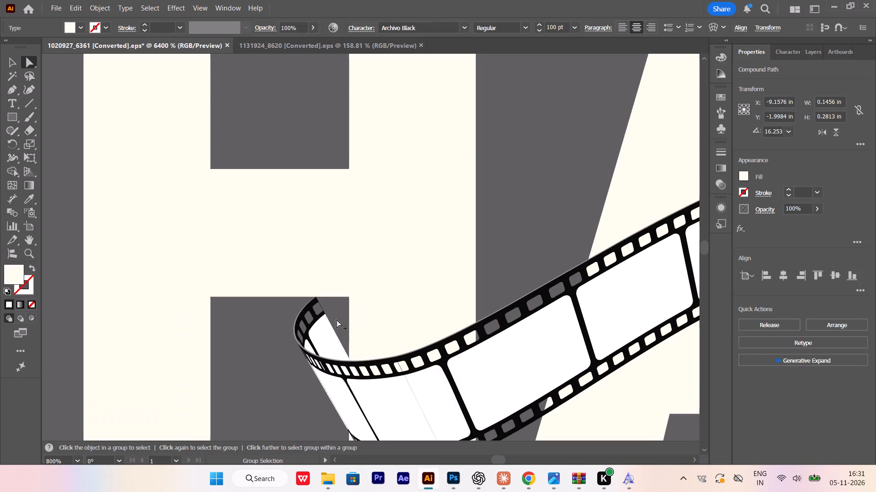
scroll(345, 321, "down", 4)
scroll(305, 325, "down", 3, "alt")
scroll(351, 304, "up", 1, "alt")
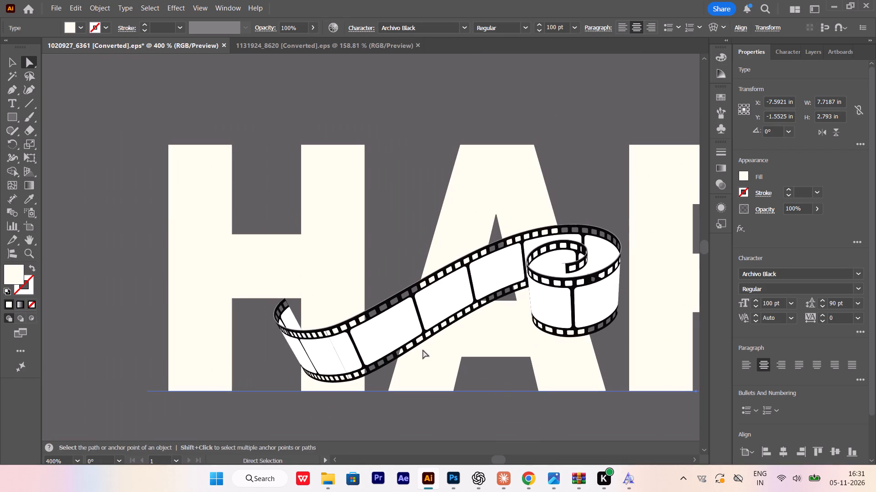
left_click(13, 65)
left_click(65, 243)
scroll(282, 332, "up", 1, "alt")
scroll(282, 322, "down", 1, "alt")
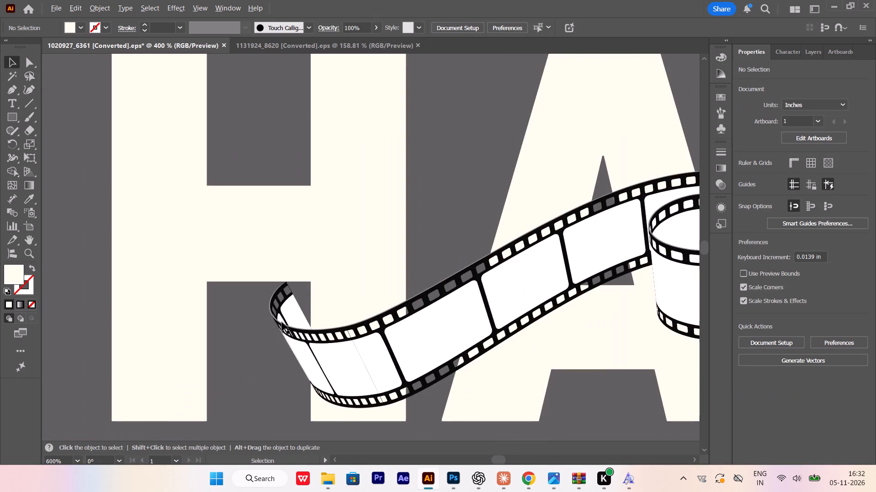
left_click(412, 379)
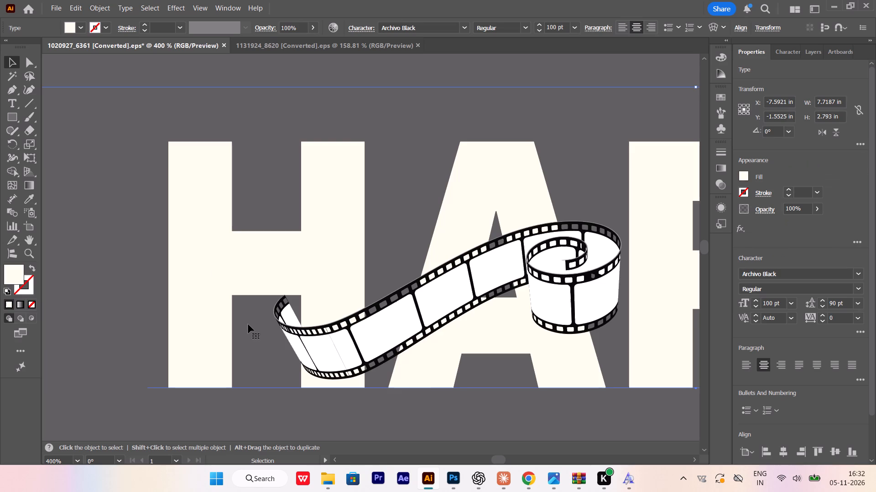
scroll(248, 328, "down", 3, "alt")
scroll(250, 328, "up", 1, "alt")
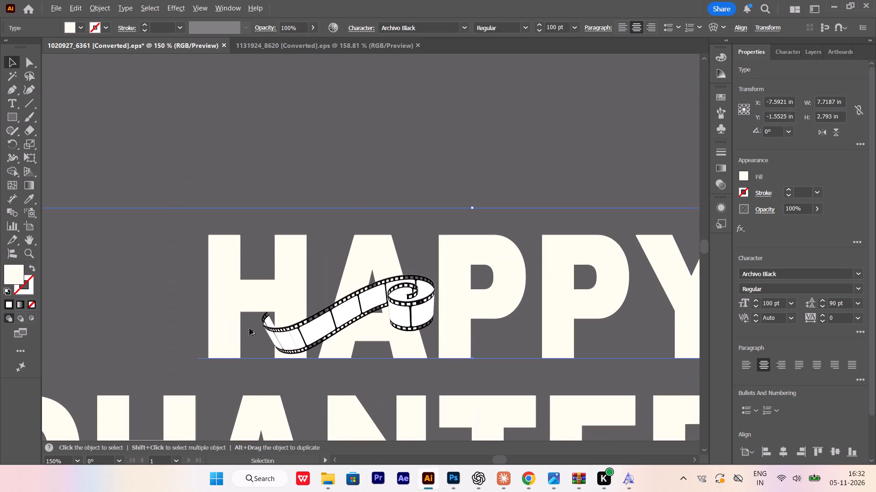
right_click(230, 320)
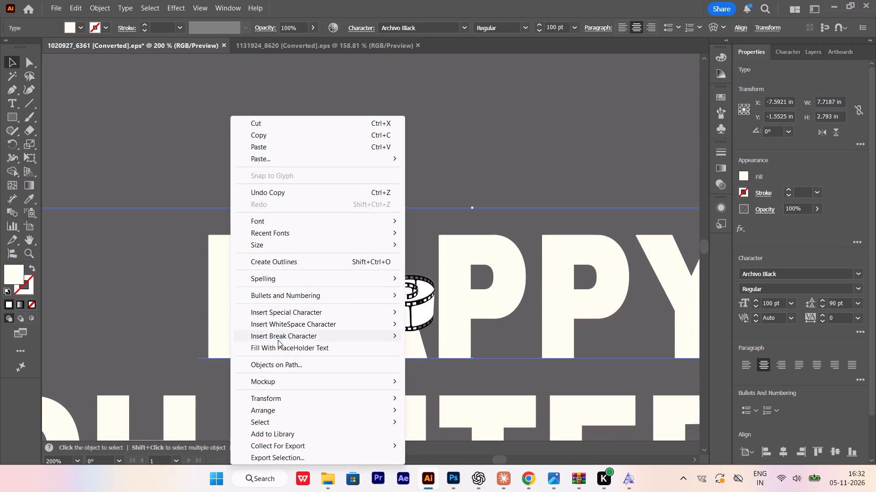
left_click(292, 263)
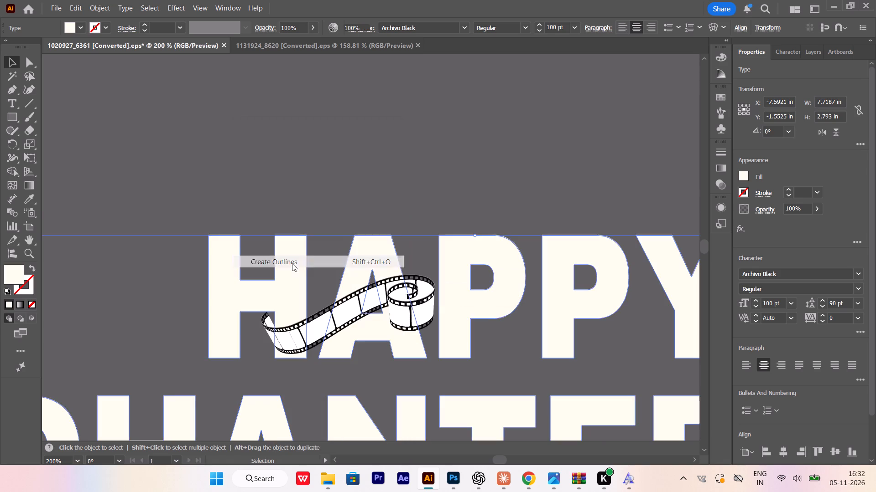
scroll(310, 284, "down", 3, "alt")
left_click(322, 211)
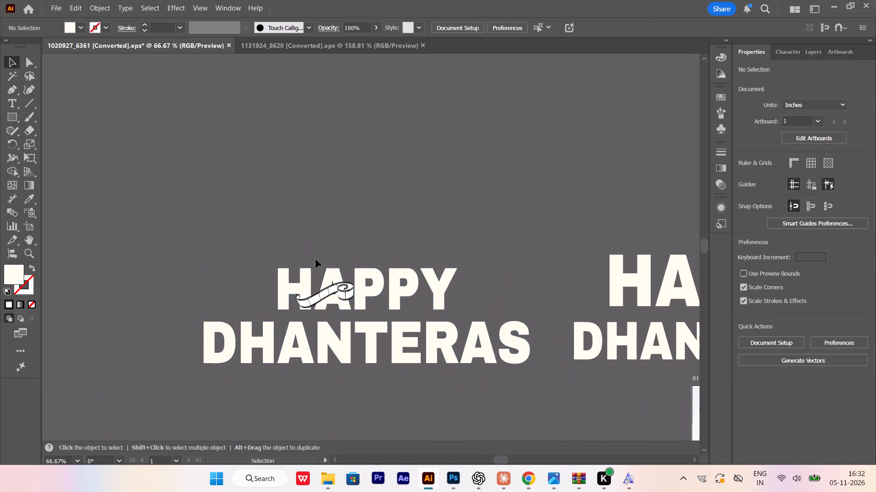
Ungroup the outlined HAPPY DHANTERAS heading so each letter is a separate object.
scroll(293, 309, "up", 2, "alt")
scroll(307, 265, "up", 3, "alt")
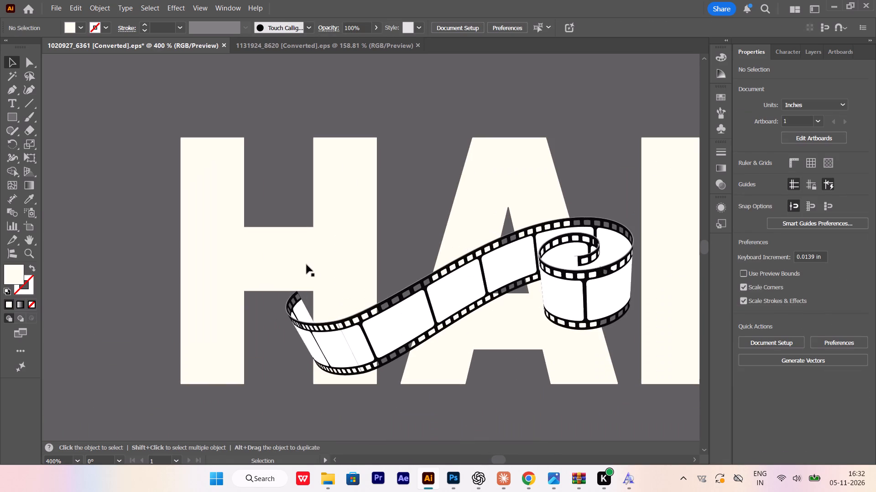
left_click(307, 265)
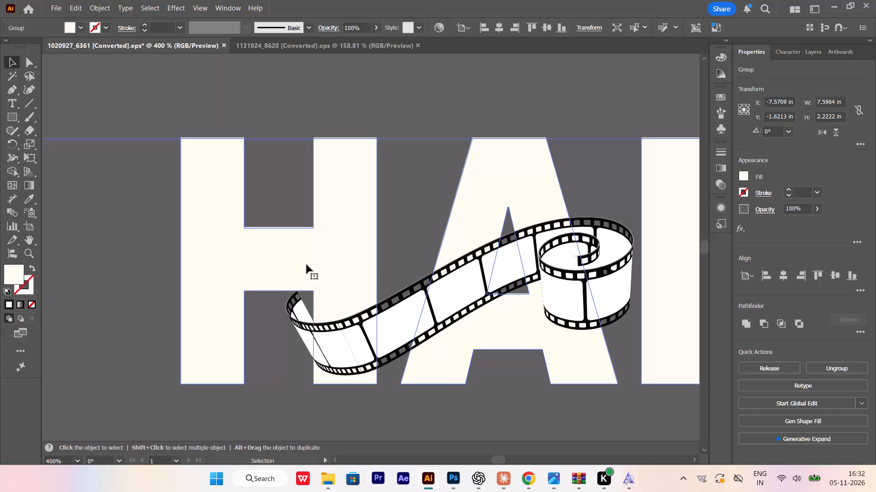
scroll(294, 272, "down", 7, "alt")
scroll(306, 268, "up", 2, "alt")
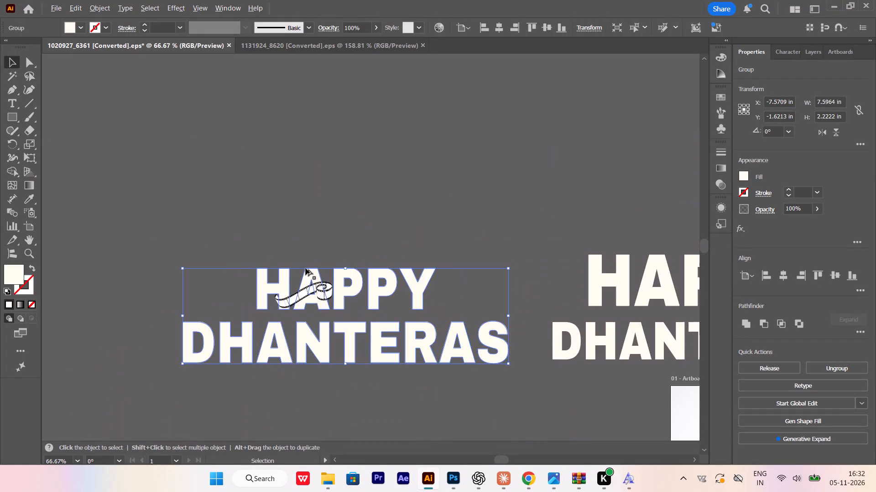
scroll(306, 268, "up", 2, "alt")
scroll(302, 292, "down", 3)
scroll(295, 288, "up", 3, "alt")
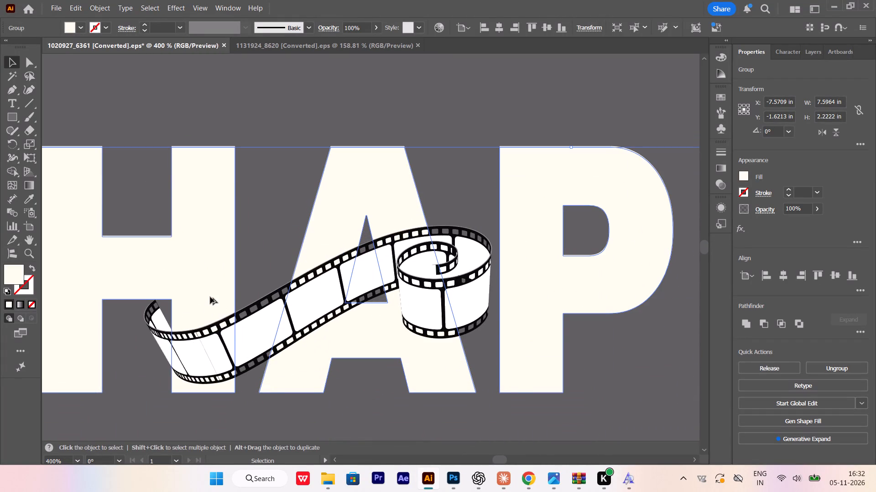
scroll(210, 297, "down", 3, "alt")
scroll(219, 296, "up", 3, "alt")
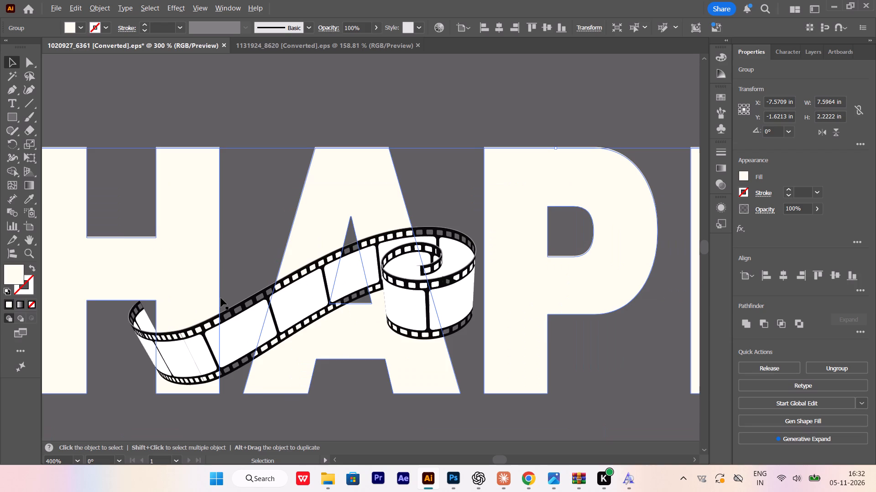
scroll(221, 298, "up", 1, "alt")
scroll(228, 292, "down", 3, "alt")
scroll(219, 290, "up", 3, "alt")
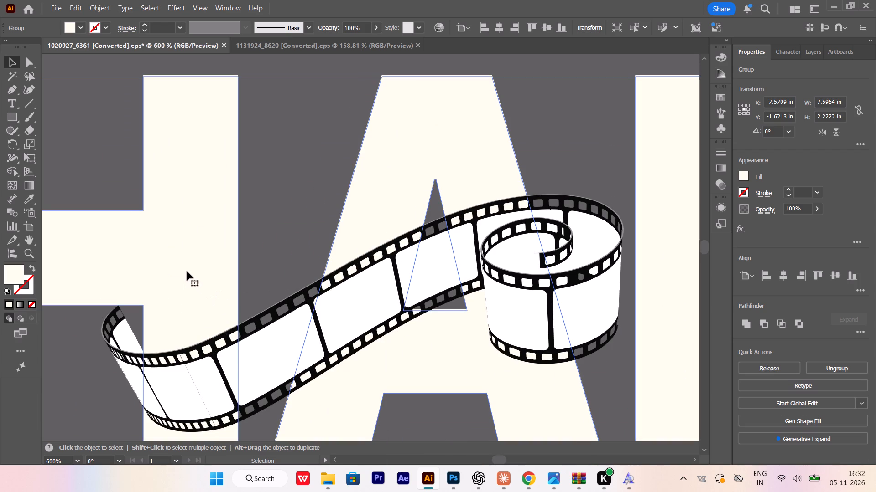
right_click(189, 241)
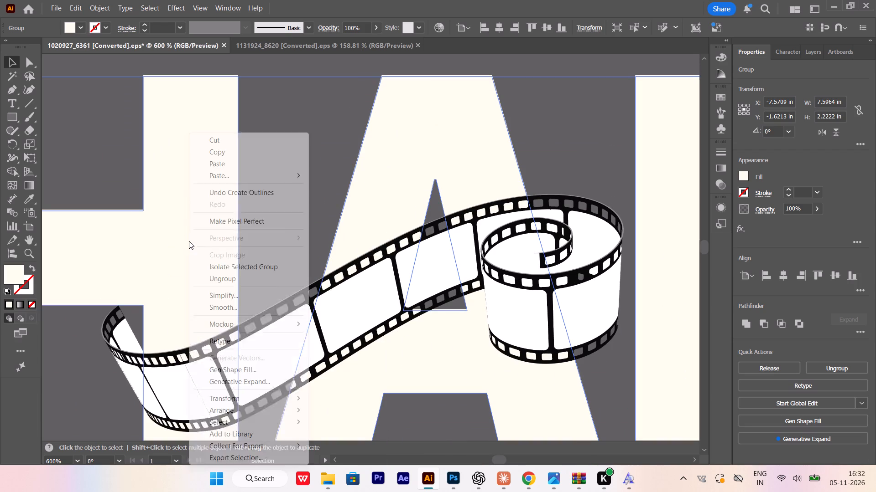
left_click(248, 280)
left_click_drag(259, 285, 282, 283)
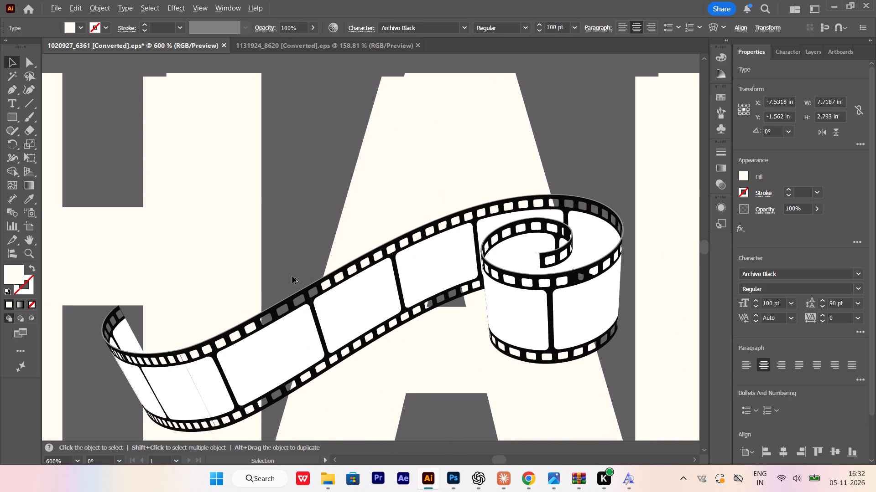
key("ctrl+z")
scroll(252, 270, "down", 3, "alt")
right_click(223, 255)
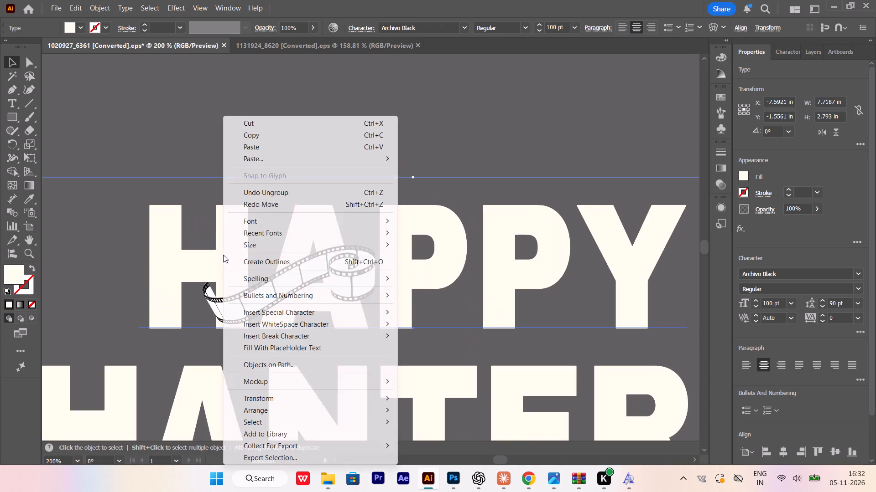
left_click(199, 132)
Copy the outlined letter A of HAPPY and paste it in place in front of the film strip.
left_click(295, 241)
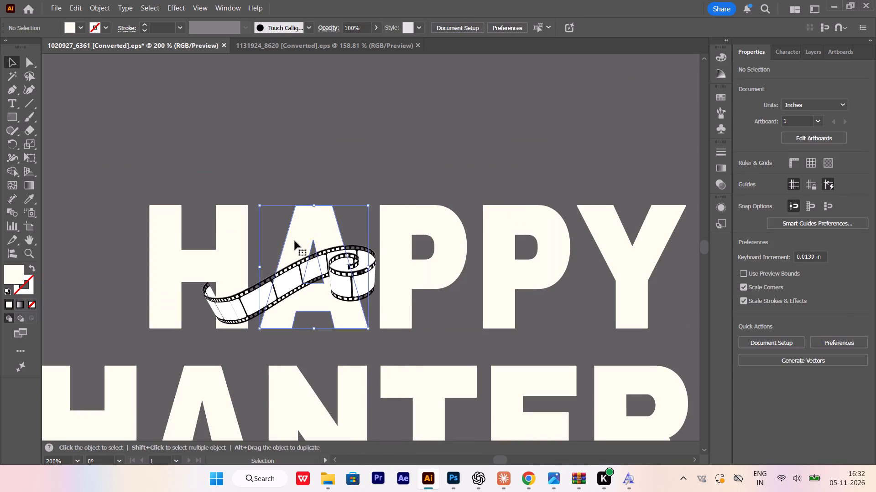
scroll(290, 267, "up", 2, "alt")
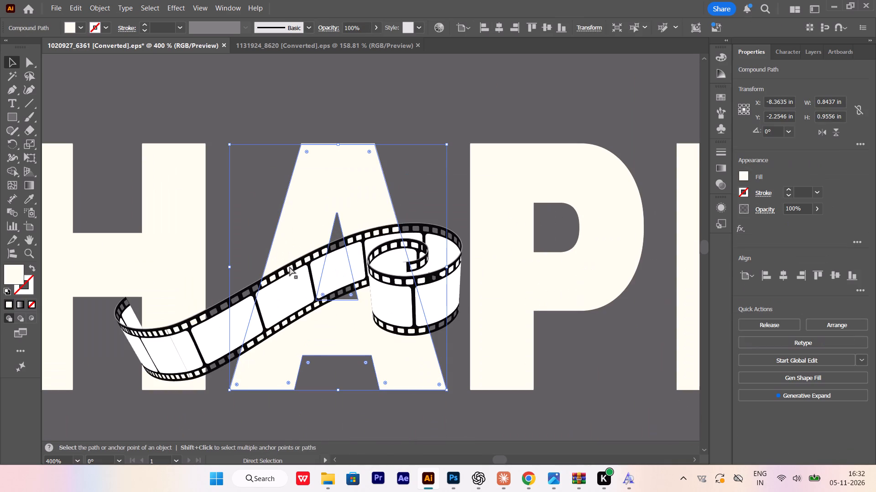
key("ctrl+c")
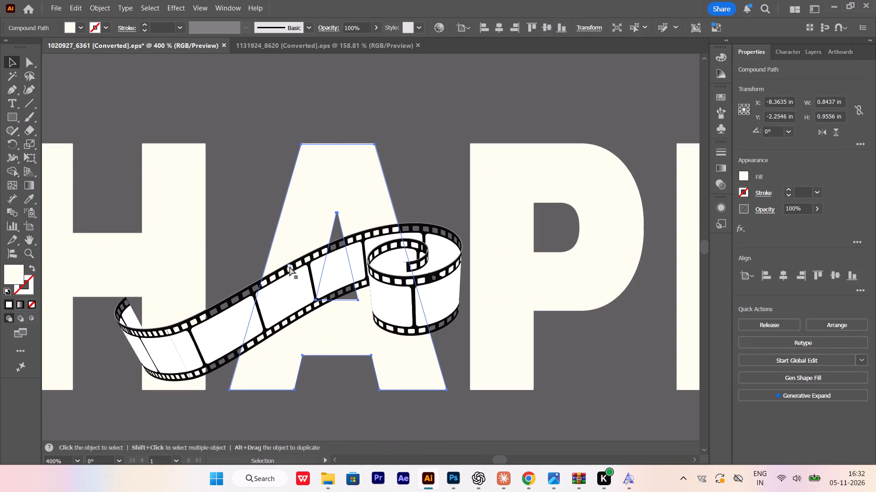
key("ctrl+shift+v")
scroll(309, 254, "up", 1, "alt")
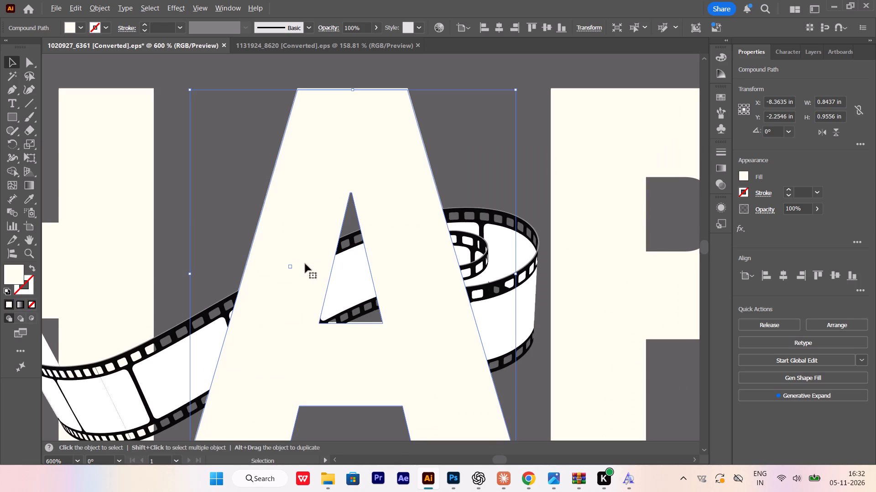
Delete the top-right and bottom-right outer corner anchor points of the front copy of the A.
left_click(23, 62)
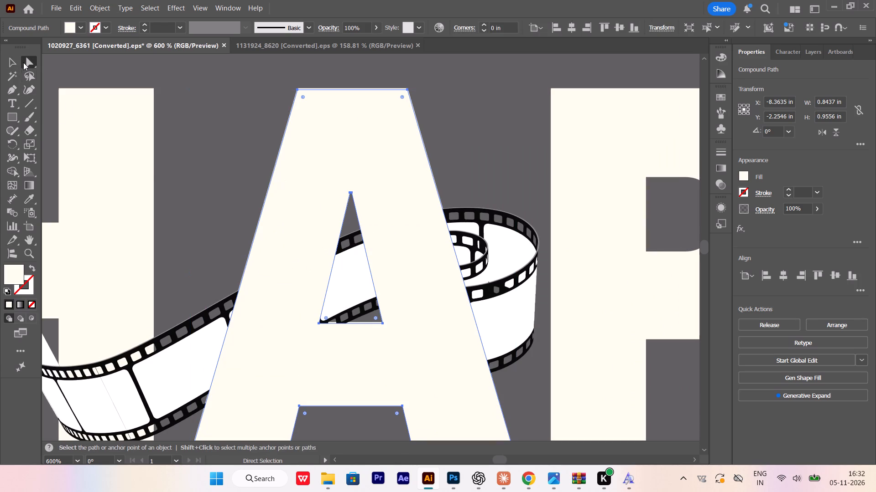
left_click(407, 90)
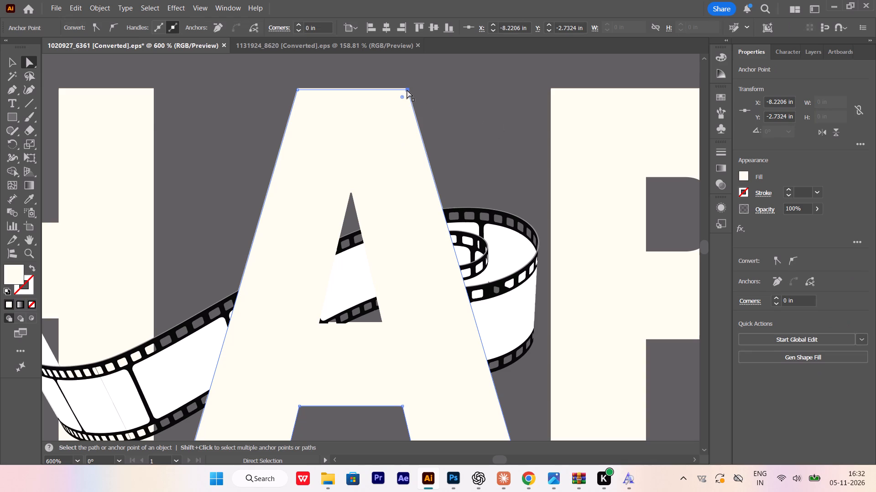
left_click(407, 90)
left_click(407, 90)
key("Delete")
scroll(396, 150, "down", 2)
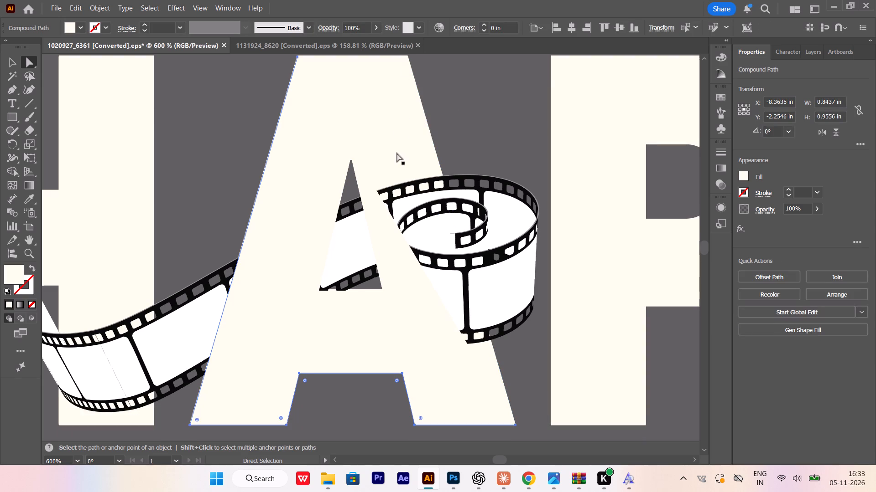
scroll(397, 153, "down", 3)
left_click(516, 403)
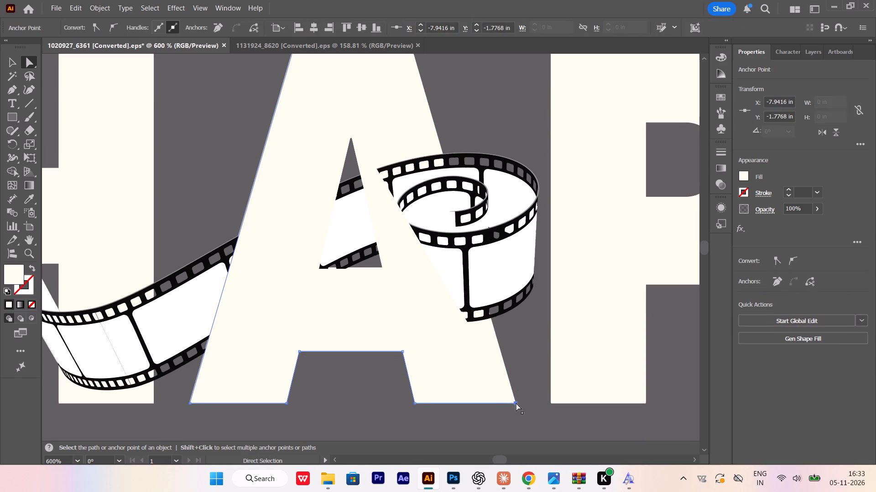
key("Delete")
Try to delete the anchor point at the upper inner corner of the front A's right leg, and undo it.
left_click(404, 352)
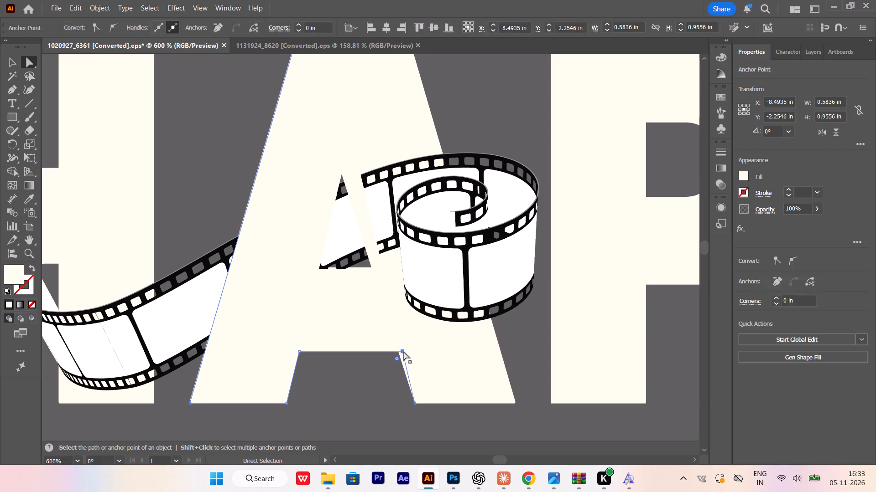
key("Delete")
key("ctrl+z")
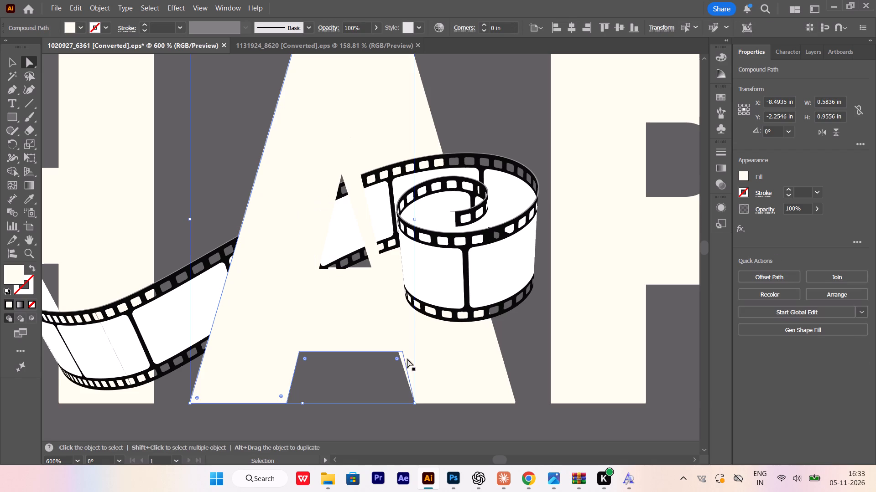
Examine the anchor points of the front A's triangular counter and outer outline.
scroll(365, 282, "up", 4)
scroll(321, 309, "up", 4, "alt")
scroll(339, 316, "down", 2, "alt")
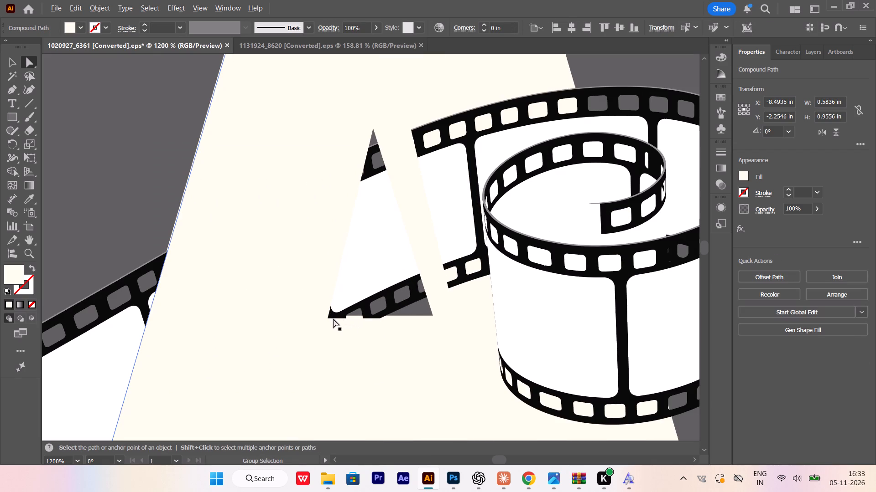
scroll(331, 318, "up", 3, "alt")
double_click(323, 319)
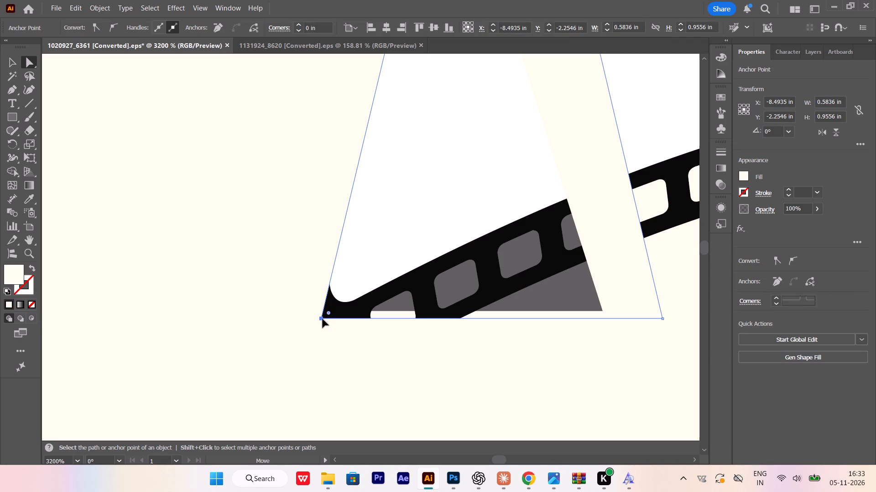
scroll(322, 319, "down", 3, "alt")
scroll(322, 319, "down", 2)
scroll(322, 319, "down", 2, "alt")
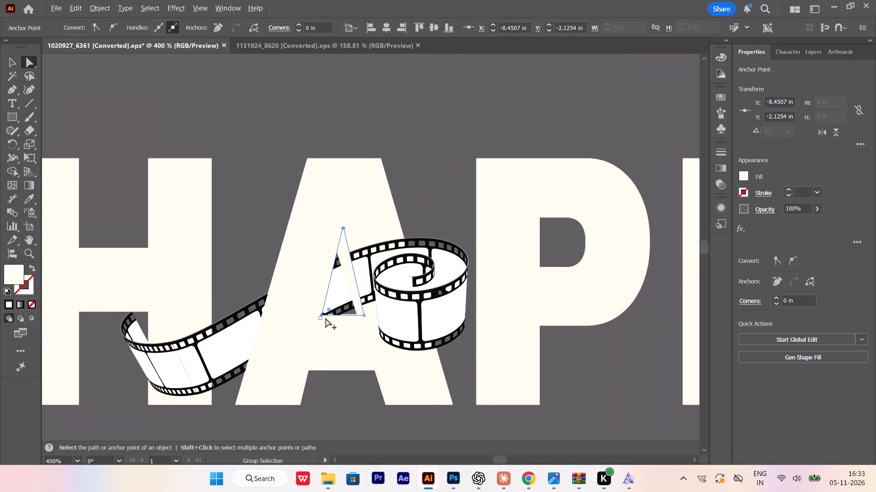
scroll(325, 210, "up", 1, "alt")
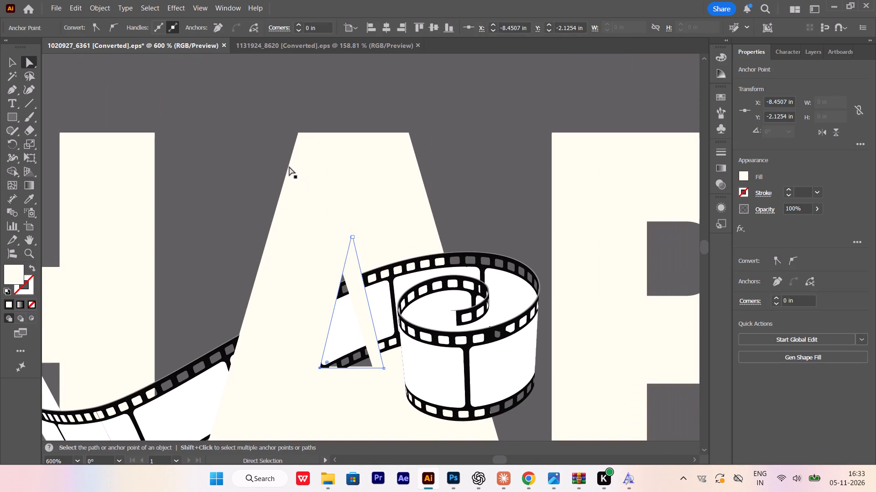
left_click(289, 167)
scroll(287, 148, "down", 2, "alt")
scroll(307, 201, "up", 1, "alt")
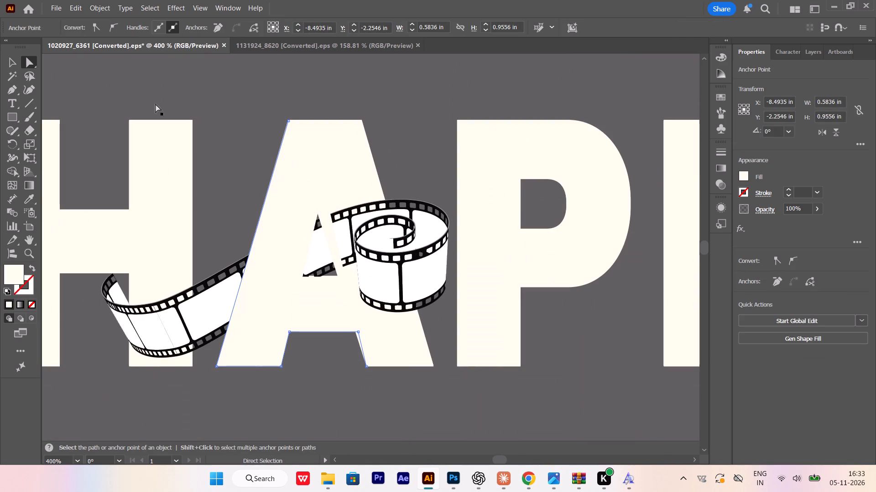
left_click(297, 158)
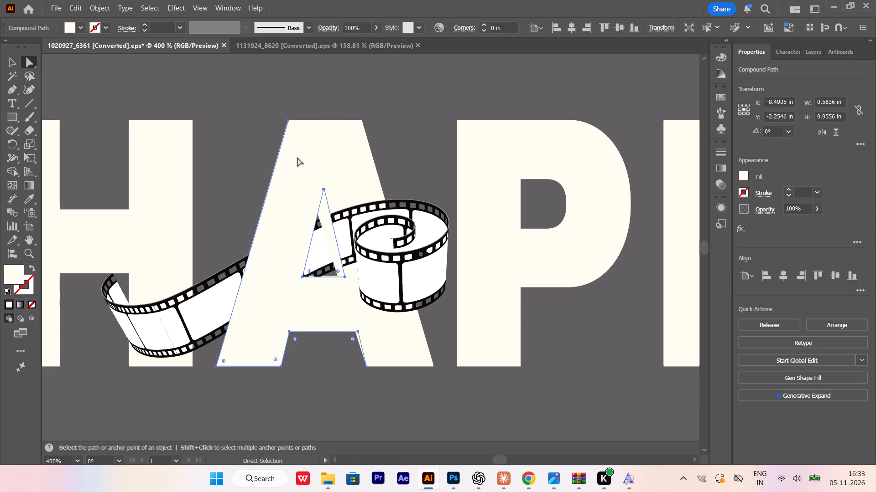
Undo the deletions of the front A's top-right and bottom-right outer corner anchor points.
key("ctrl+z")
key("ctrl+z")
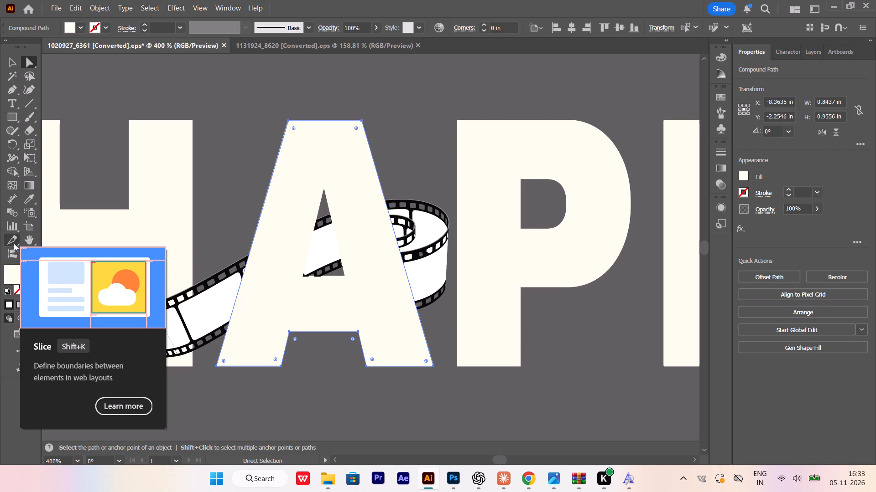
Draw a slice about 0.26 by 0.19 in across the left leg of the A with the Slice tool.
left_click(14, 243)
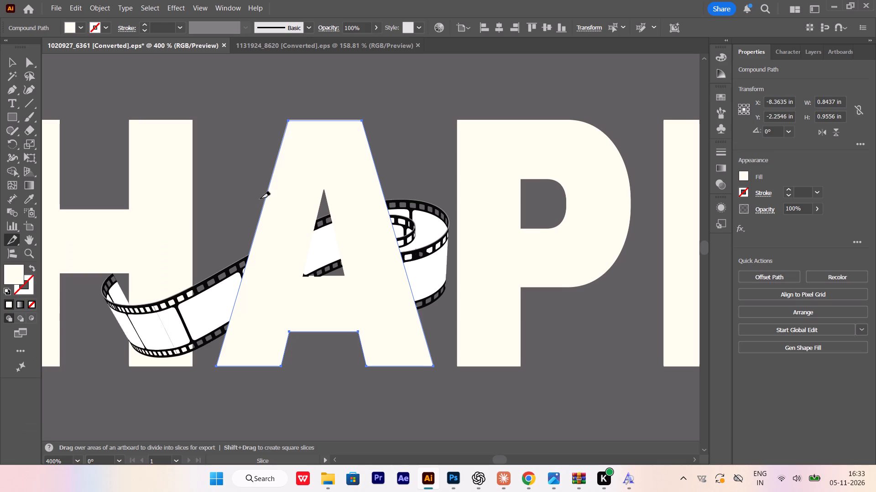
left_click_drag(256, 209, 317, 255)
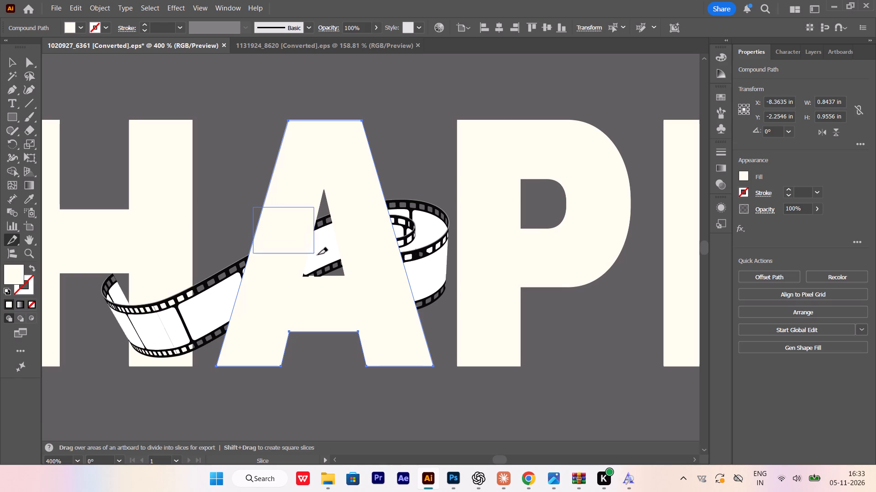
left_click_drag(317, 255, 323, 258)
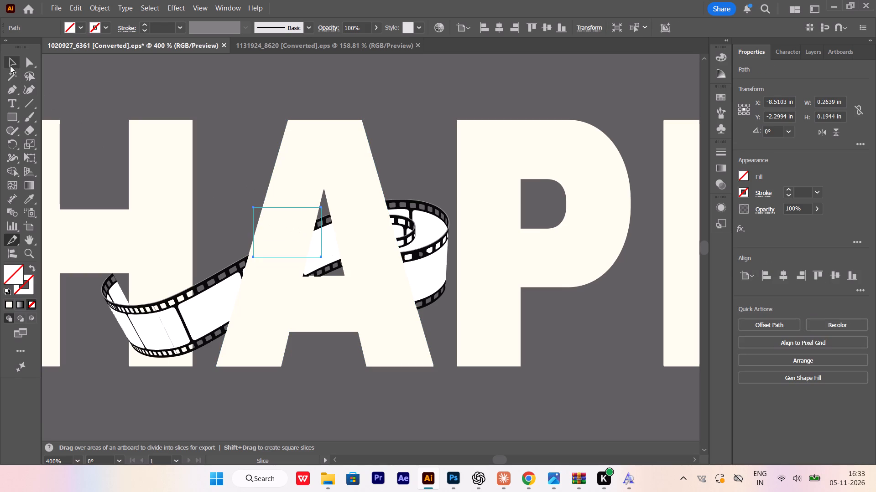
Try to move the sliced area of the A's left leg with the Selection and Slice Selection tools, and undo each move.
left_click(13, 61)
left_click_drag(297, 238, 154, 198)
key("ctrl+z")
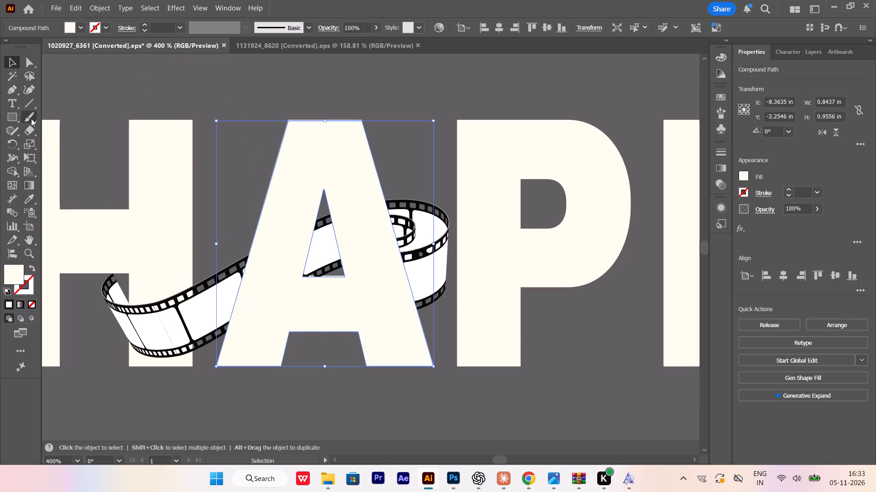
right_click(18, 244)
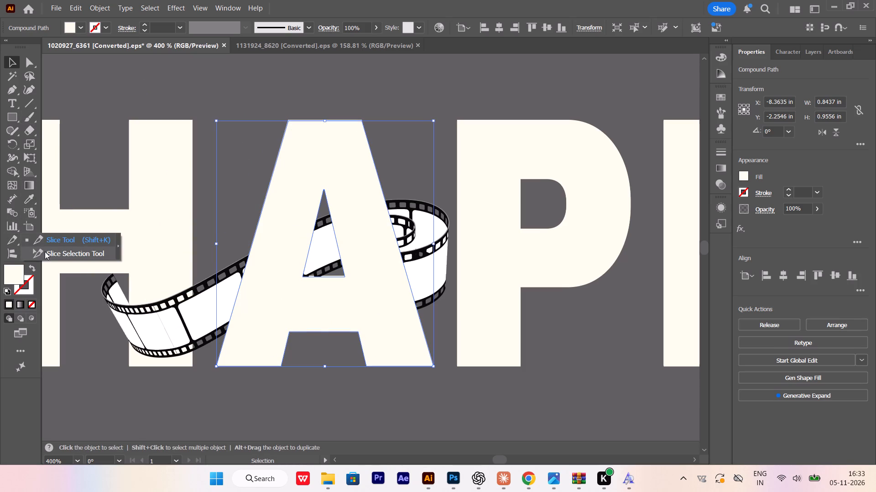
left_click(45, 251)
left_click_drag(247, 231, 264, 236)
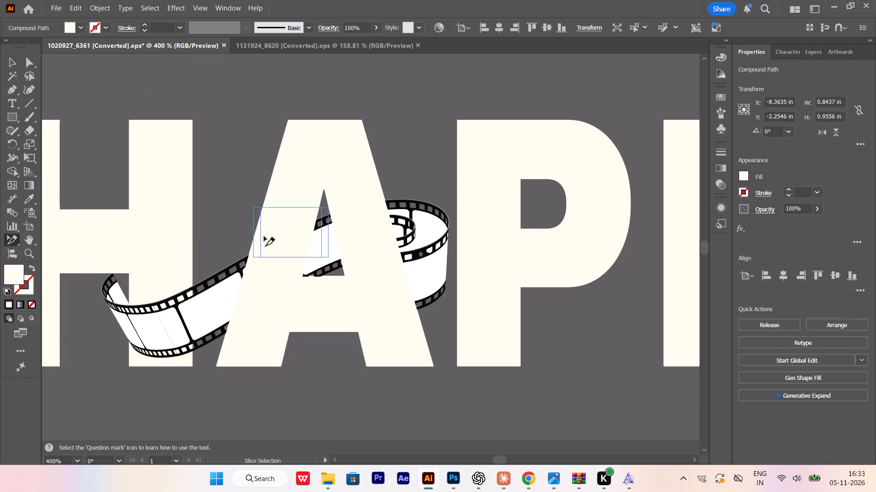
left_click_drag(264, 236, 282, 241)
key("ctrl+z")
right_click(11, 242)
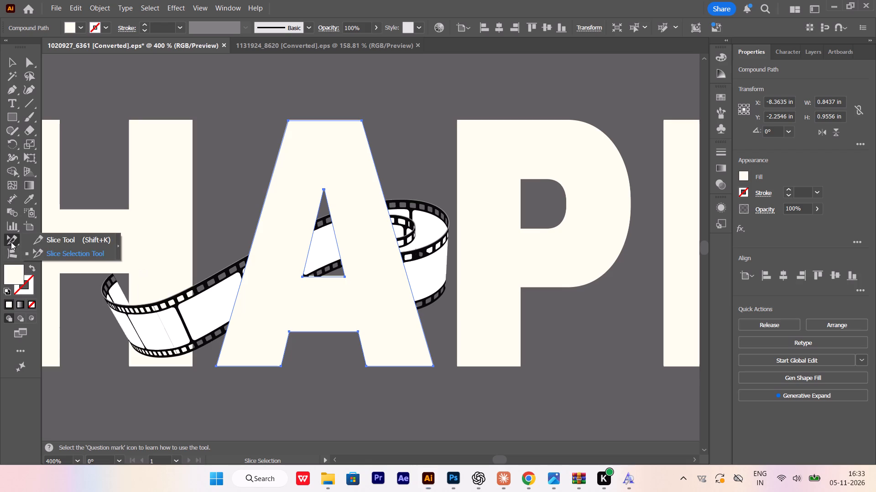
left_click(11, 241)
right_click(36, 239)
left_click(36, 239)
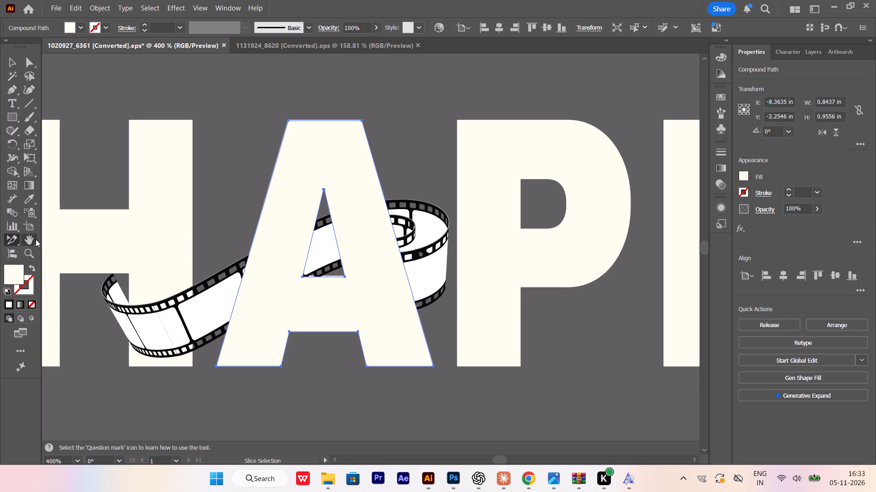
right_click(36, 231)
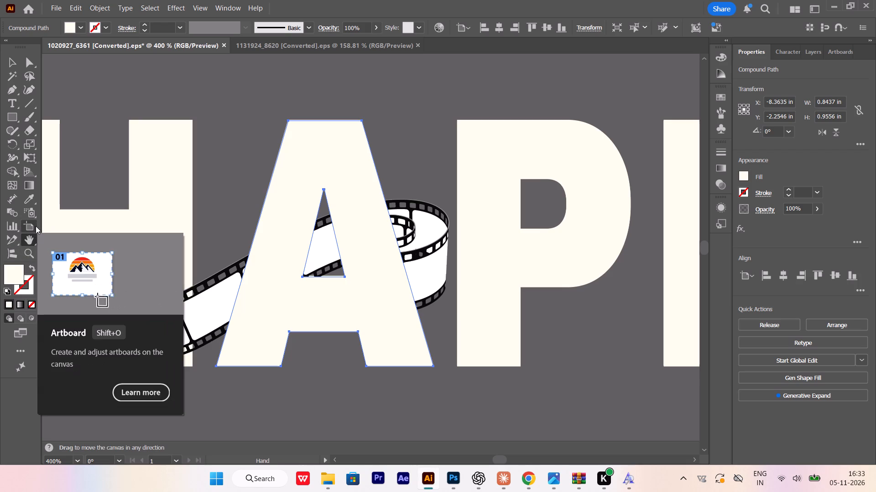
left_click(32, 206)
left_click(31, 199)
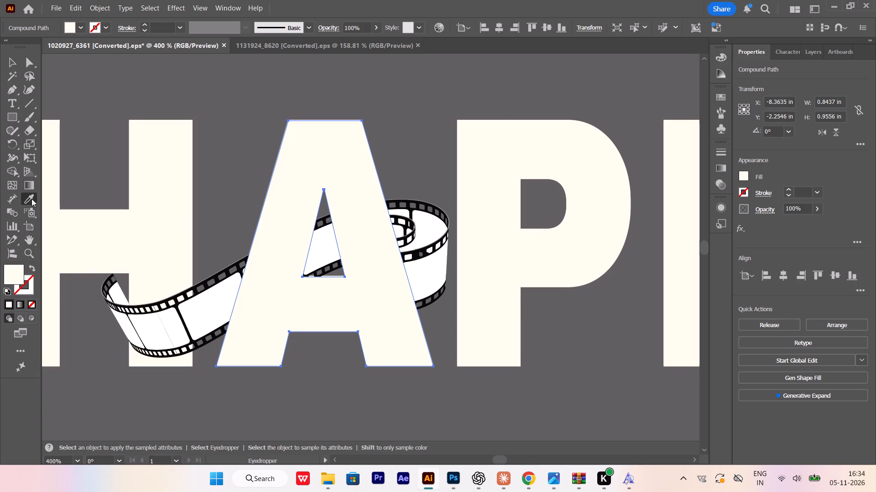
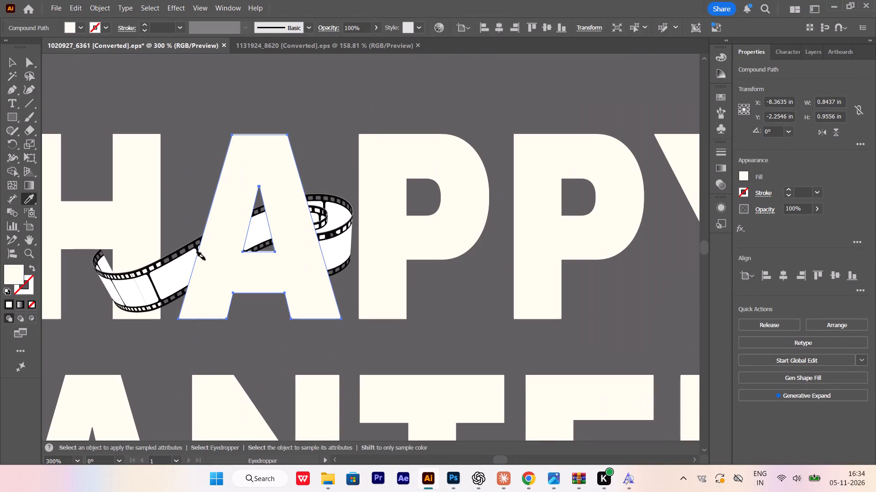
scroll(106, 284, "up", 2, "alt")
scroll(231, 261, "down", 2, "alt")
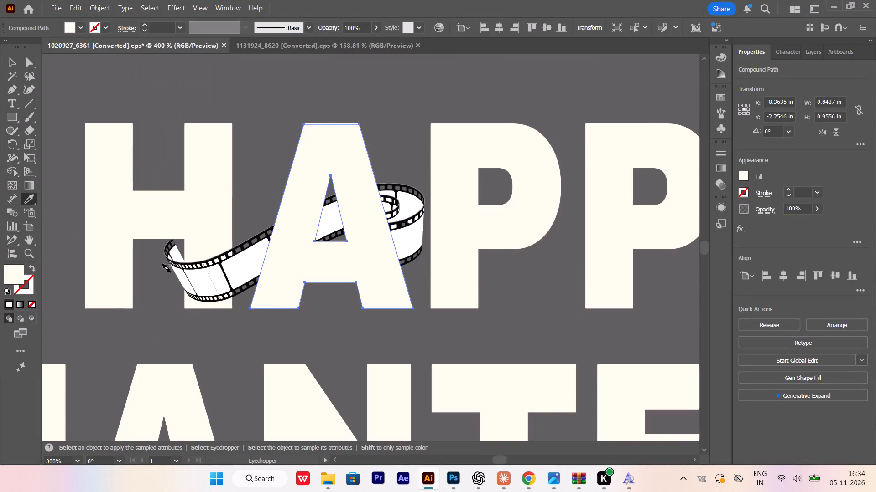
scroll(164, 265, "up", 1, "alt")
scroll(333, 225, "up", 2, "alt")
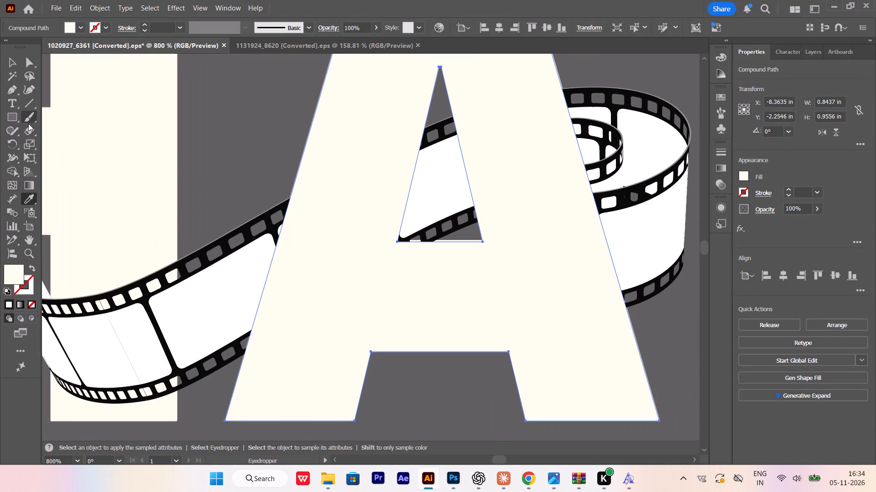
right_click(29, 196)
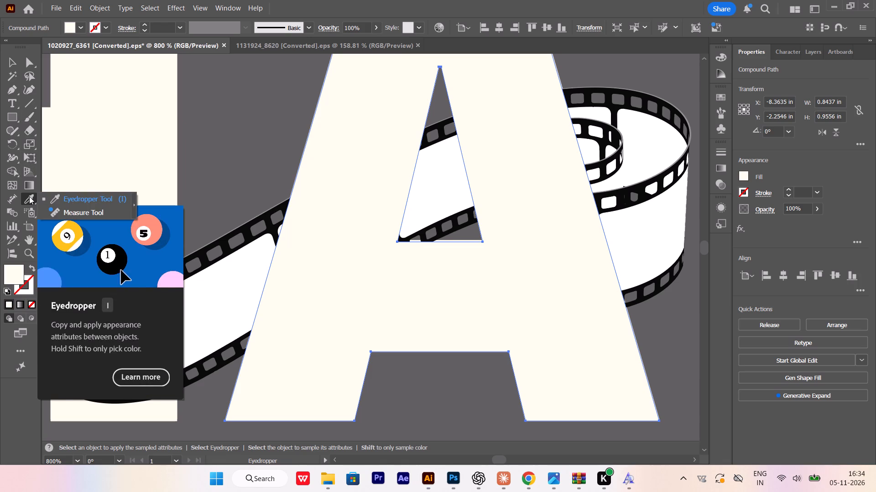
right_click(33, 123)
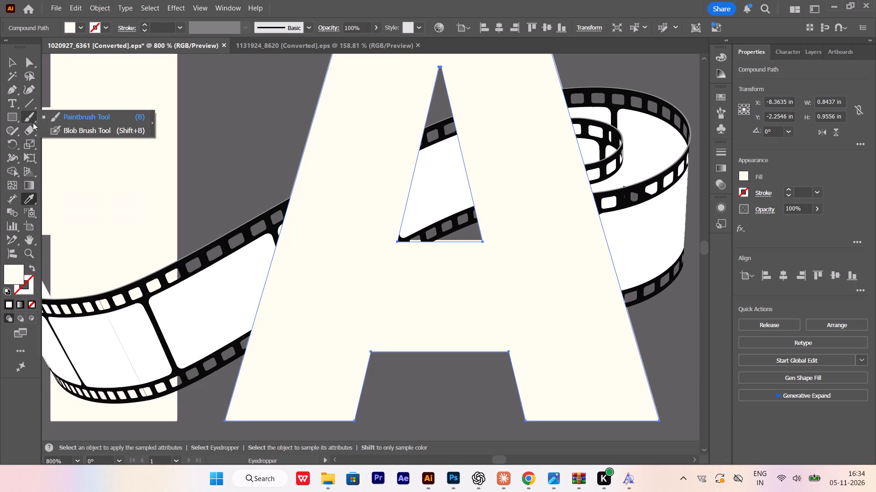
right_click(28, 243)
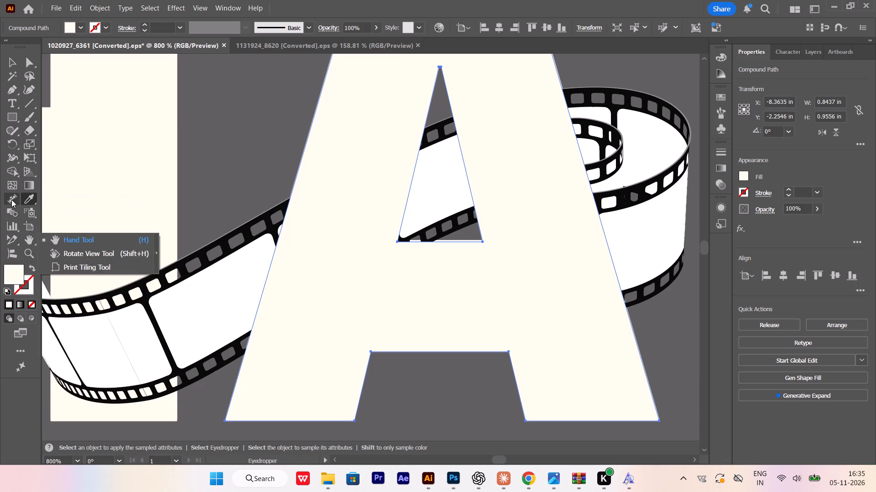
right_click(13, 170)
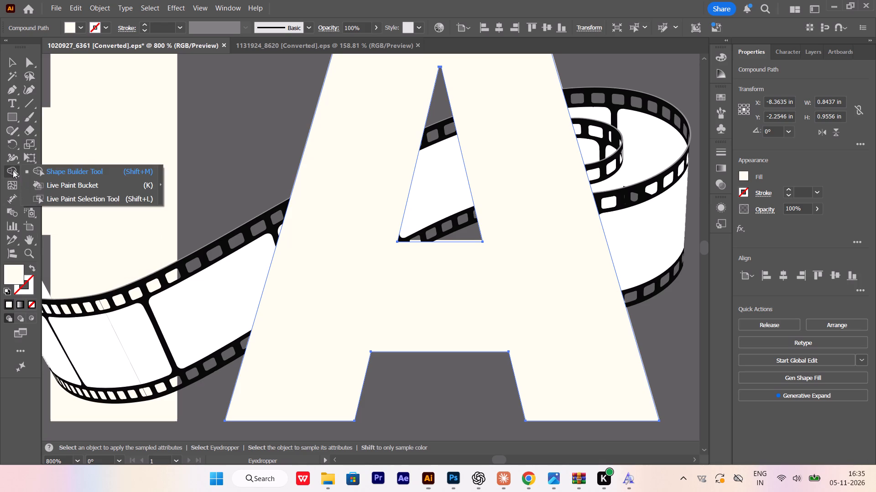
left_click(45, 169)
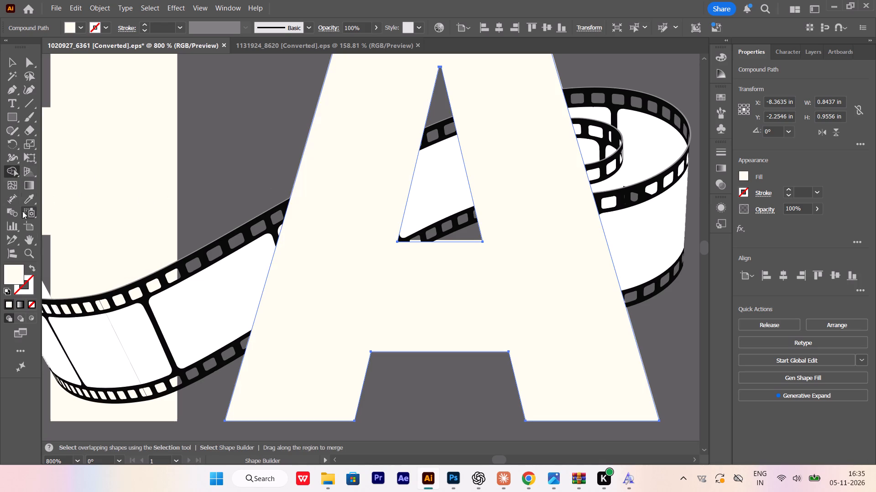
right_click(16, 174)
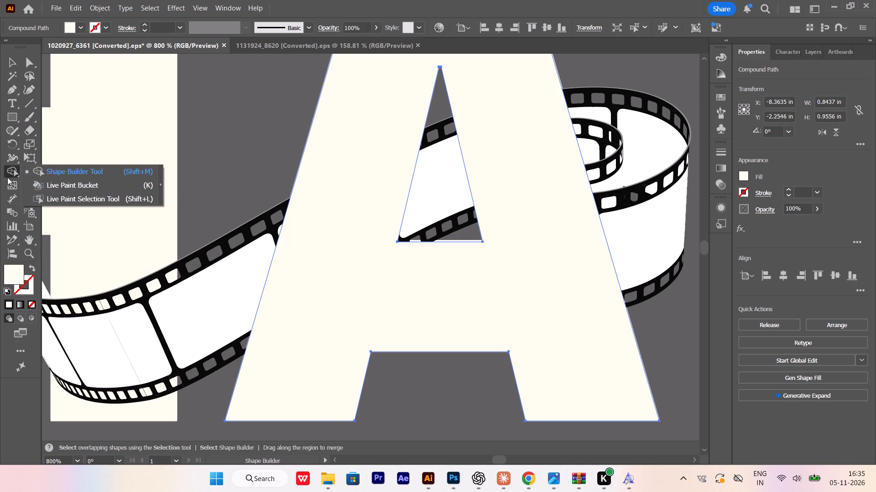
left_click(8, 172)
right_click(31, 162)
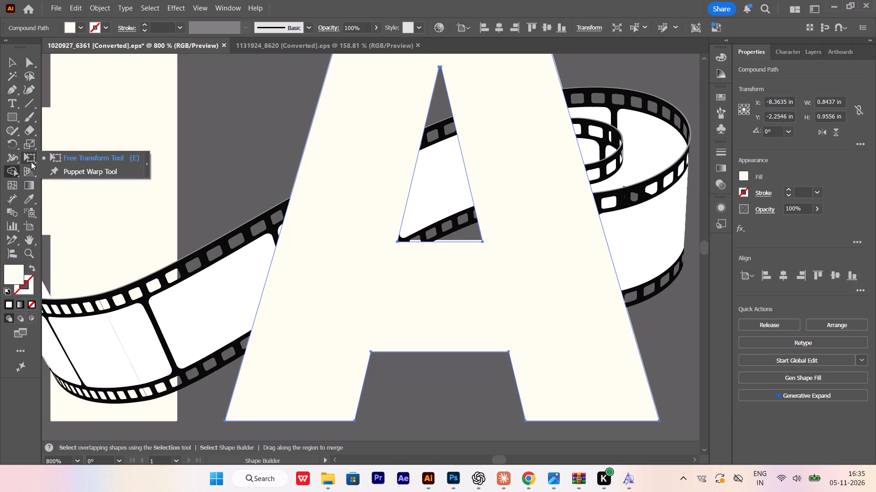
left_click(31, 162)
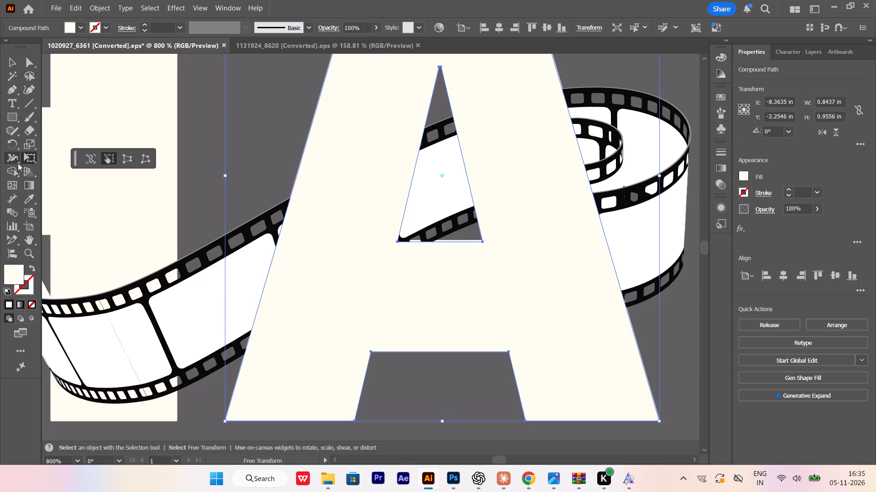
right_click(33, 121)
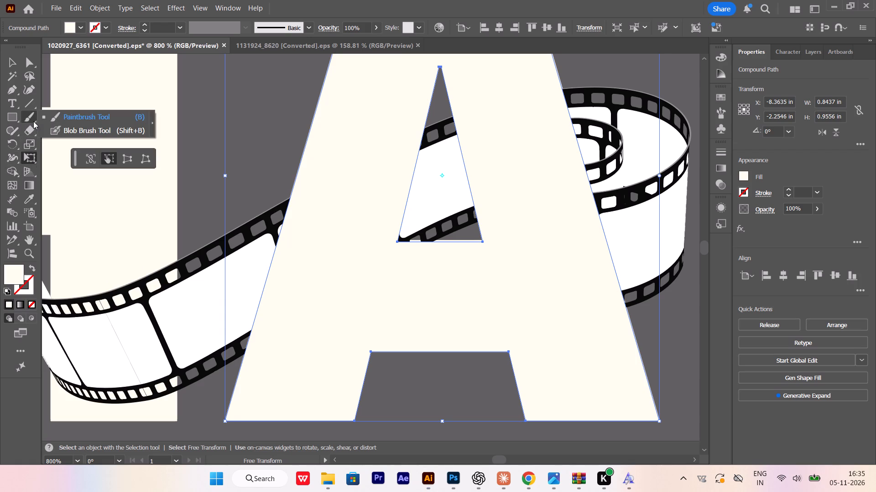
left_click(33, 121)
right_click(31, 108)
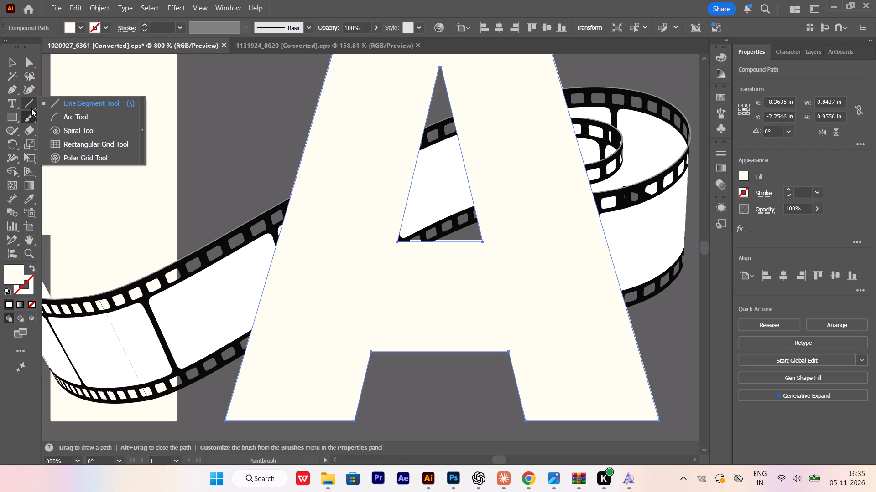
left_click(31, 108)
right_click(11, 105)
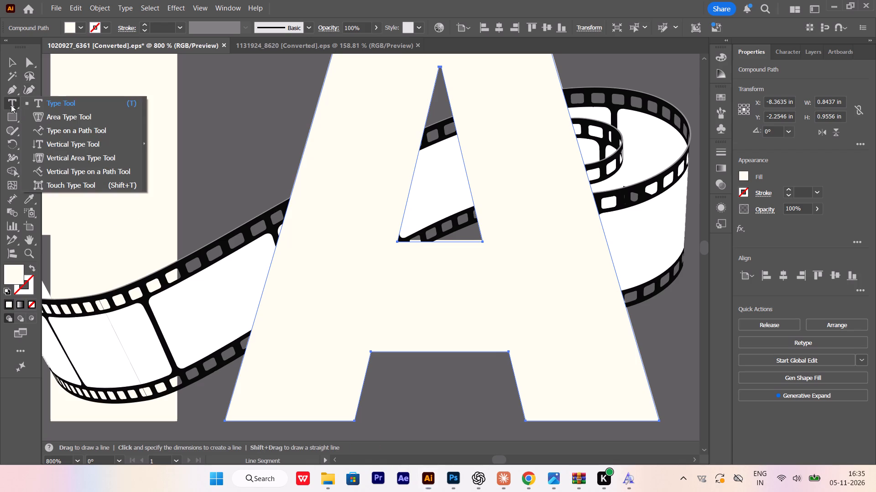
left_click(11, 105)
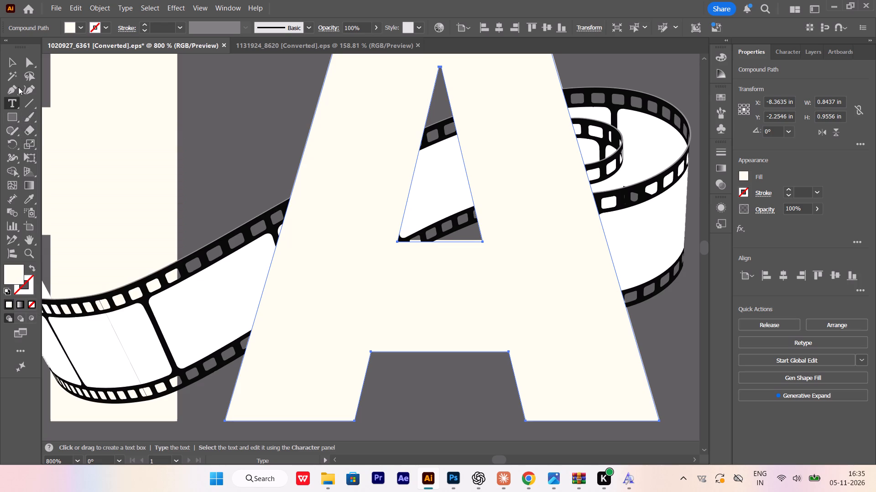
right_click(32, 78)
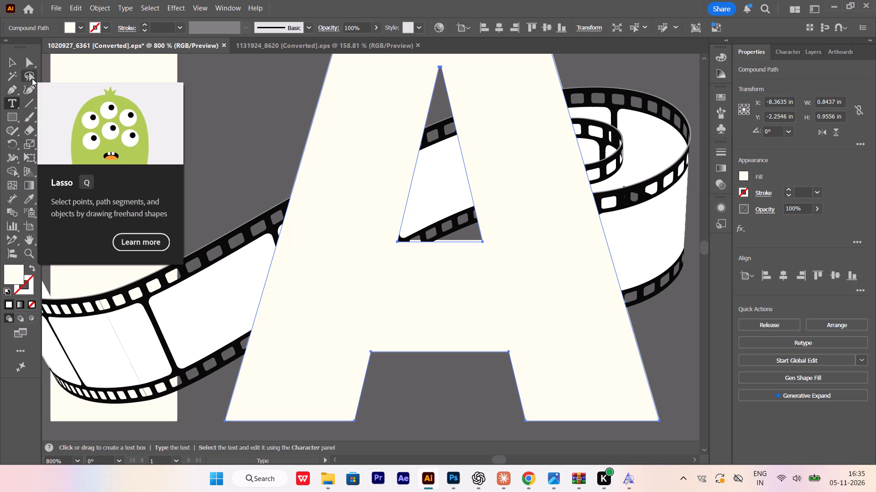
right_click(9, 77)
right_click(17, 92)
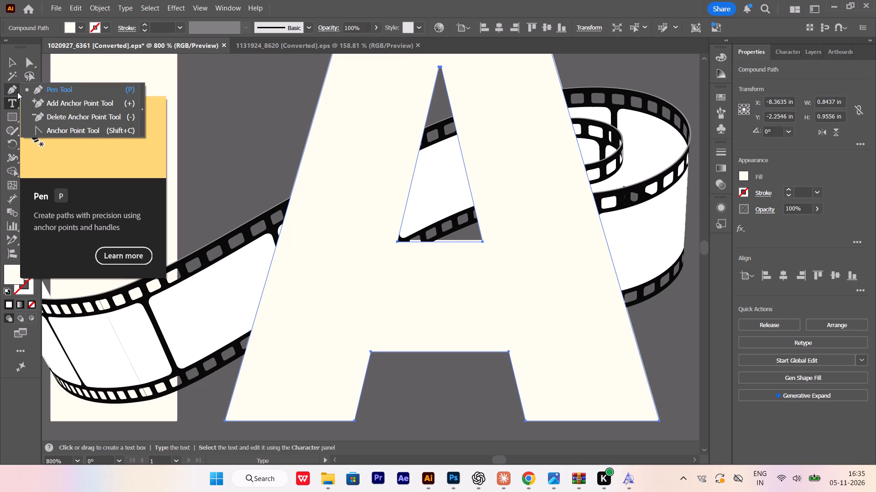
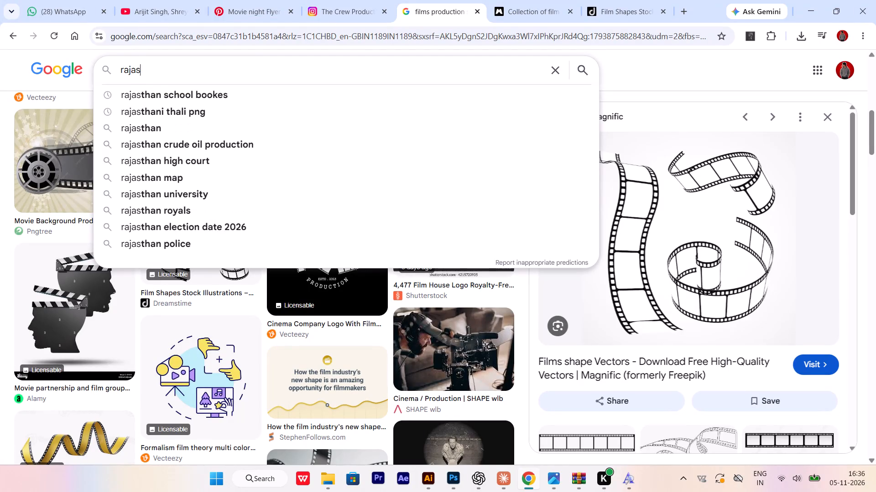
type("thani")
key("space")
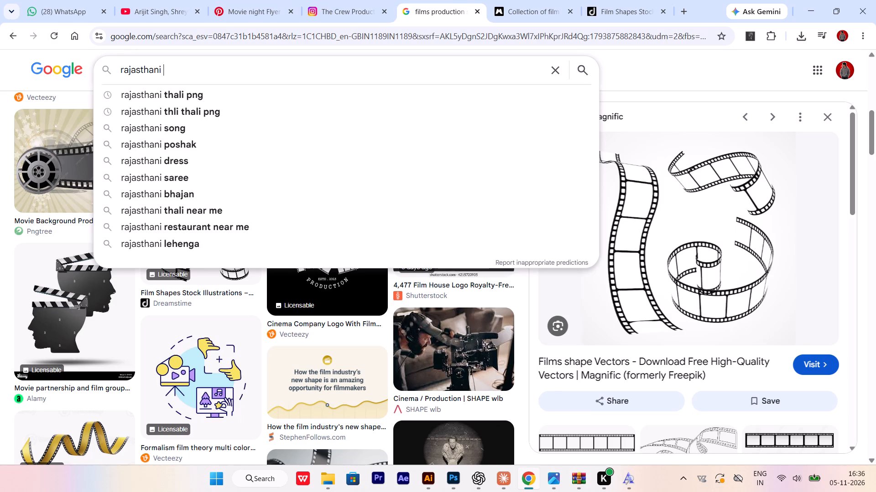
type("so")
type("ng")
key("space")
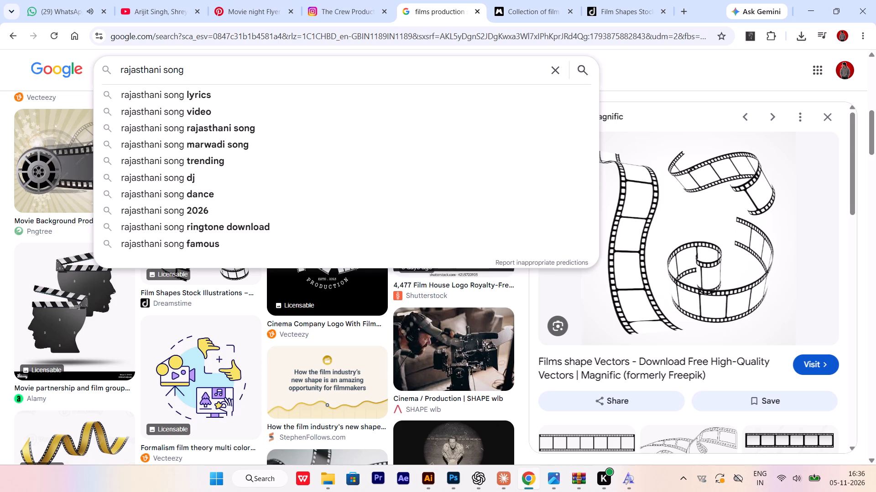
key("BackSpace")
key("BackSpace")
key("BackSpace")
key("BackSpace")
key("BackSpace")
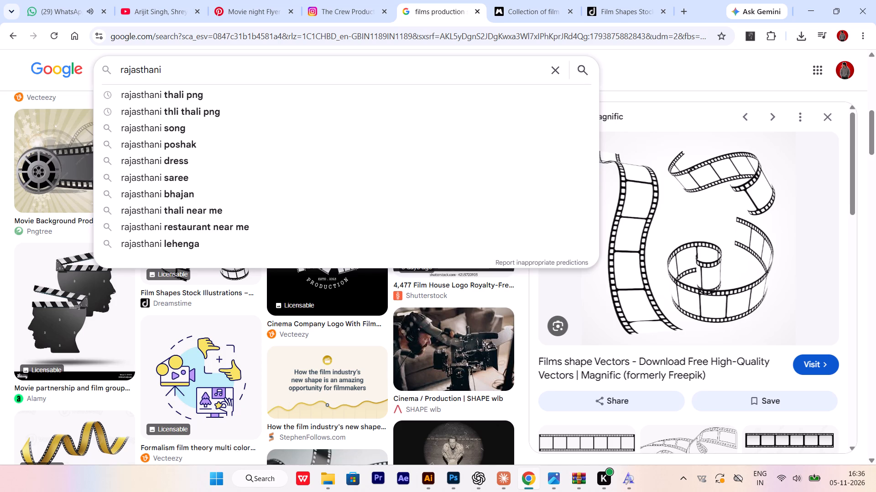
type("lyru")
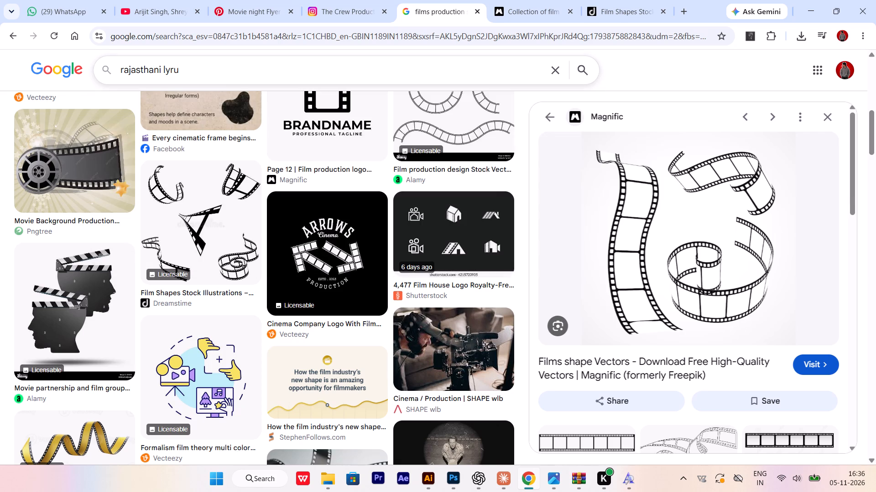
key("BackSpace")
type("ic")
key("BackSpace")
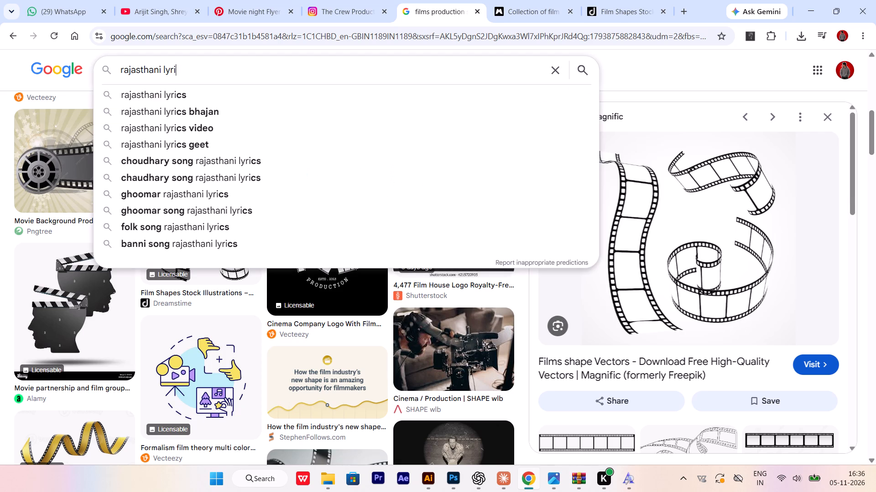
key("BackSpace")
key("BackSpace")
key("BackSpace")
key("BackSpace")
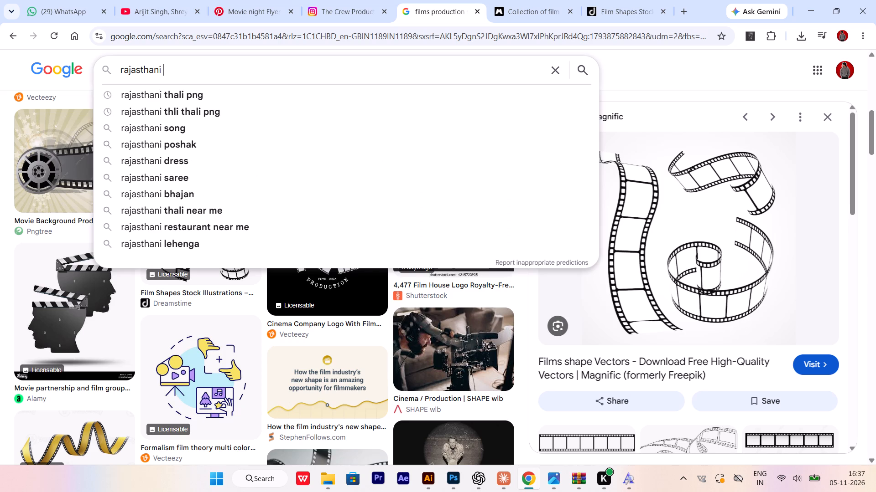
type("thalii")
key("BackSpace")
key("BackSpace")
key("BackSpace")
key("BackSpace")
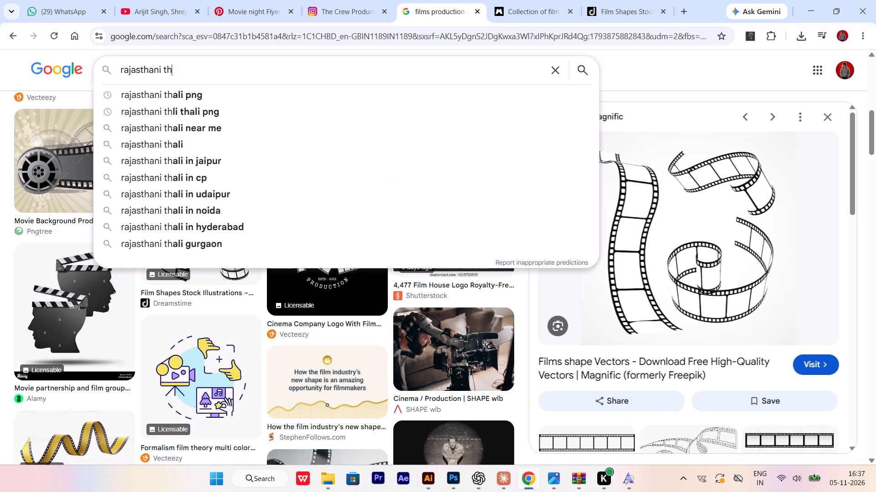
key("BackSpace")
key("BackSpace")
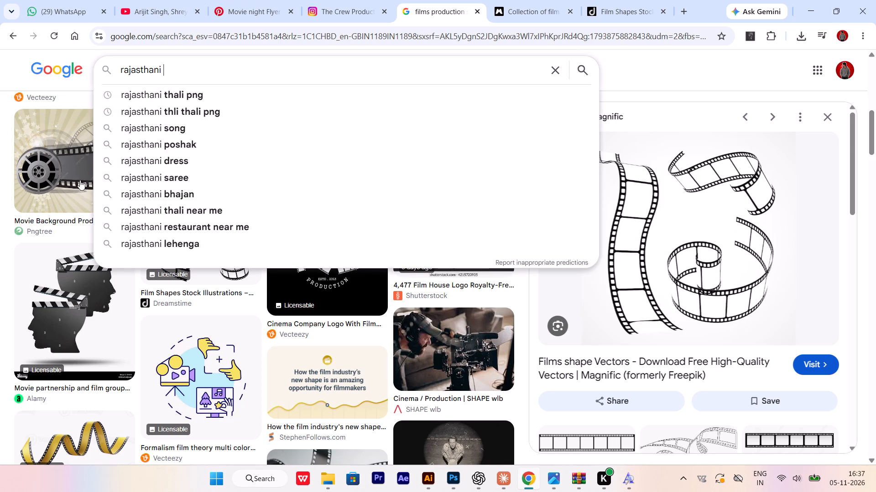
Switch to the YouTube tab and search for "rajasthani background music".
left_click(129, 0)
left_click_drag(394, 69, 293, 72)
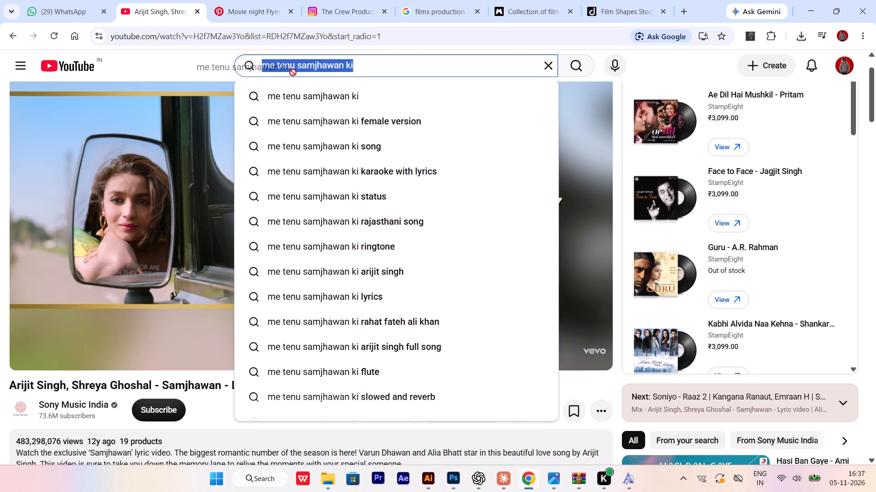
left_click_drag(293, 72, 225, 74)
type("rajathani so")
key("BackSpace")
key("BackSpace")
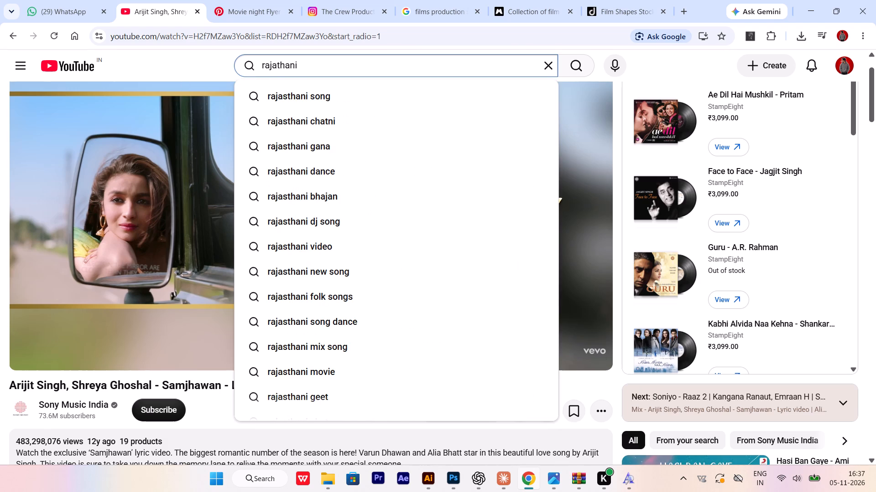
type("background")
key("space")
key("space")
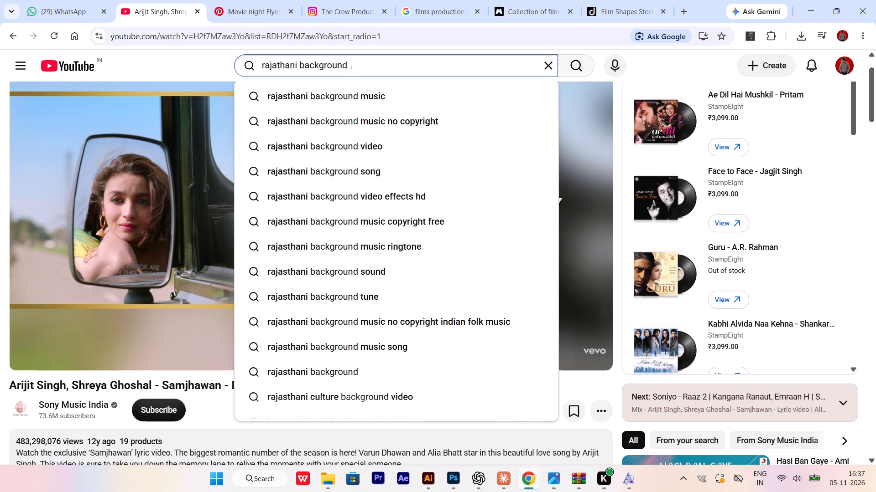
key("Down")
key("Return")
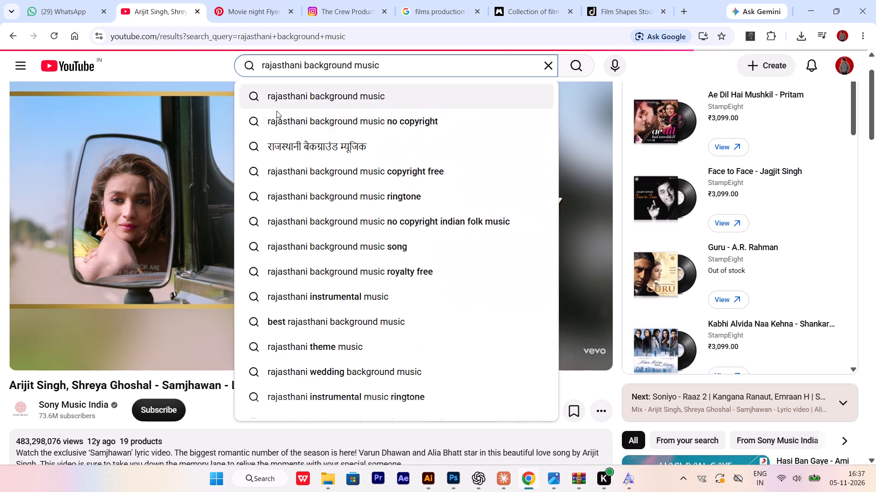
Open the first Rajasthan short in the results and browse through the following shorts to sample their music.
scroll(256, 268, "down", 1)
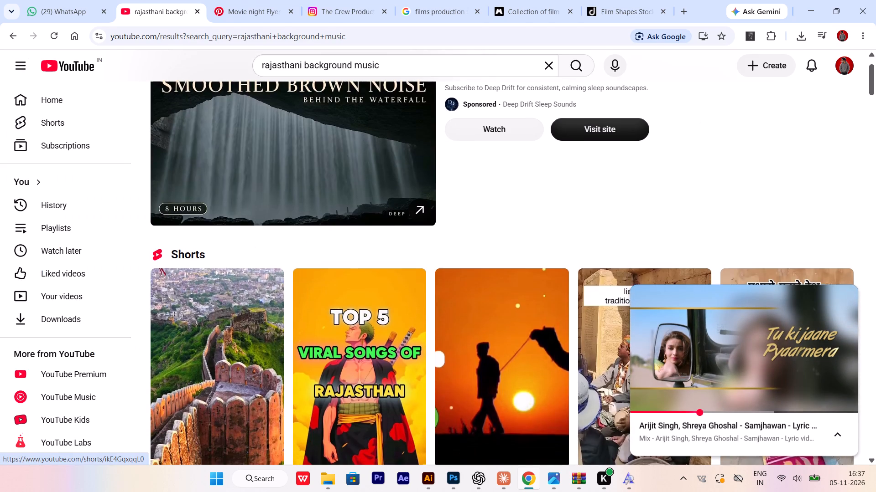
left_click(232, 326)
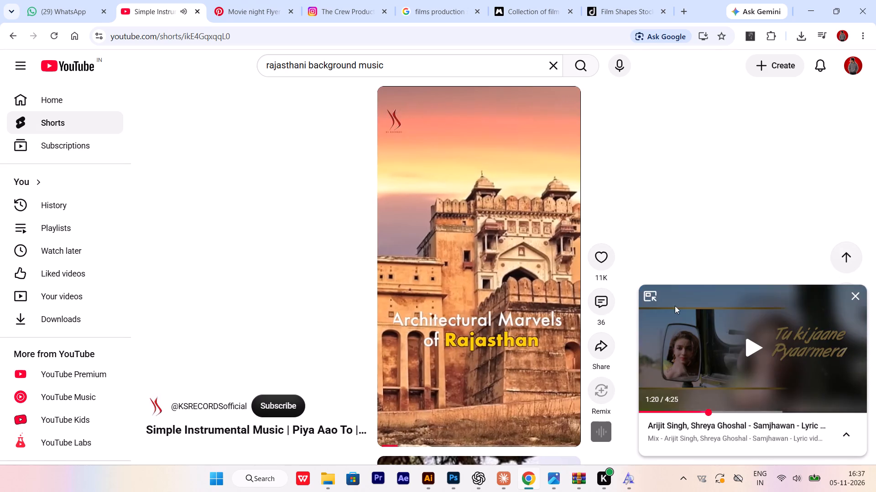
key("Down")
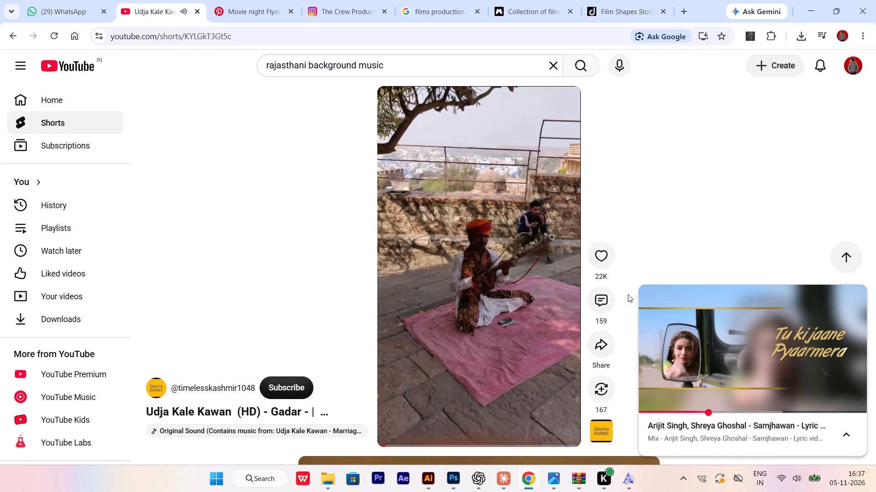
key("Down")
key("Up")
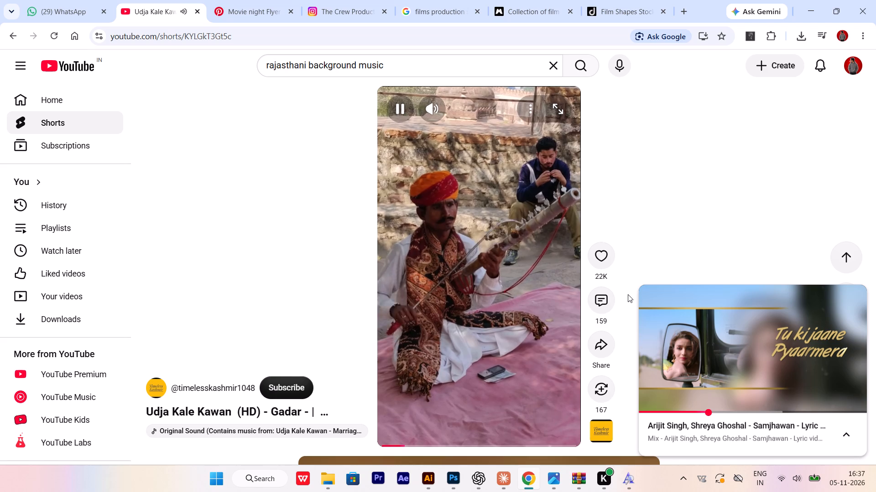
key("Down")
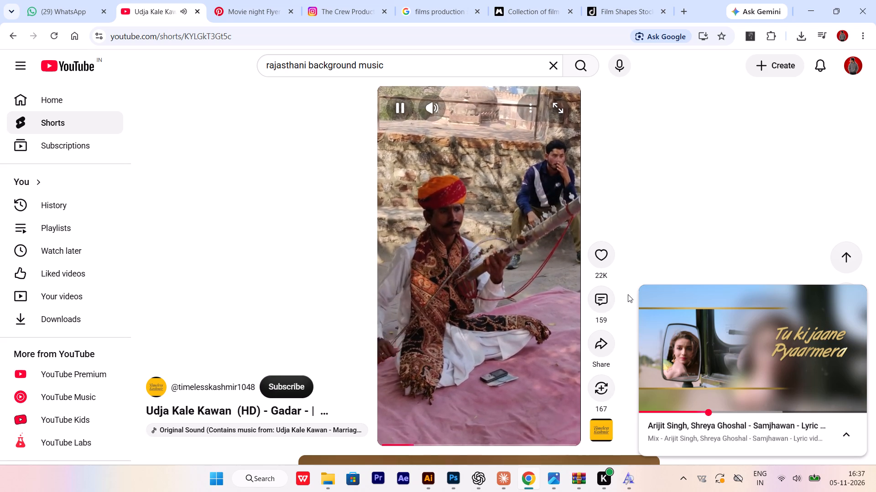
key("Down")
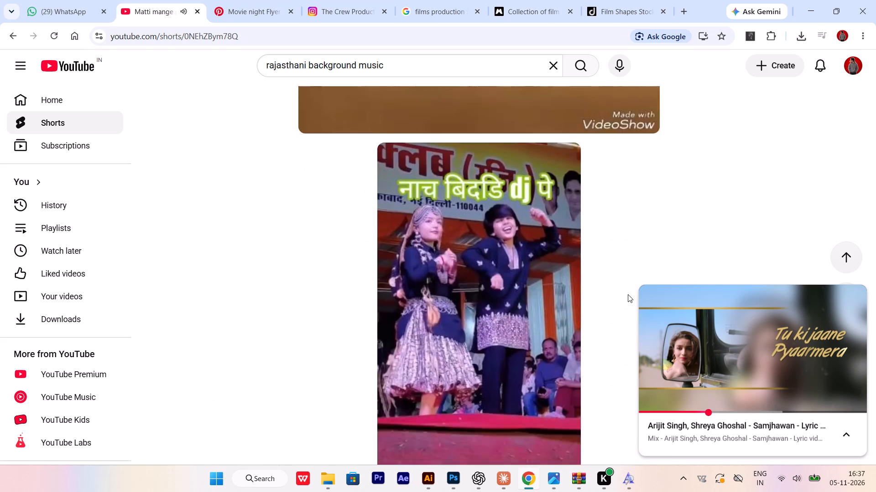
key("Down")
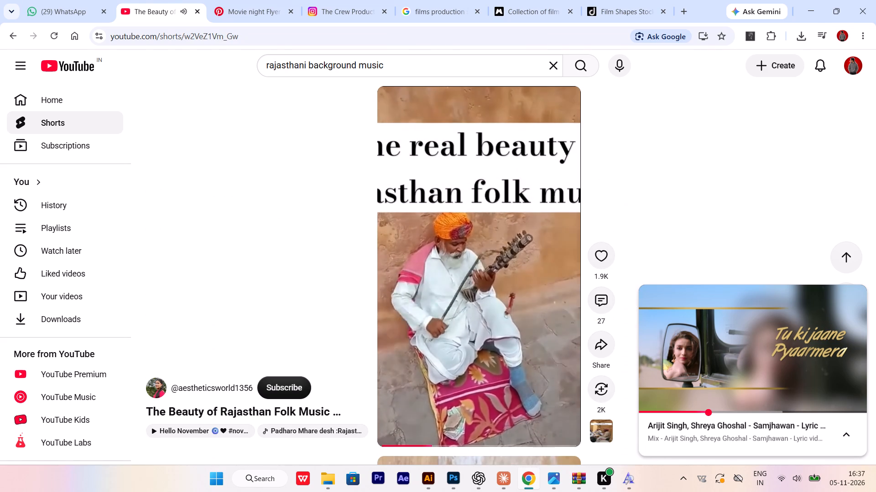
Change the YouTube search to "rajasthani folk music instrumental".
left_click(307, 66)
left_click_drag(308, 66, 314, 66)
left_click_drag(315, 66, 351, 76)
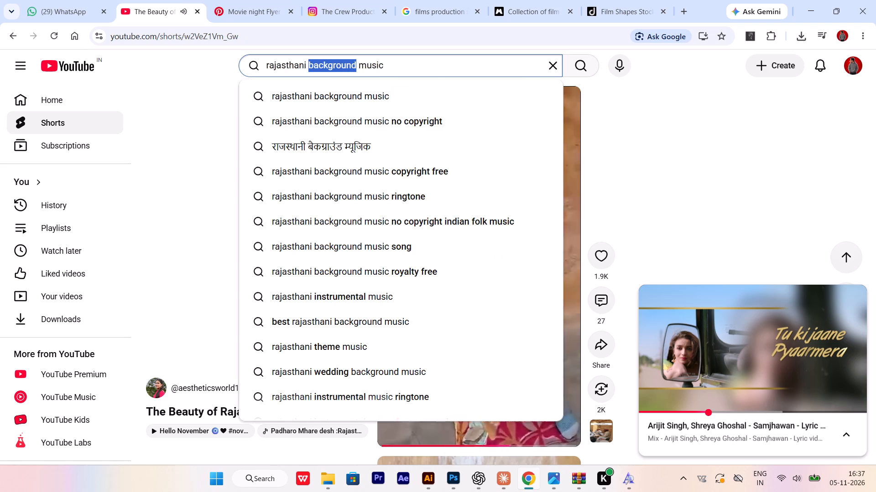
type("folk")
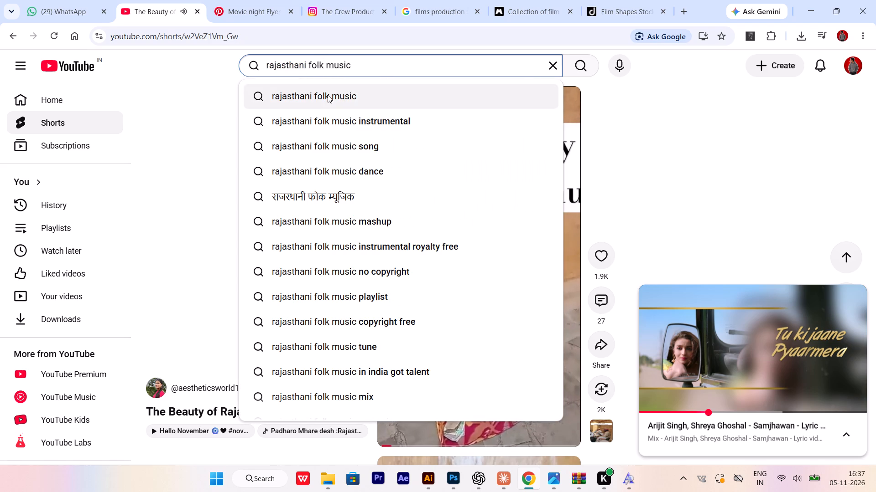
left_click(325, 127)
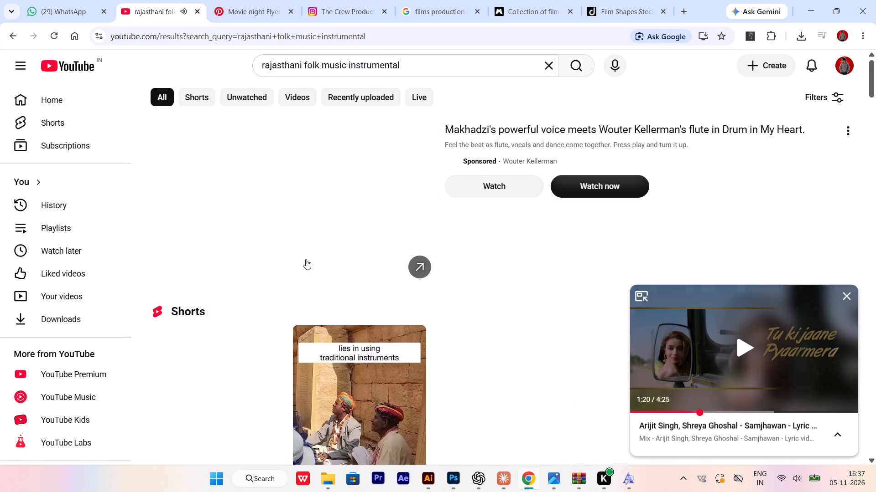
Play the first folk music short about the Ravanahatha instrument, skip ahead in it, and pause it.
scroll(308, 261, "down", 1)
left_click(240, 323)
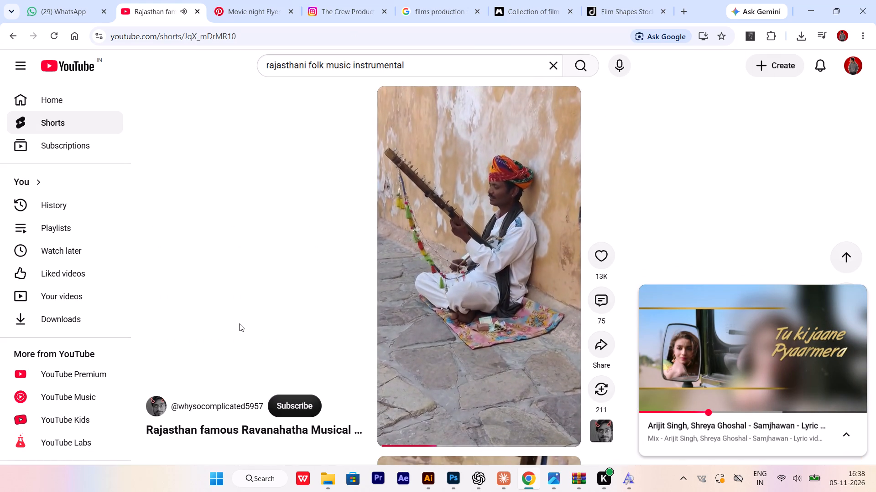
key("Right")
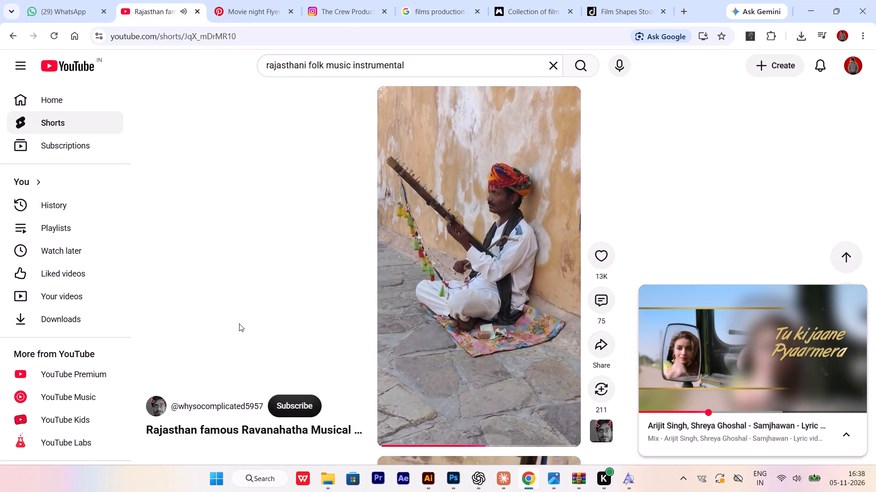
key("Return")
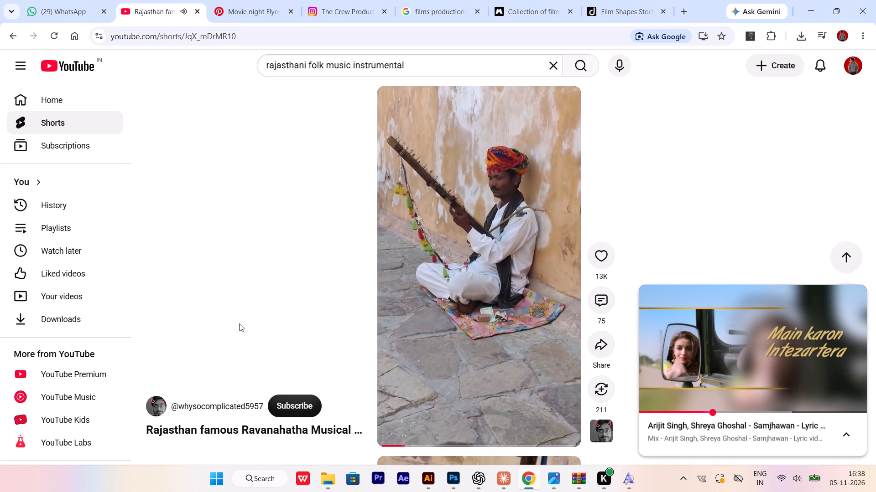
left_click(502, 287)
Look over the Movie night Flyer Design pin in the Pinterest tab.
left_click(257, 11)
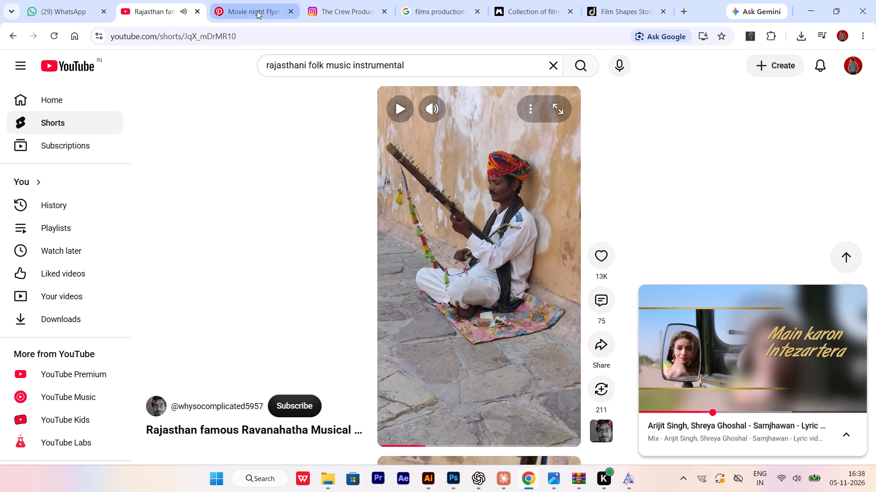
scroll(244, 179, "down", 1)
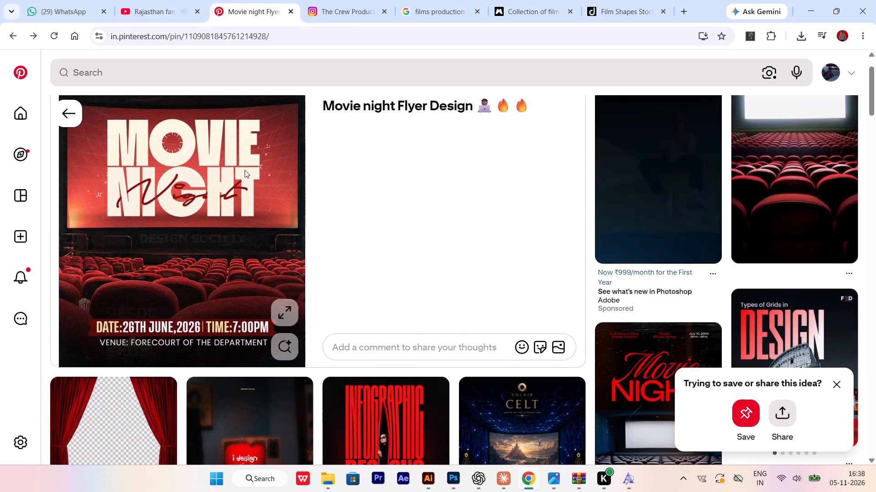
scroll(225, 159, "up", 1)
Return to the Google film image results and resume editing the "rajasthani" search query.
left_click(435, 13)
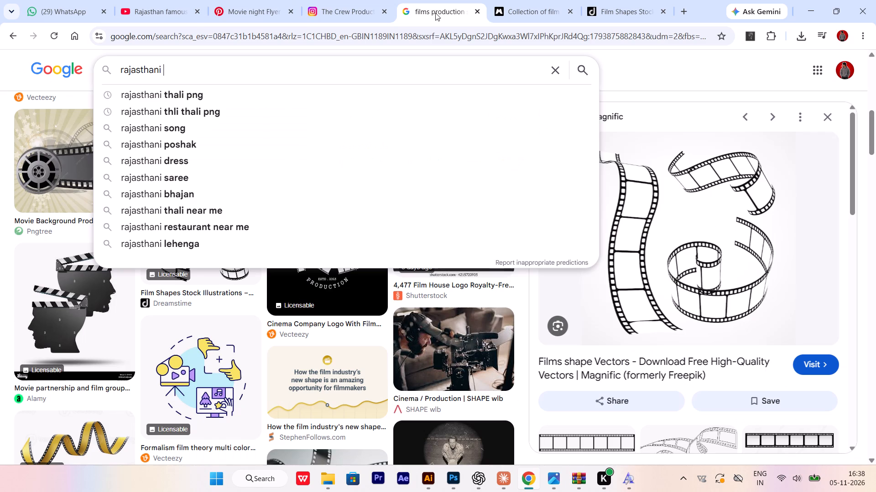
left_click_drag(285, 67, 89, 67)
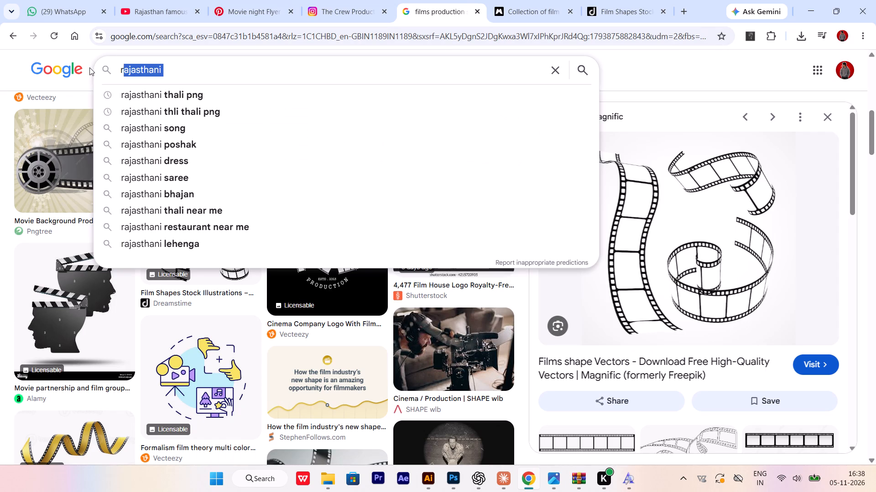
key("Right")
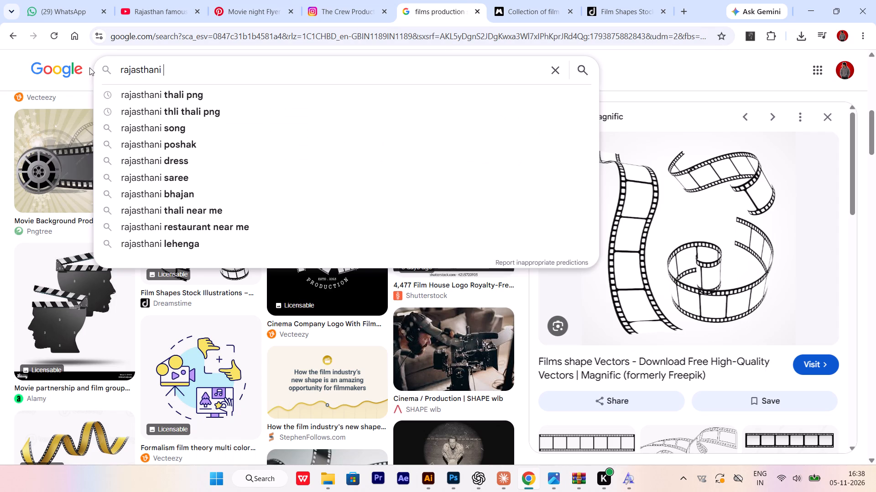
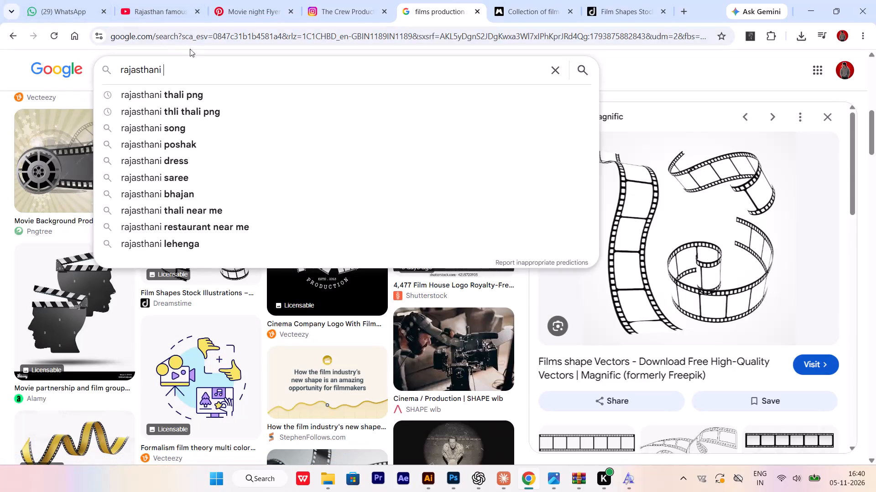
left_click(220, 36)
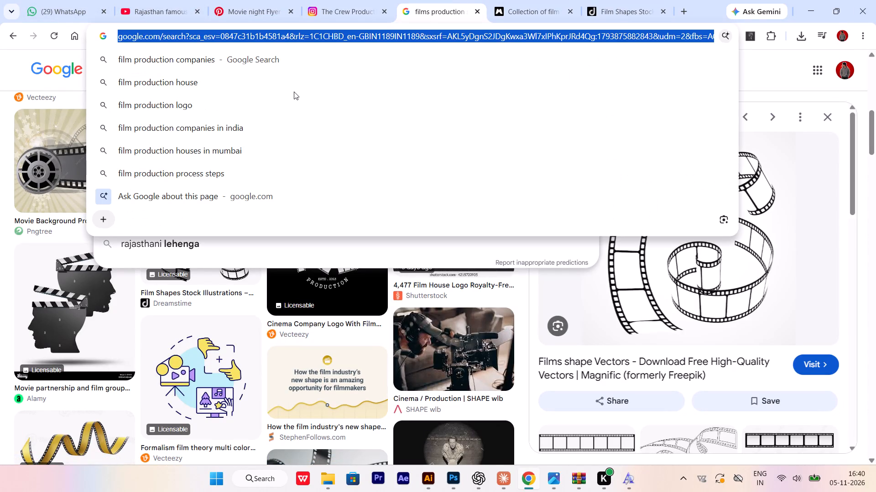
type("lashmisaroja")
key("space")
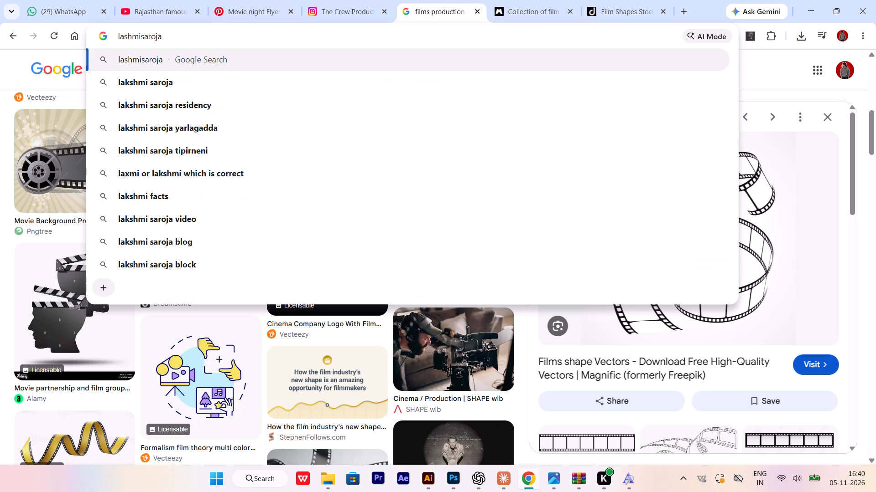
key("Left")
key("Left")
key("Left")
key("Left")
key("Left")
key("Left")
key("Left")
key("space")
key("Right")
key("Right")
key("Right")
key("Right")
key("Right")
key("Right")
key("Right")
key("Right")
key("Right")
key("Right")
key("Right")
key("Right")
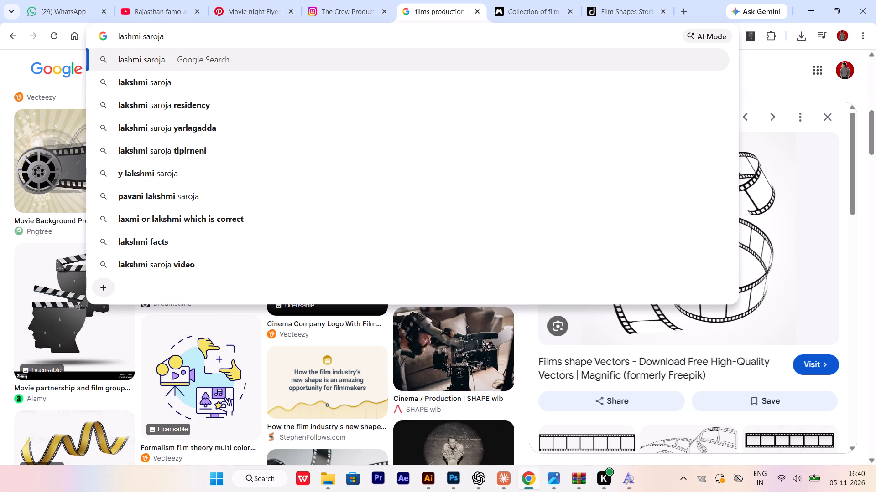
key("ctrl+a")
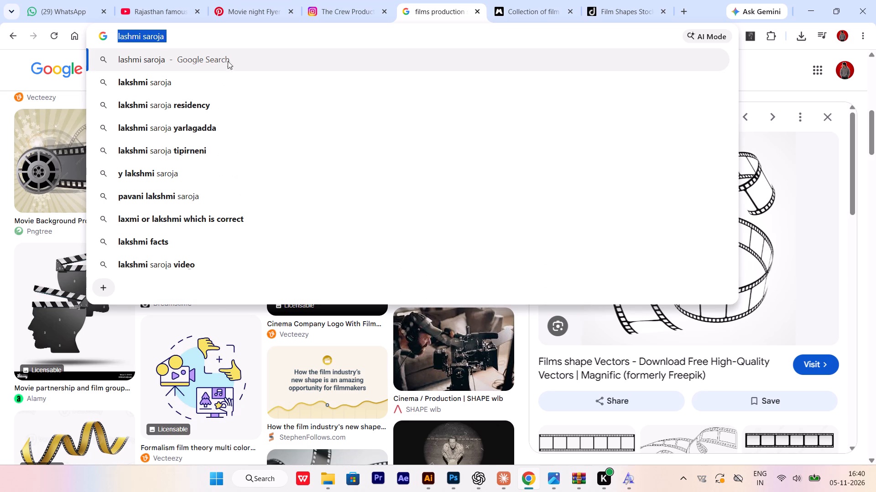
Switch to the YouTube tab and replace the folk music search with "roslyn instrumental".
left_click(158, 1)
left_click_drag(418, 63, 81, 83)
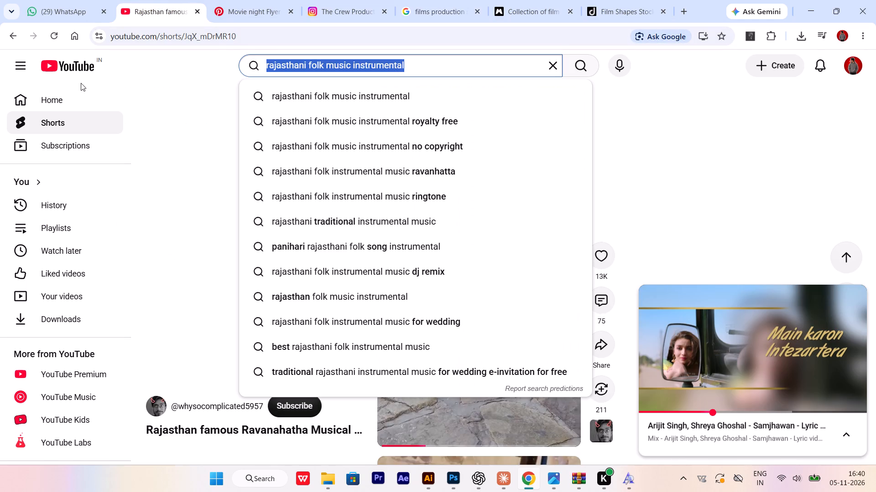
type("lakhmi")
key("space")
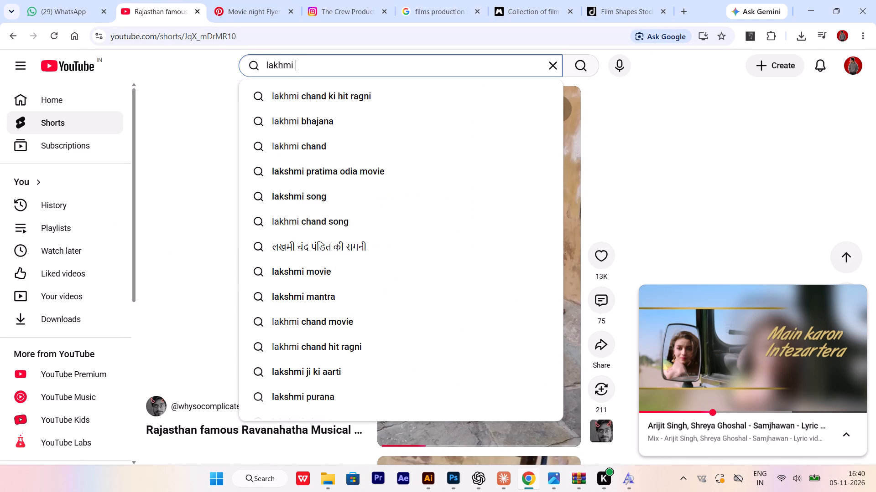
key("ctrl+a")
type("rosly")
key("n")
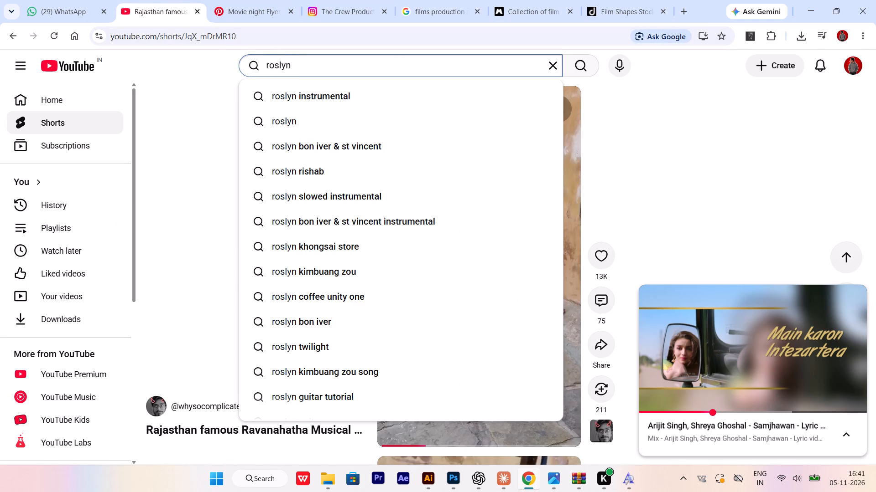
key("Down")
key("Return")
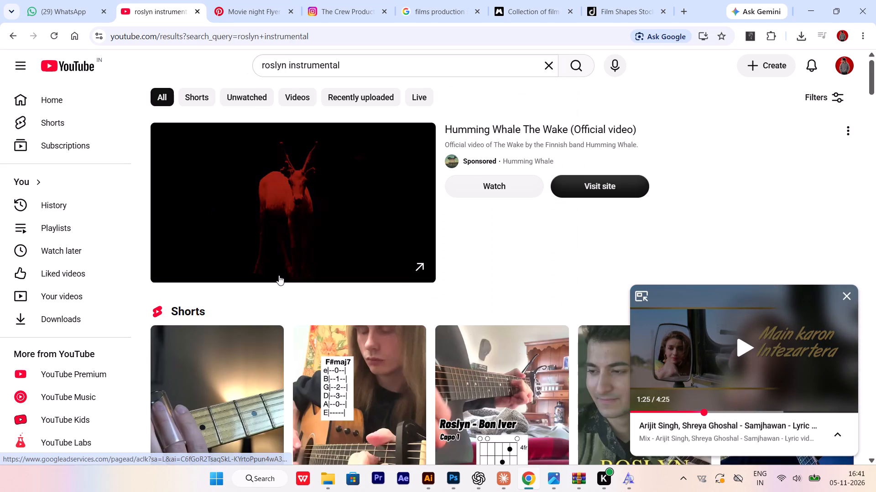
Sample the Bon Iver & St Vincent Roslyn short, return to the results, and play the "Bon Iver - Roslyn (remake instrumental)" video.
scroll(281, 282, "down", 1)
left_click(270, 362)
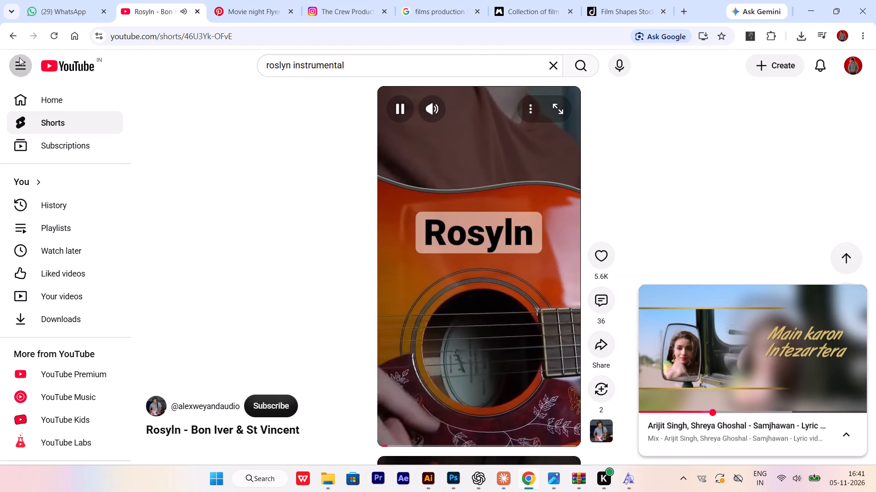
left_click(15, 39)
scroll(380, 206, "down", 7)
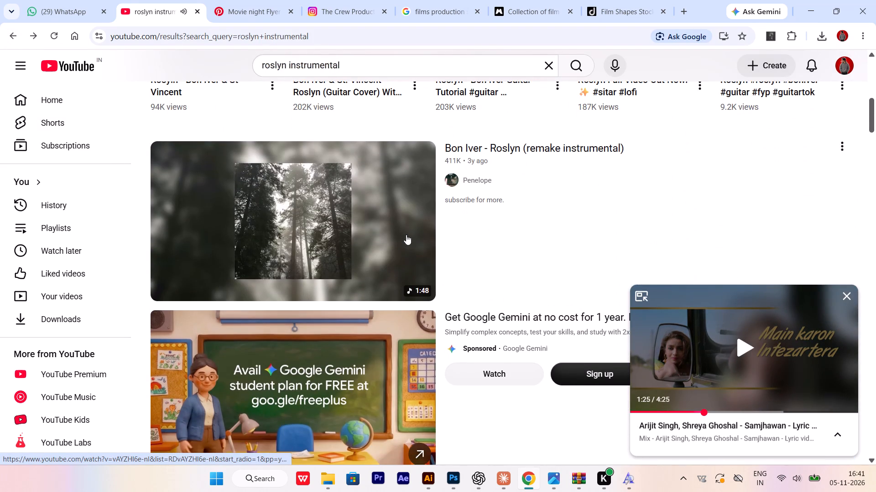
left_click(406, 235)
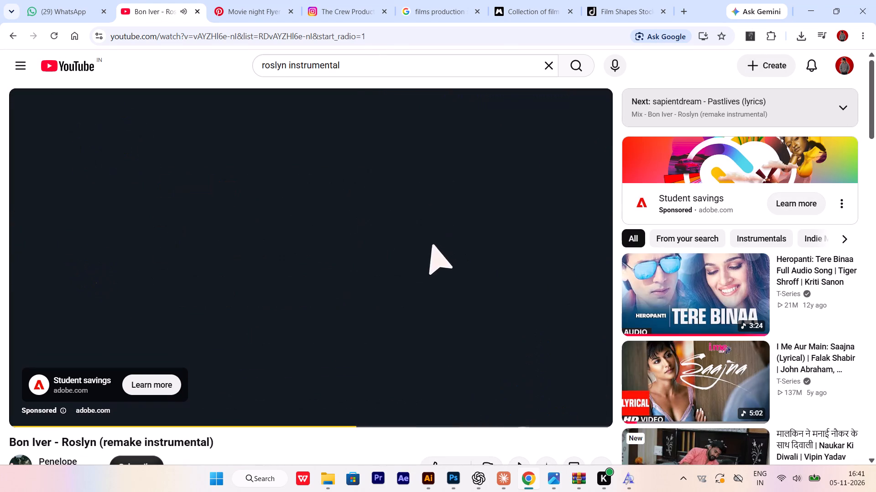
Change the YouTube search to "roslyn rishabh".
left_click_drag(339, 63, 288, 82)
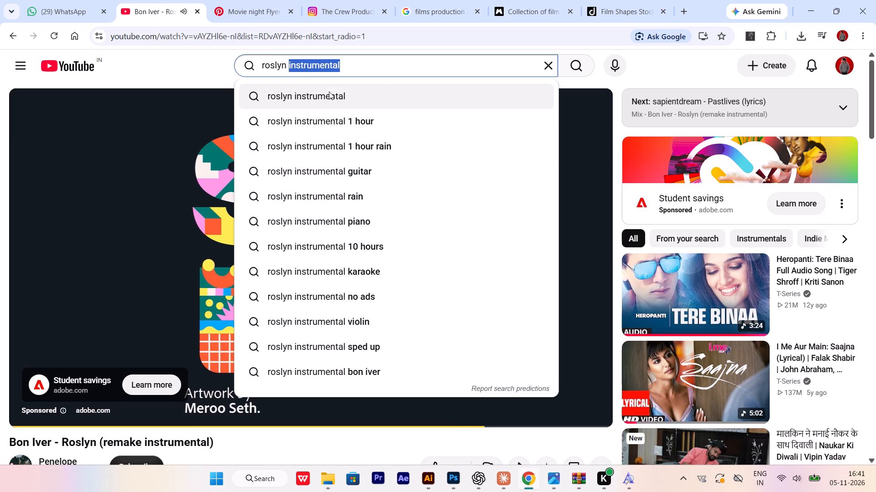
key("BackSpace")
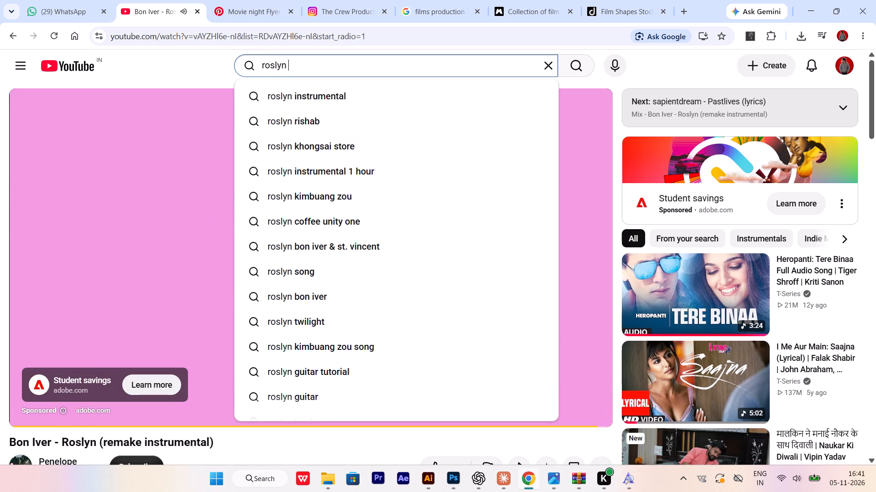
type("rishabh")
key("space")
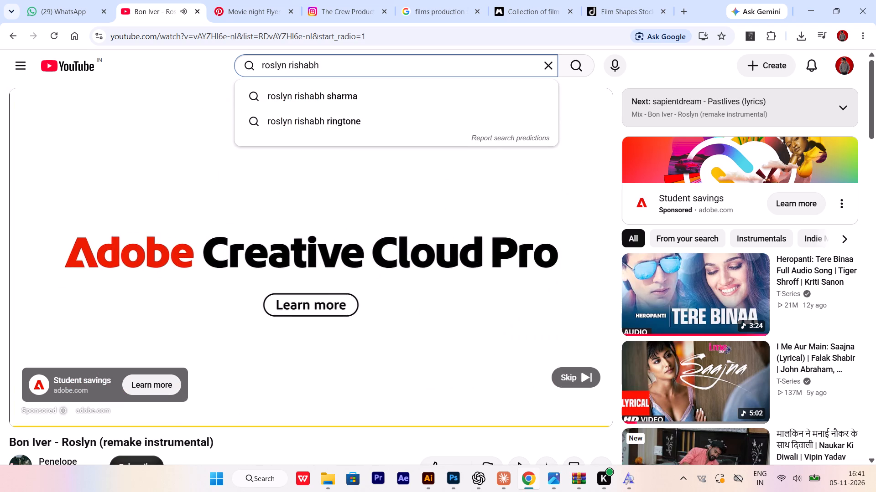
key("Return")
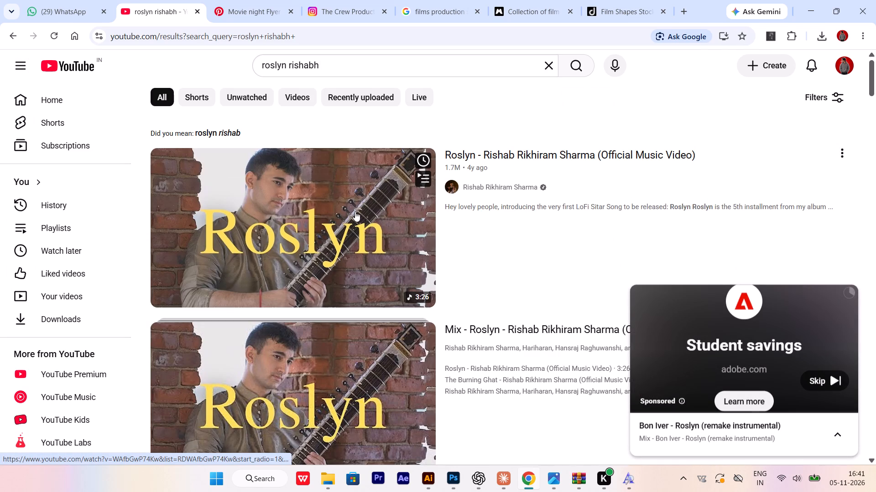
Play the Rishab Rikhiram Sharma "Roslyn" official music video and skip ahead in it.
left_click(355, 211)
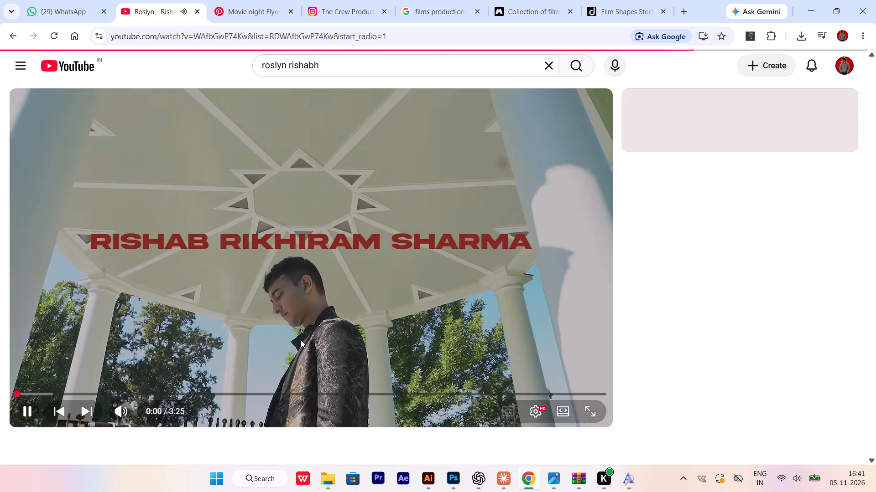
key("Right")
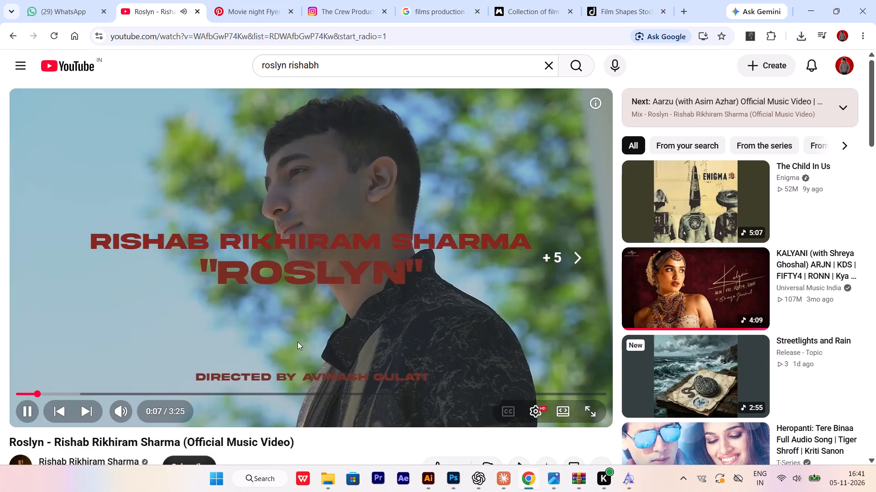
key("Right")
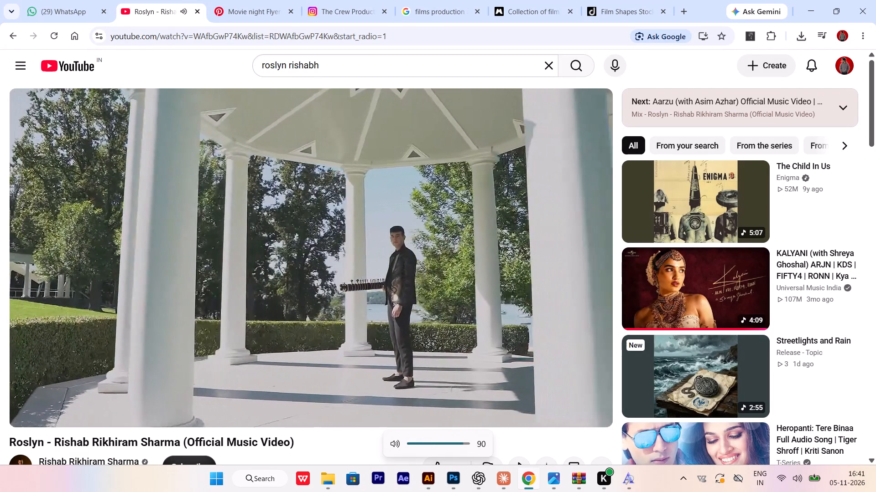
key("Right")
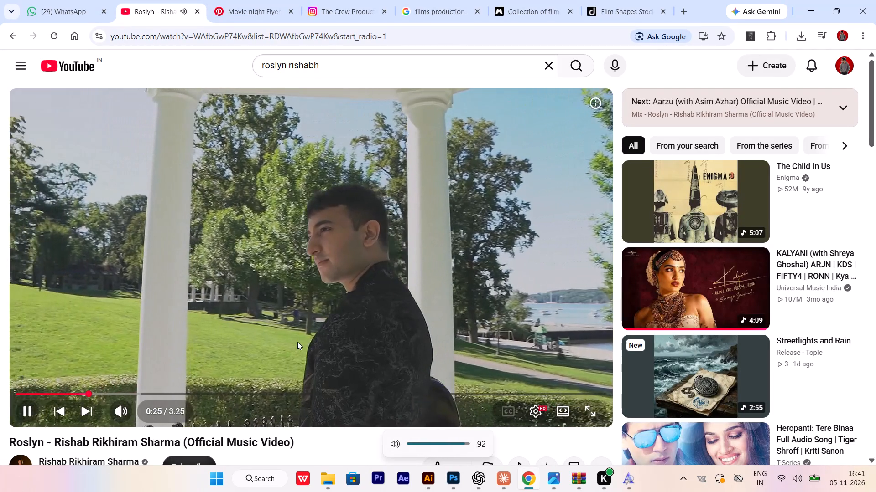
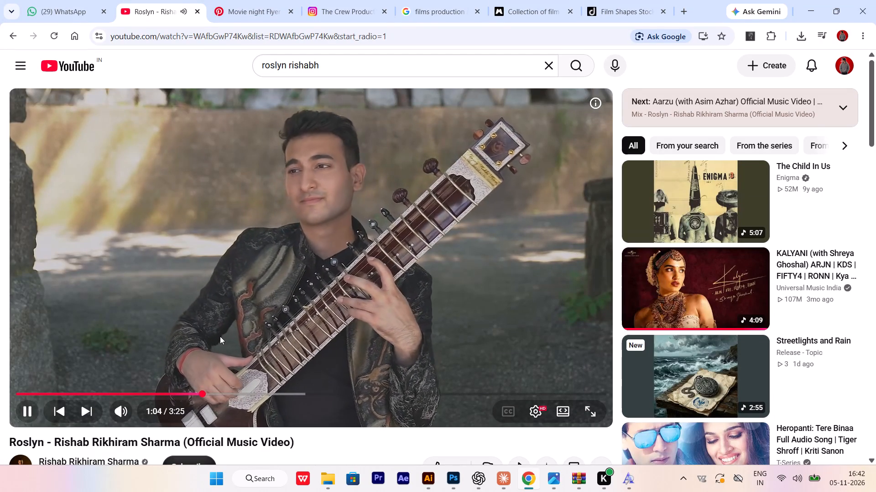
Rewind the Roslyn music video repeatedly to replay its opening section, and pause it at 0:32.
key("Left")
key("Left")
key("Left")
key("Left")
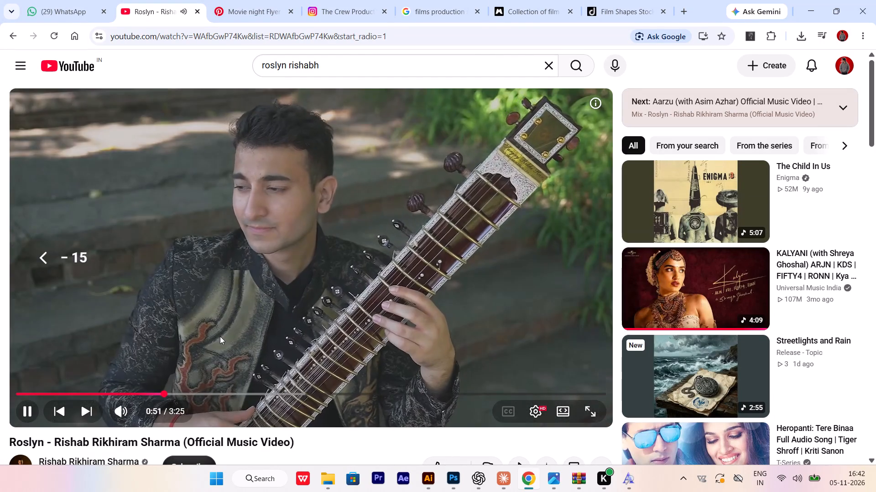
key("Left")
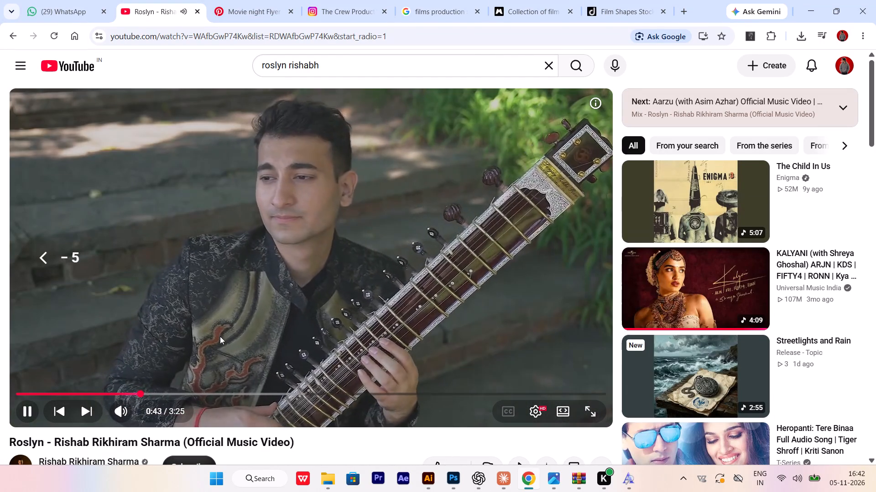
key("Left")
key("Left")
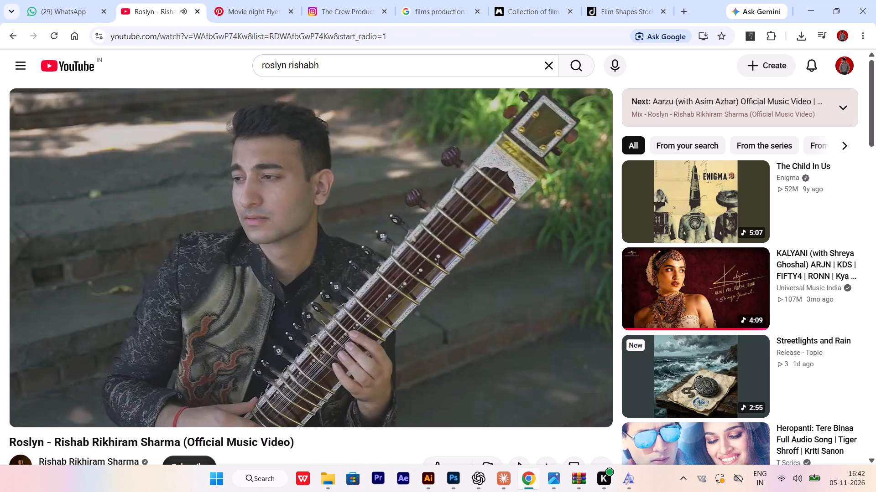
key("Left")
key("Left")
key("Left")
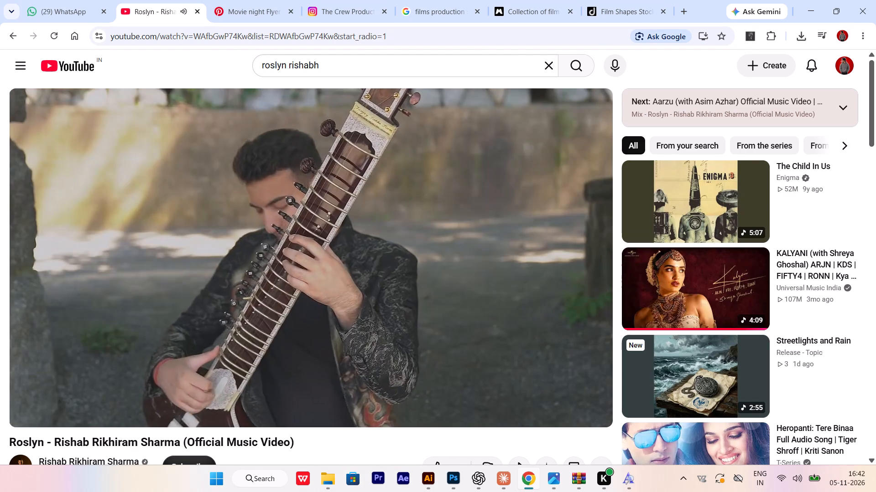
key("Left")
key("Left")
key("Left")
key("Left")
key("Left")
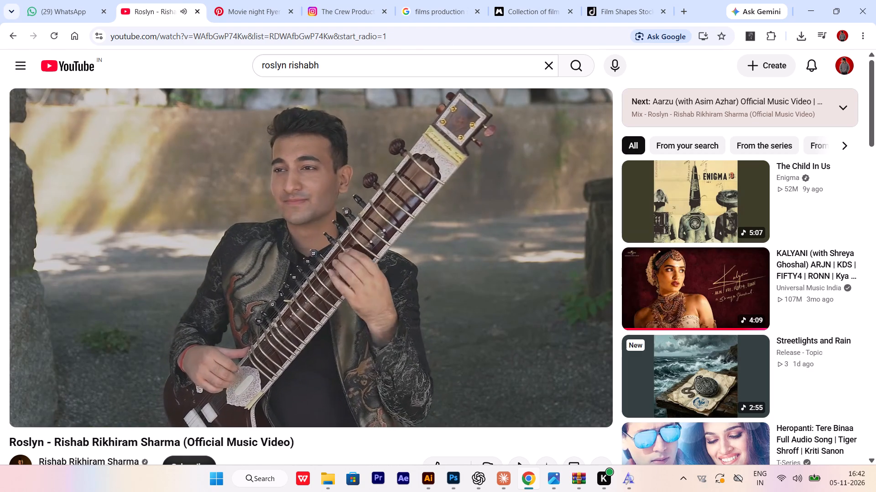
key("space")
Copy the share link of the Roslyn music video, without a start time.
scroll(0, 339, "down", 1)
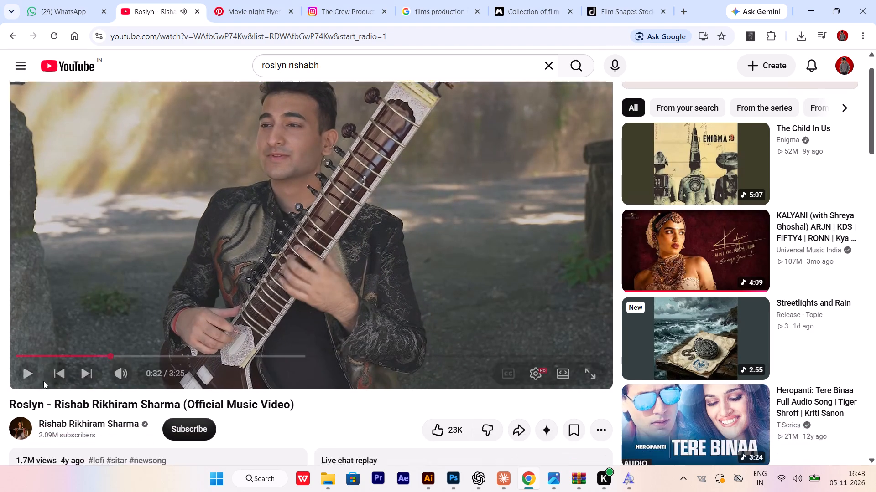
scroll(200, 370, "down", 1)
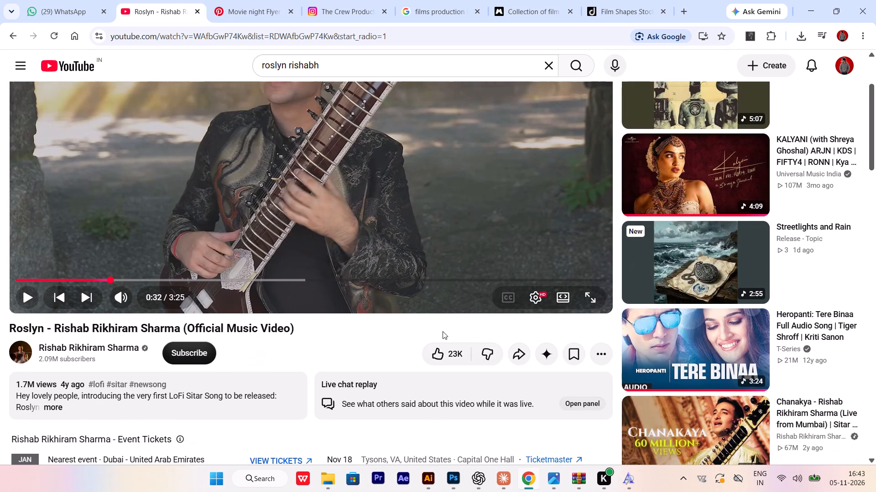
left_click(597, 357)
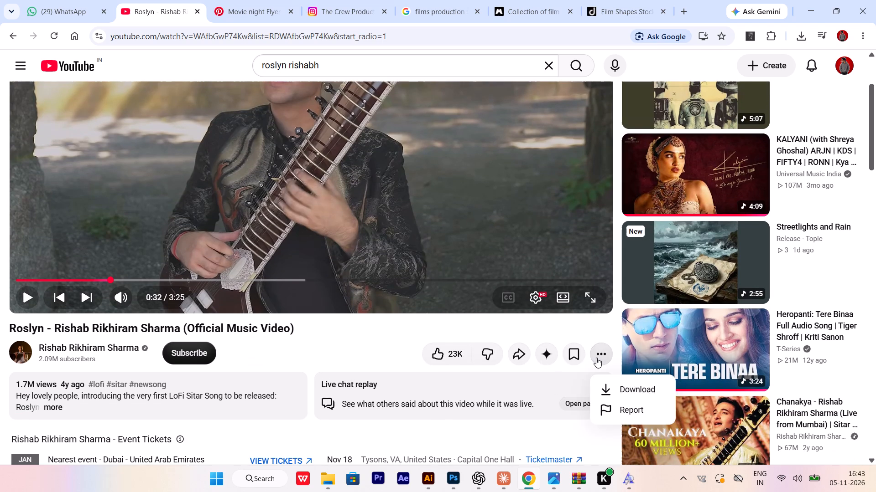
left_click(596, 358)
left_click(518, 358)
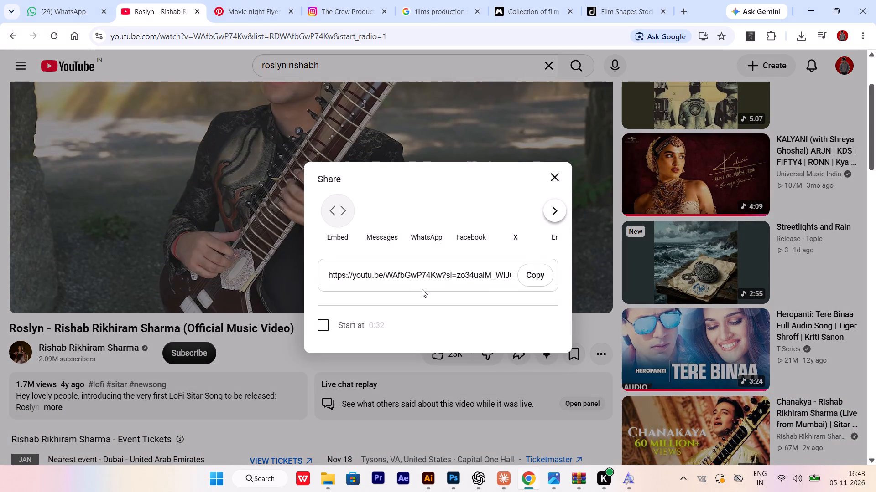
left_click(540, 281)
scroll(404, 200, "up", 1)
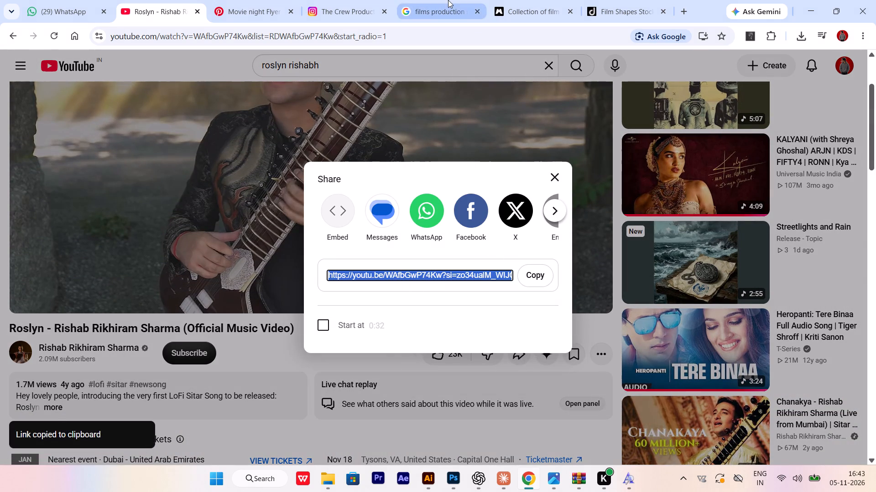
In the films production search tab, search Google for "download yt video music" and open the YTMP3 converter site.
left_click(448, 0)
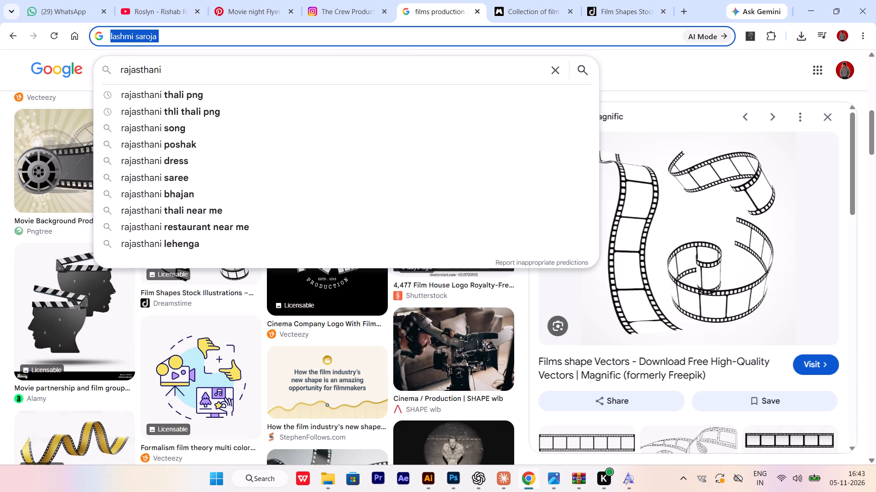
type("download in")
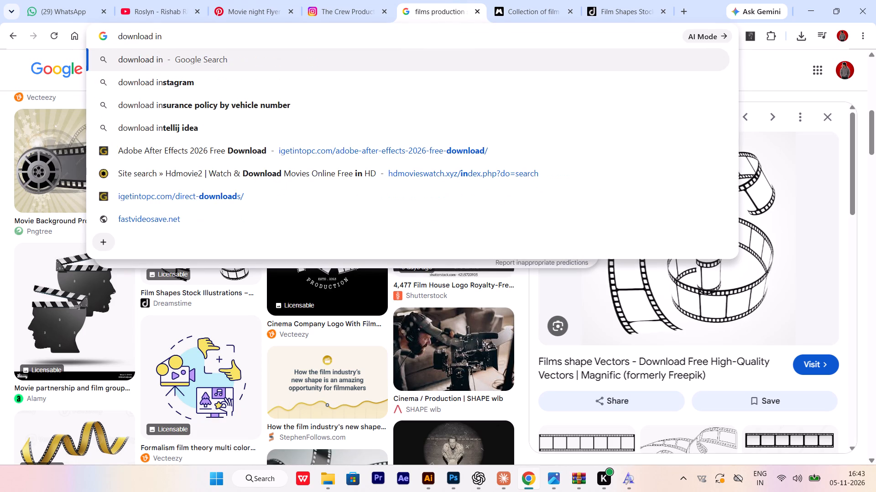
key("BackSpace")
key("BackSpace")
type("yt")
key("space")
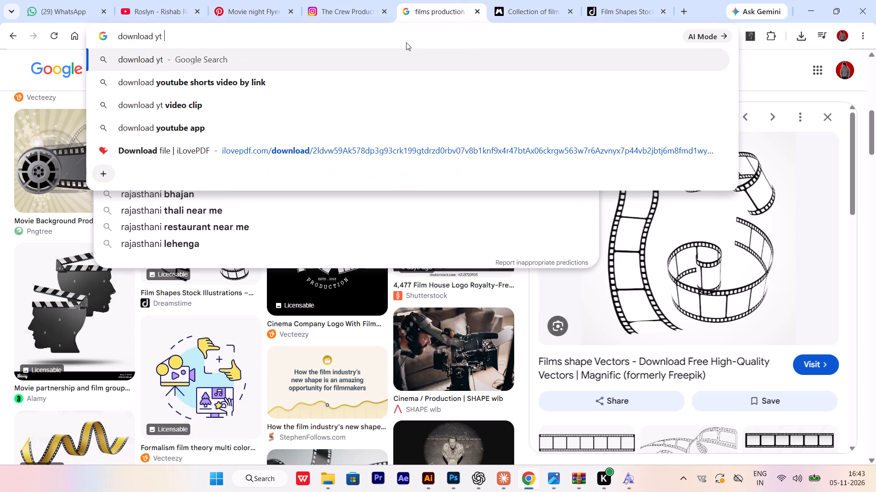
type("video mus")
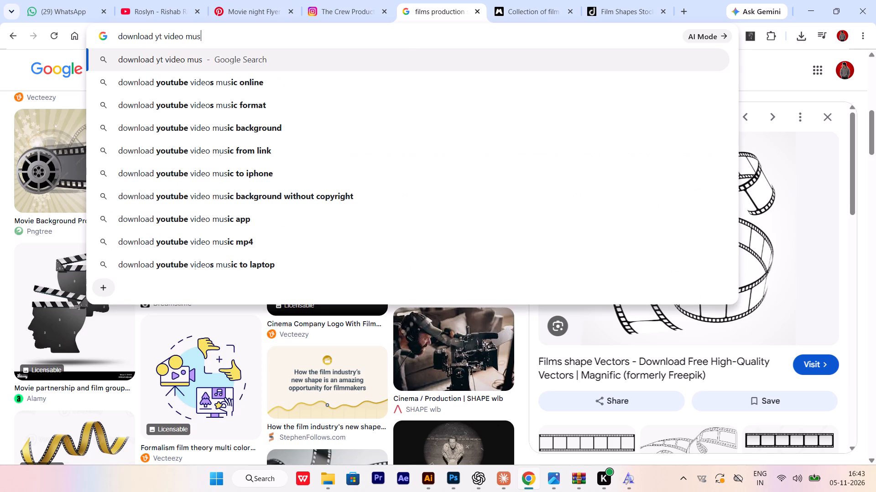
type("ic")
key("Return")
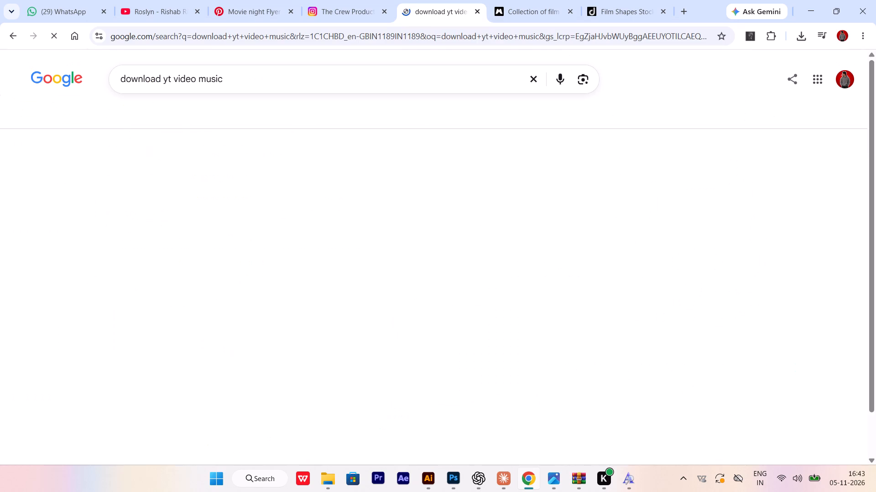
left_click(339, 154)
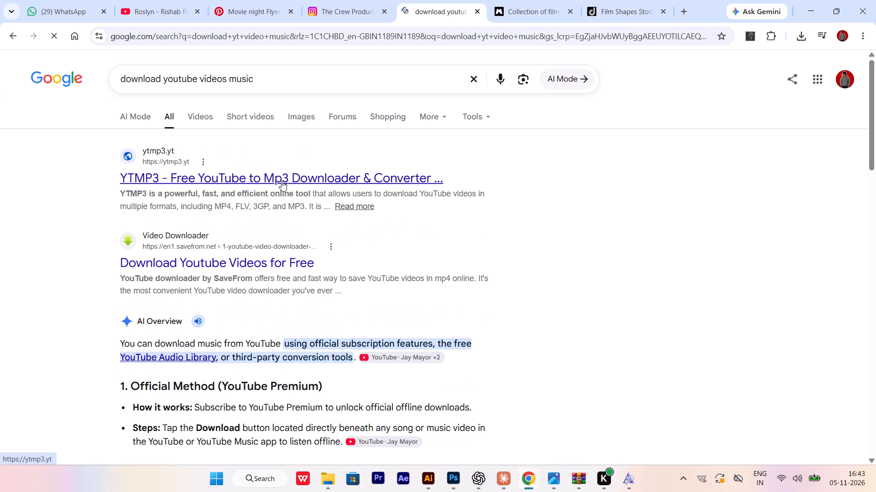
left_click(282, 181)
Paste the copied Roslyn link into the YTMP3 converter and start processing it.
left_click_drag(291, 229, 289, 235)
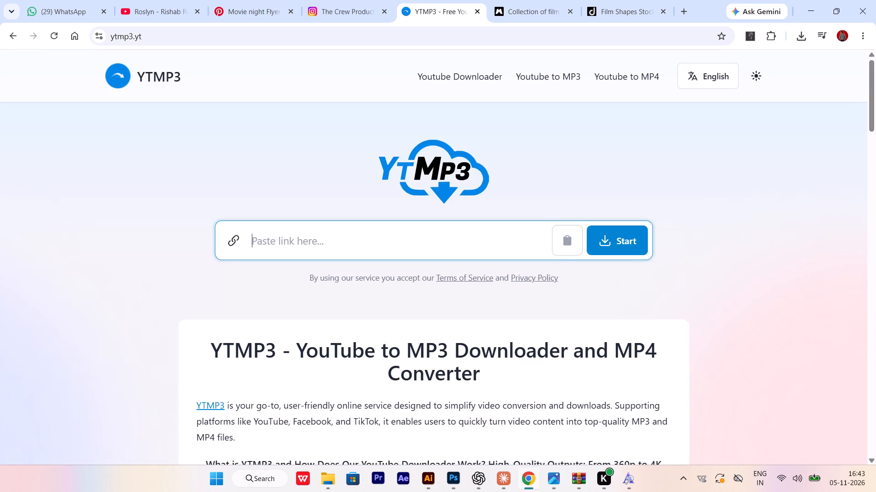
key("ctrl+v")
left_click(589, 238)
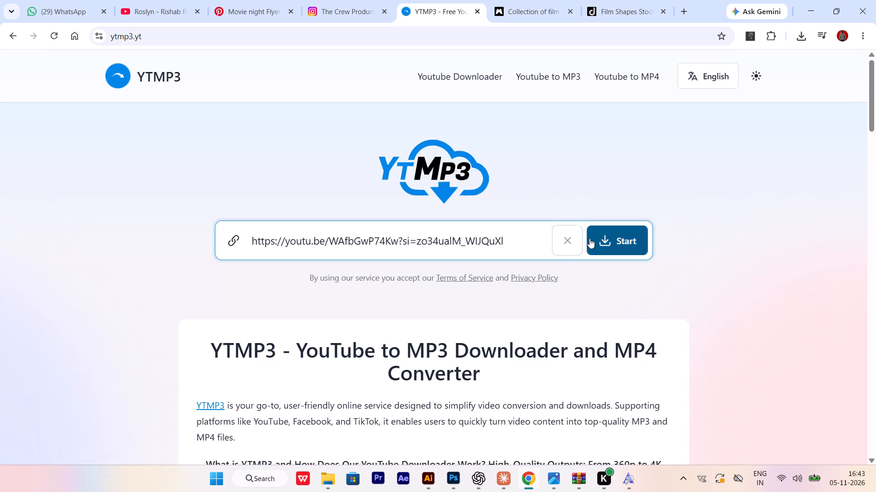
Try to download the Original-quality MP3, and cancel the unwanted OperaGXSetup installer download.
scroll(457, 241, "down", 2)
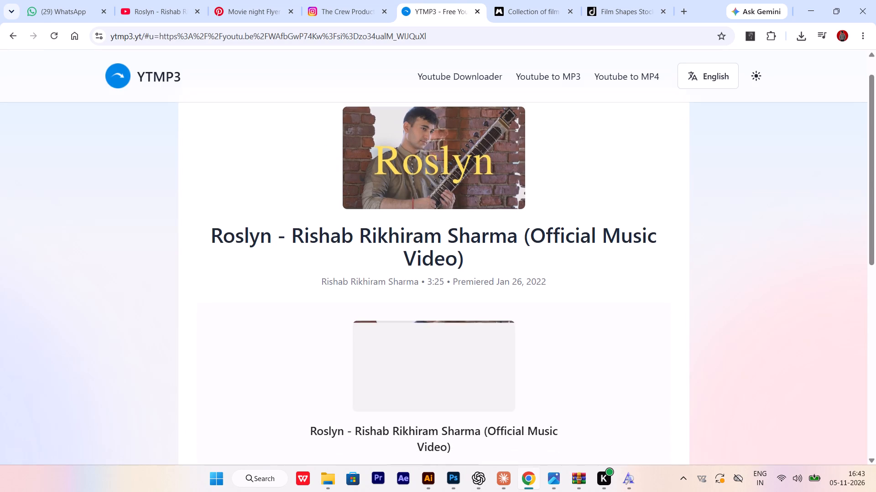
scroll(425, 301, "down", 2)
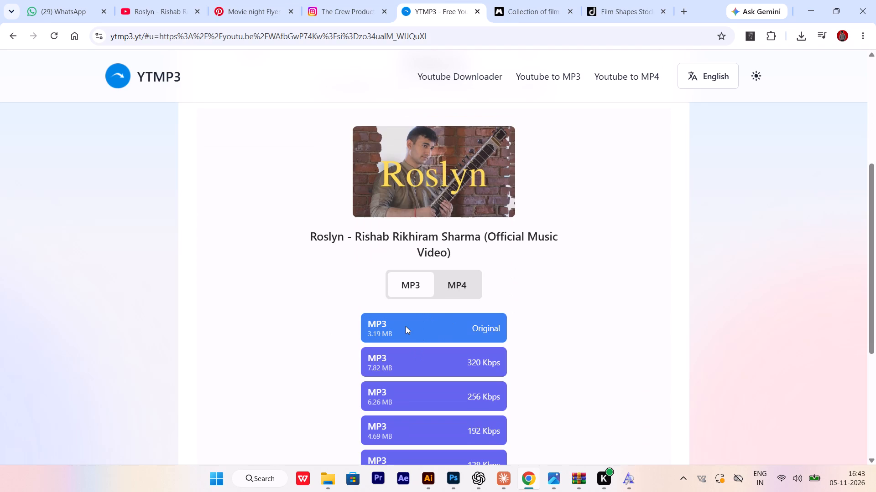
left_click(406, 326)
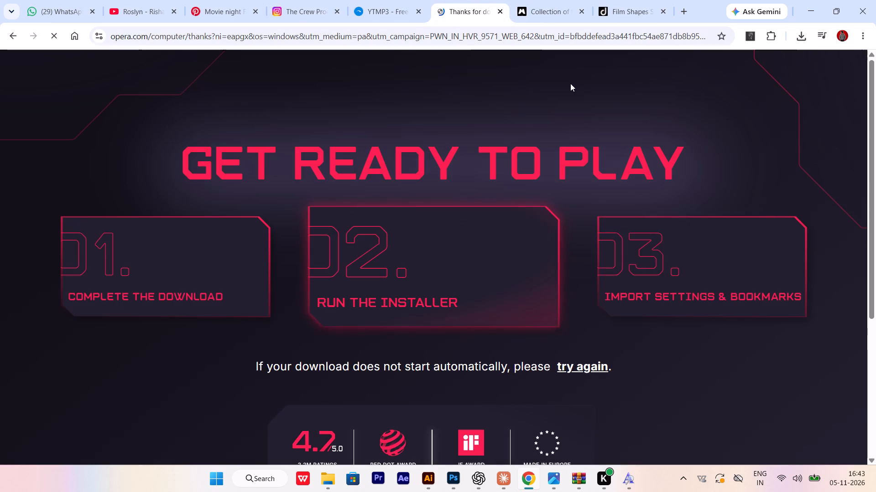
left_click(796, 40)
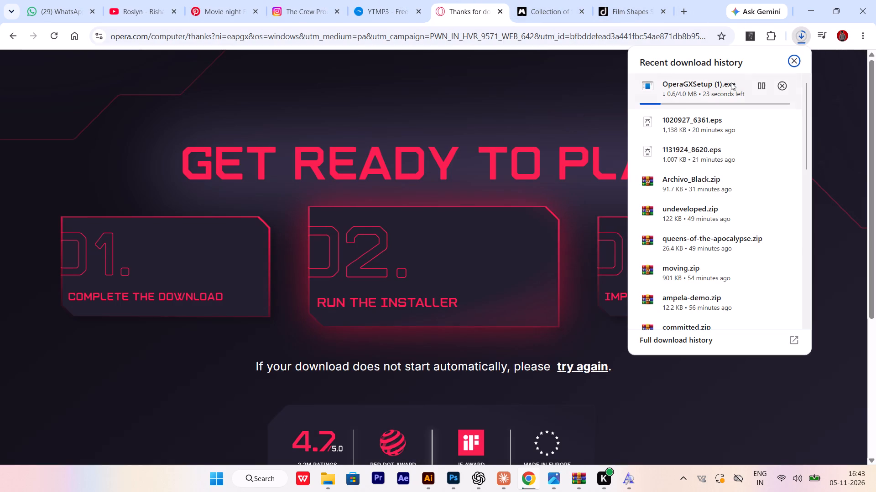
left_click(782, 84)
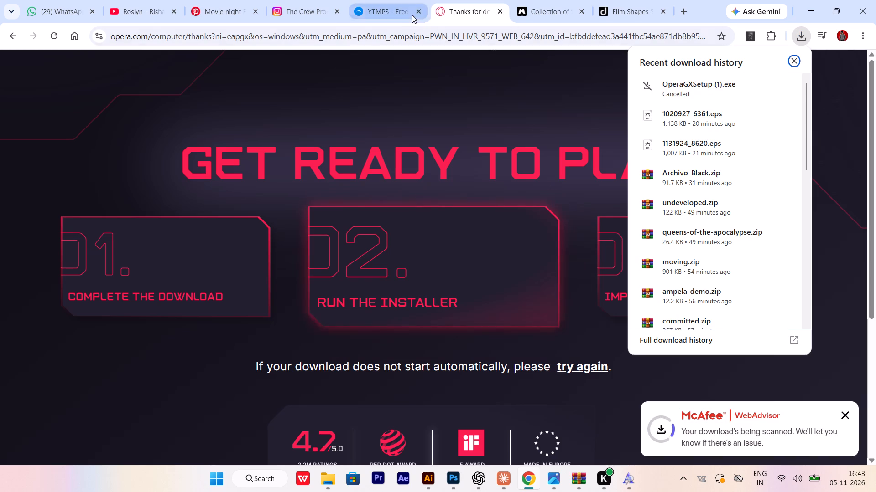
Return to the YTMP3 tab and download the Original-quality MP3 of the Roslyn video.
left_click(396, 15)
scroll(438, 251, "down", 2)
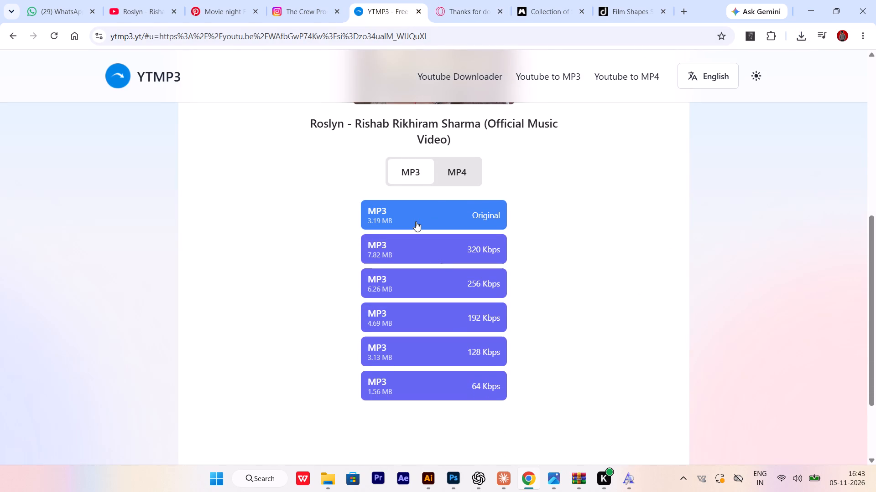
scroll(417, 217, "down", 3)
scroll(421, 216, "up", 3)
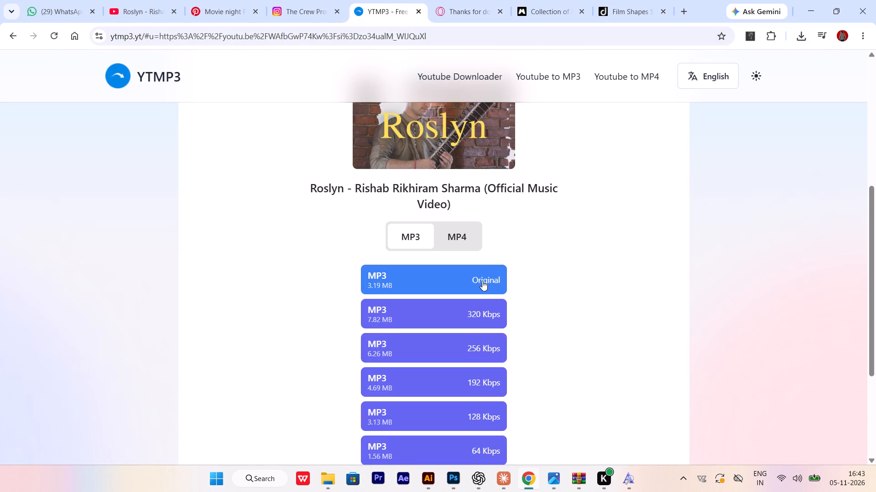
left_click(482, 281)
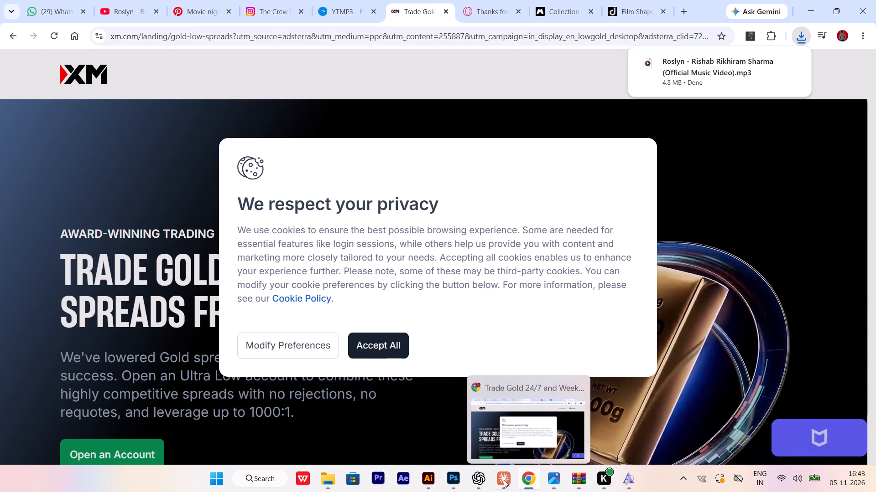
Launch Adobe Premiere Pro.
left_click(381, 487)
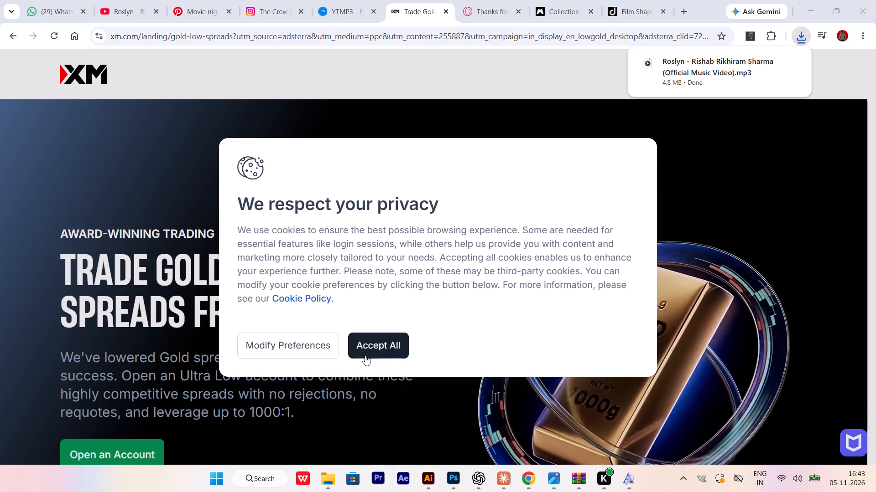
Accept all cookies on the XM advert page and close the Opera download tab.
left_click(378, 338)
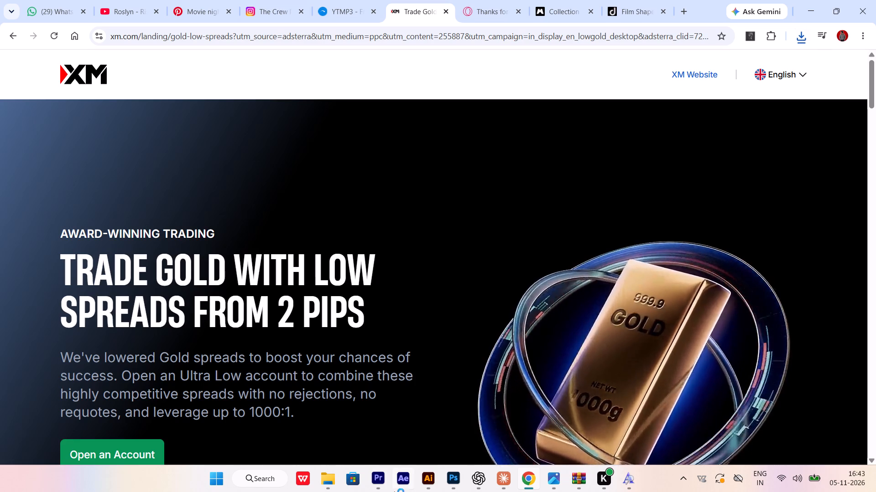
left_click(477, 4)
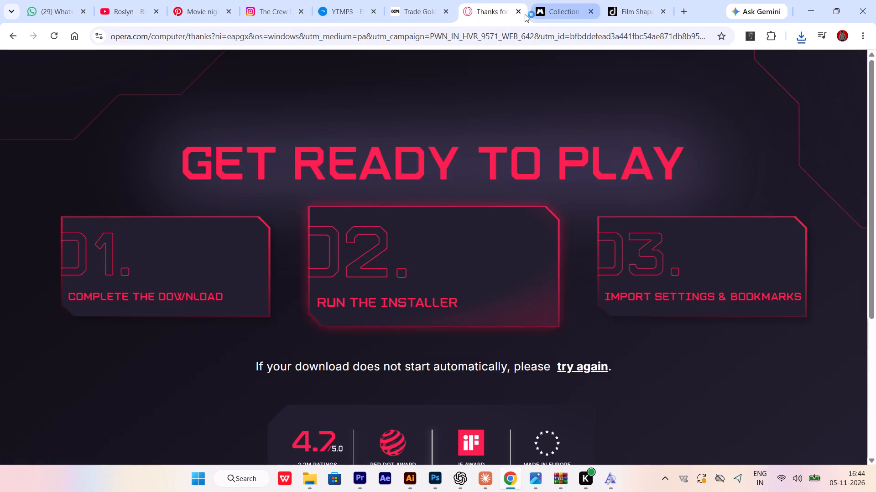
left_click(520, 11)
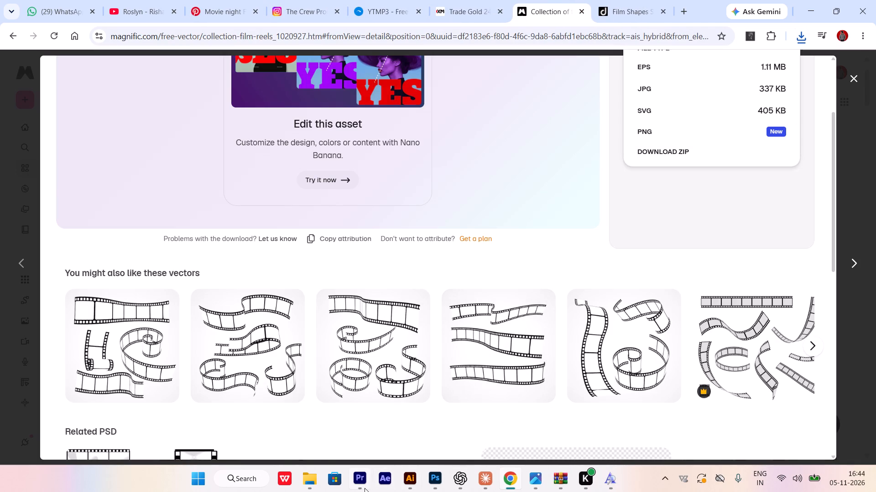
Switch to Premiere Pro and close the blank window inside it.
left_click(363, 439)
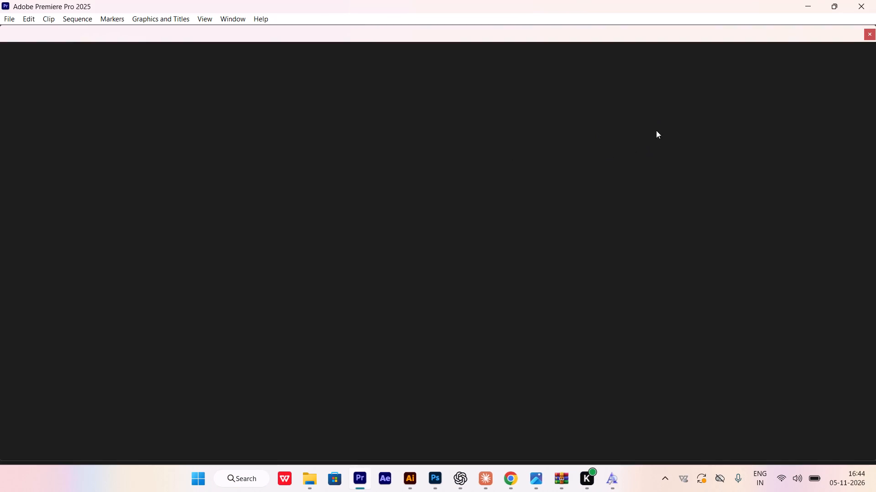
left_click(869, 35)
scroll(286, 168, "up", 1)
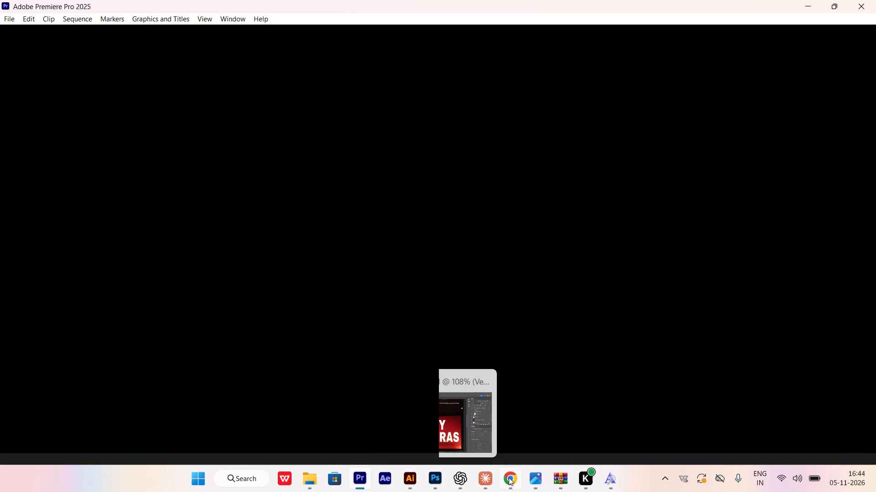
Find the BTS--- video in the Downloads folder, then play and replay it in Media Player.
left_click(305, 482)
left_click(333, 446)
scroll(353, 364, "up", 4)
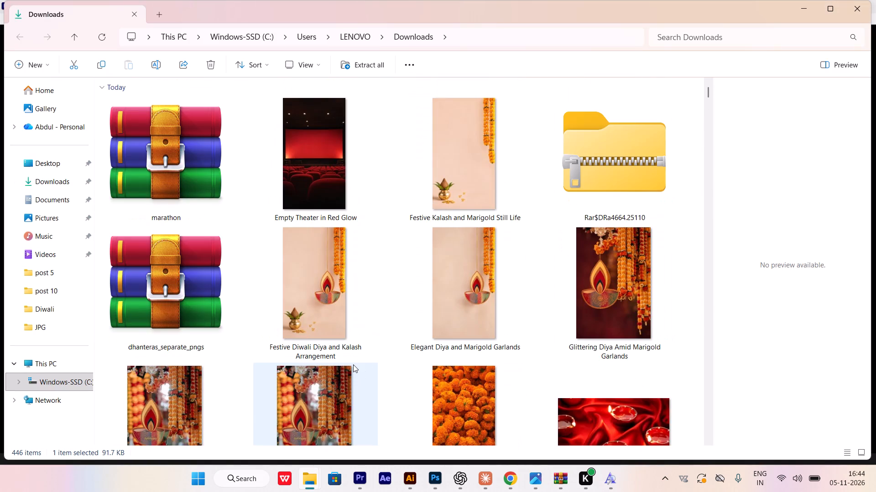
scroll(353, 364, "up", 2)
scroll(353, 364, "down", 2)
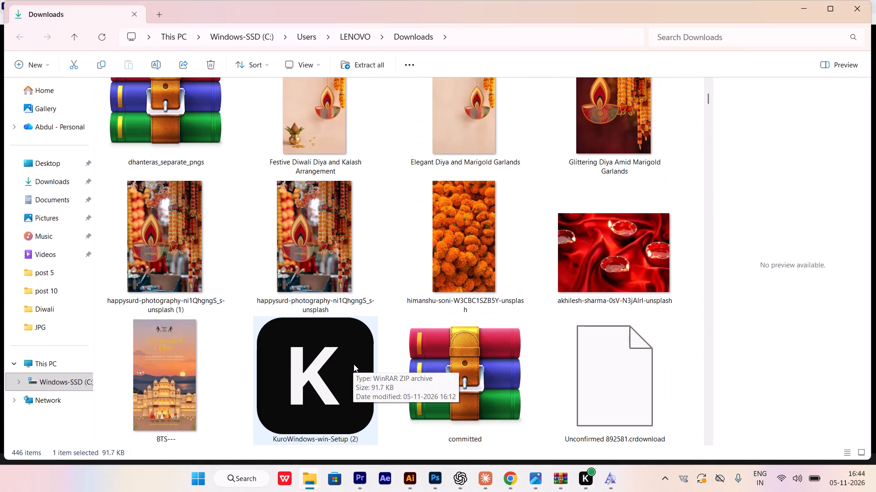
scroll(354, 364, "down", 1)
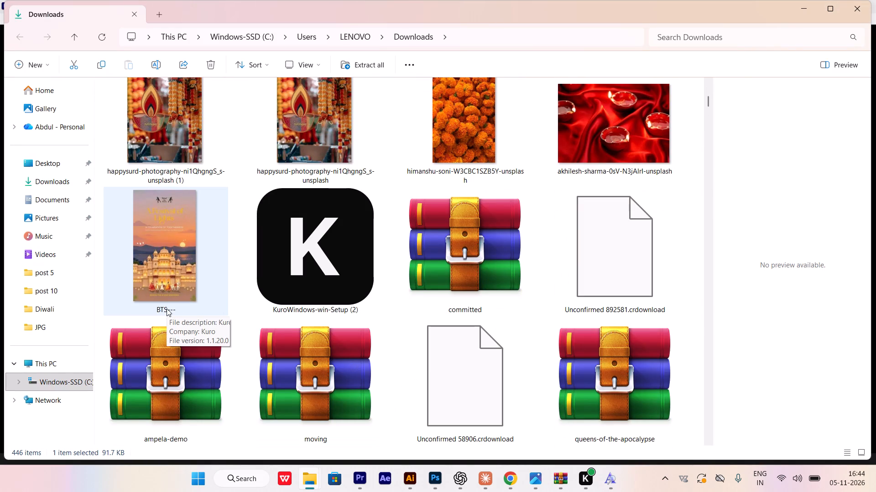
double_click(169, 293)
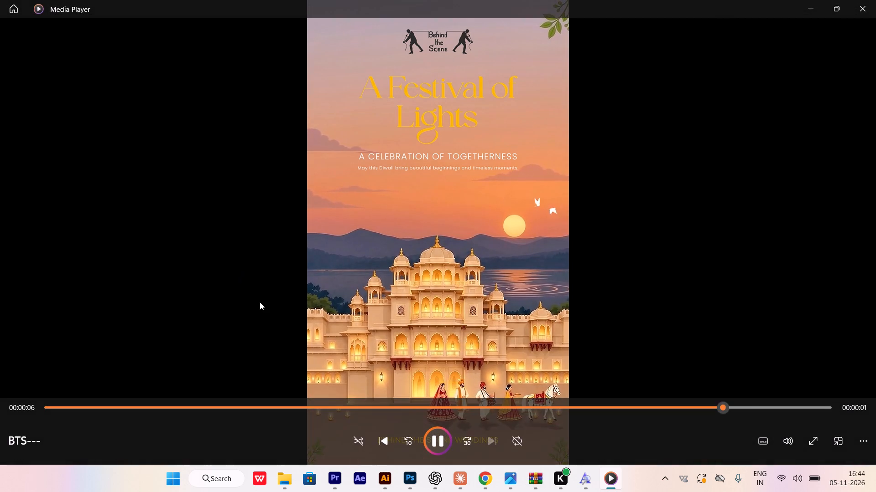
left_click(441, 446)
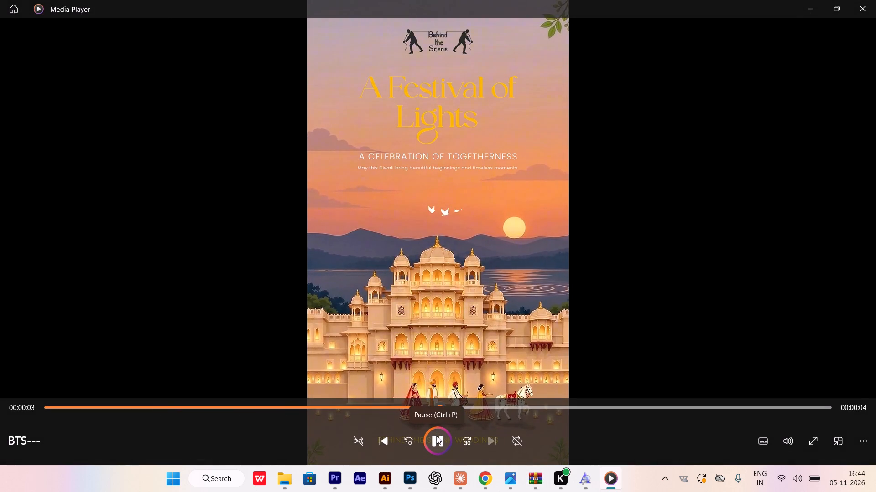
left_click(437, 436)
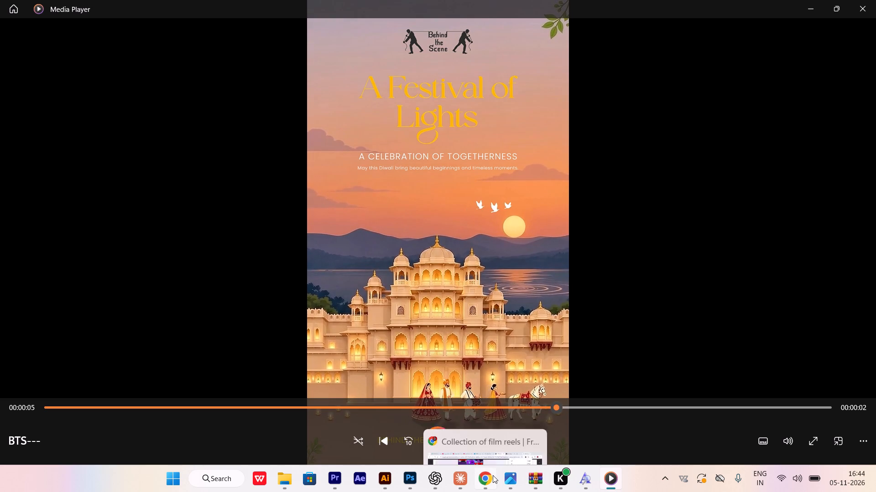
Switch back to the Chrome window.
left_click(493, 475)
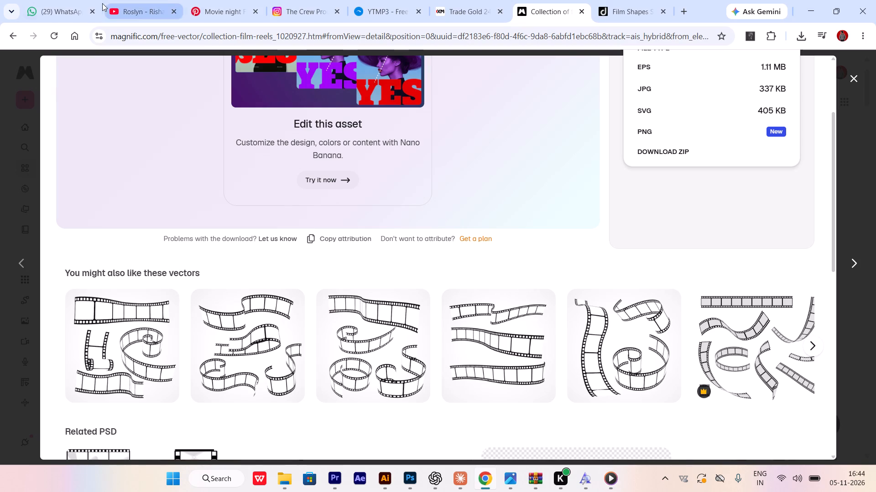